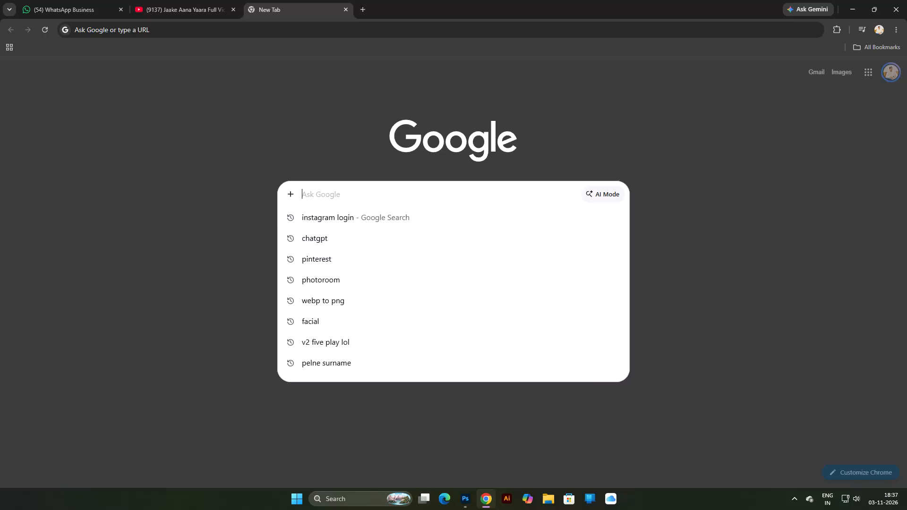
Search Google for pinterest and open the Pinterest India website from the results.
{"action": "left_click", "coordinate": [330, 258]}
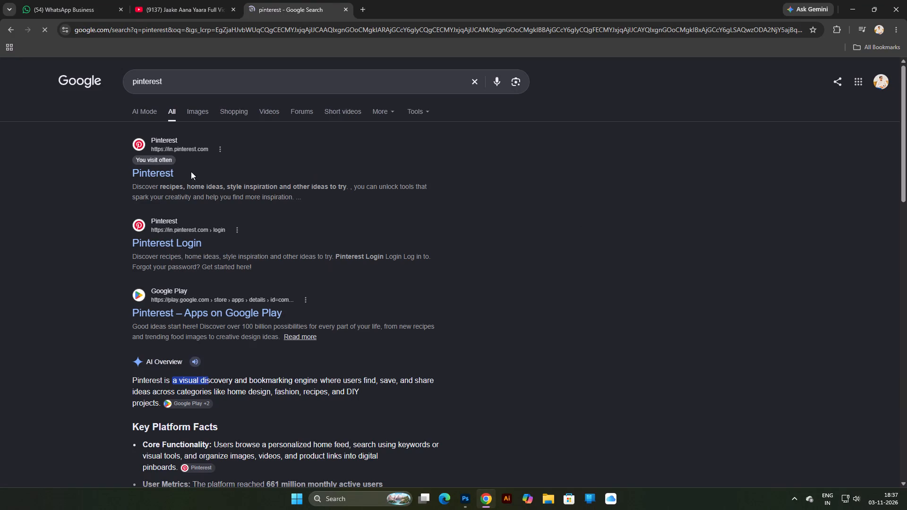
{"action": "left_click", "coordinate": [149, 176]}
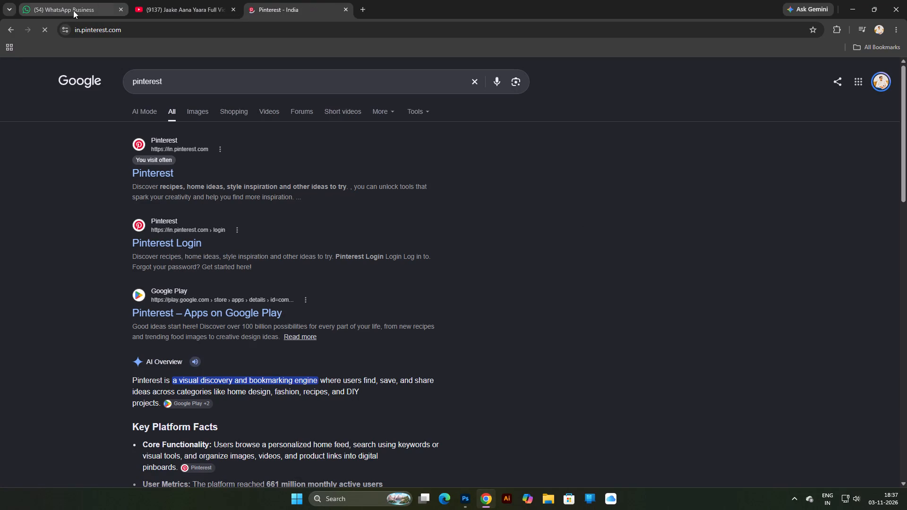
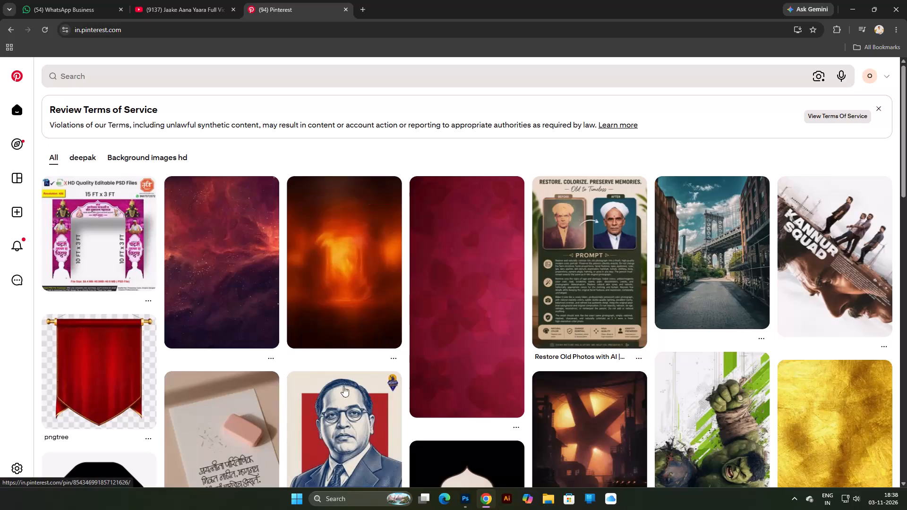
Search Google in a new tab for muslim engagement invitation card.
{"action": "left_click", "coordinate": [363, 12]}
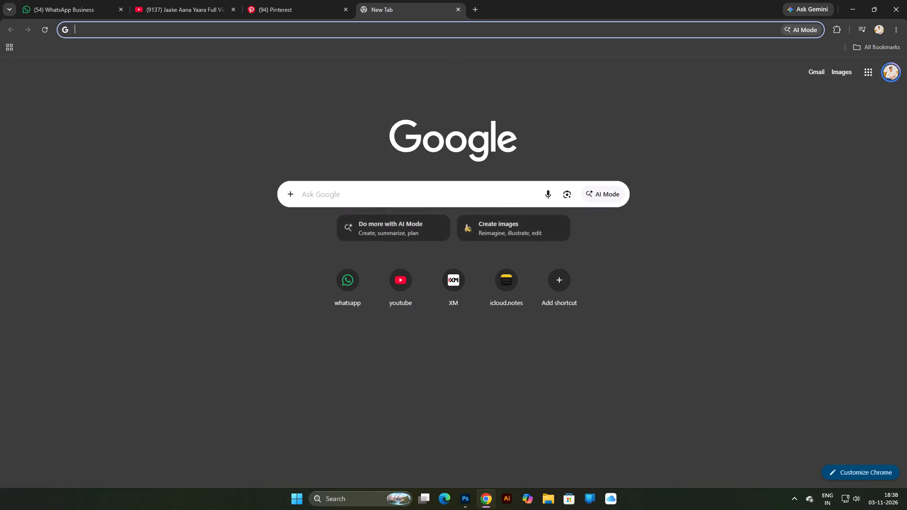
{"action": "left_click", "coordinate": [398, 196]}
{"action": "type", "text": "eng"}
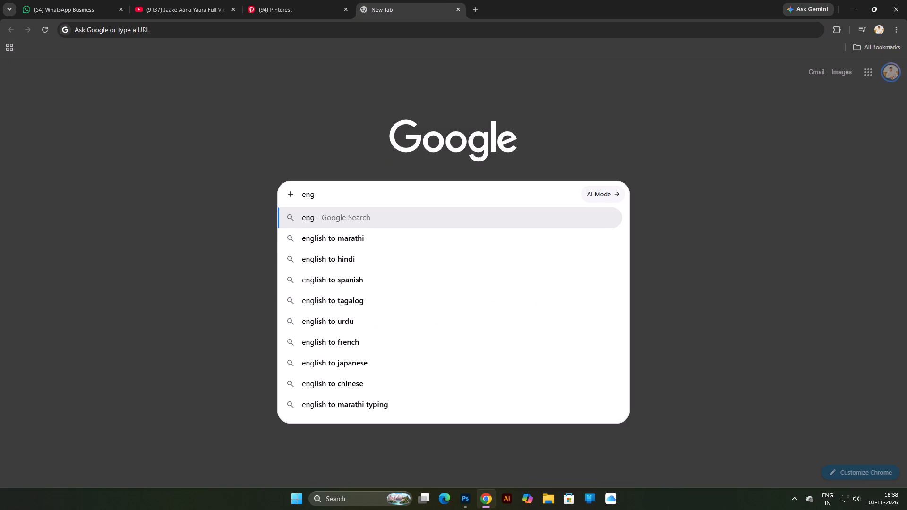
{"action": "key", "text": "g"}
{"action": "key", "text": "BackSpace"}
{"action": "type", "text": "gment"}
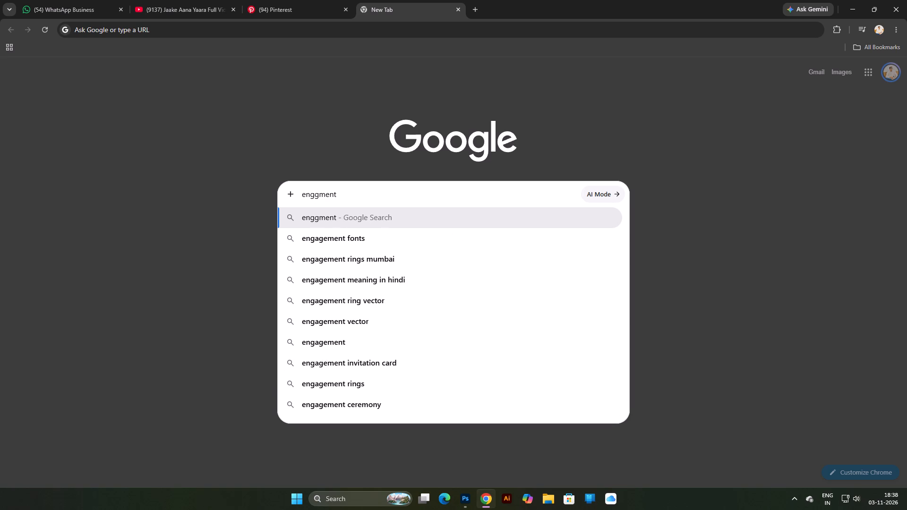
{"action": "key", "text": "space"}
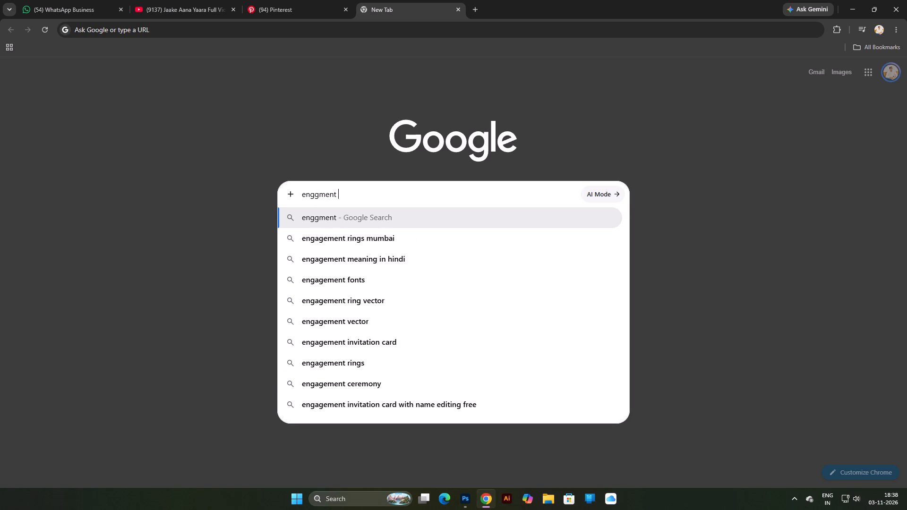
{"action": "key", "text": "Down"}
{"action": "key", "text": "Down"}
{"action": "key", "text": "Down"}
{"action": "key", "text": "Down"}
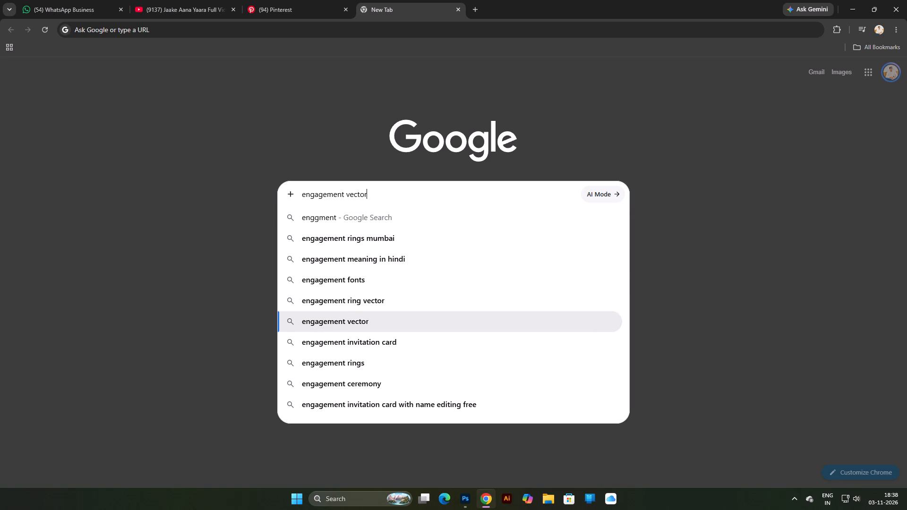
{"action": "key", "text": "Down"}
{"action": "key", "text": "Down"}
{"action": "key", "text": "space"}
{"action": "key", "text": "Left"}
{"action": "key", "text": "Left"}
{"action": "key", "text": "Left"}
{"action": "key", "text": "Left"}
{"action": "key", "text": "Left"}
{"action": "key", "text": "Left"}
{"action": "key", "text": "Left"}
{"action": "key", "text": "Left"}
{"action": "key", "text": "Left"}
{"action": "key", "text": "Left"}
{"action": "key", "text": "Left"}
{"action": "key", "text": "Left"}
{"action": "key", "text": "Left"}
{"action": "key", "text": "Left"}
{"action": "key", "text": "Left"}
{"action": "key", "text": "Left"}
{"action": "key", "text": "Left"}
{"action": "key", "text": "Left"}
{"action": "key", "text": "Left"}
{"action": "key", "text": "Left"}
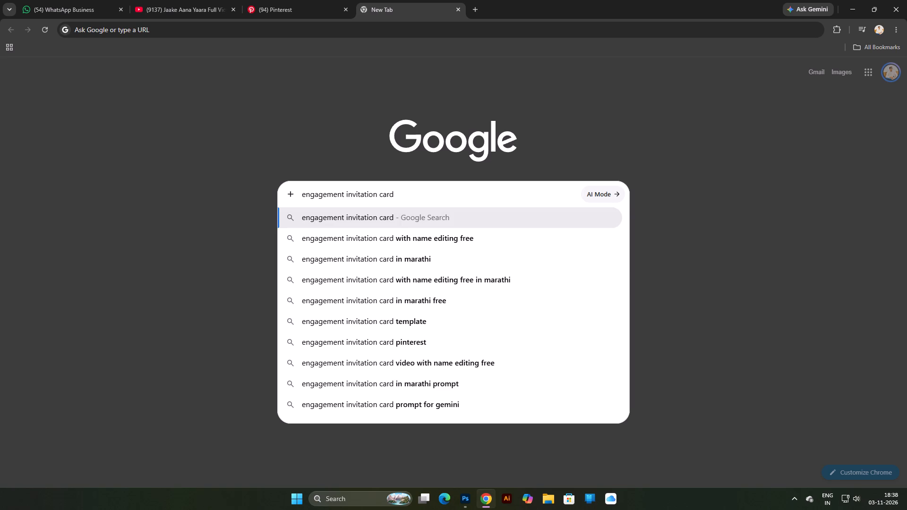
{"action": "type", "text": "muslim"}
{"action": "key", "text": "space"}
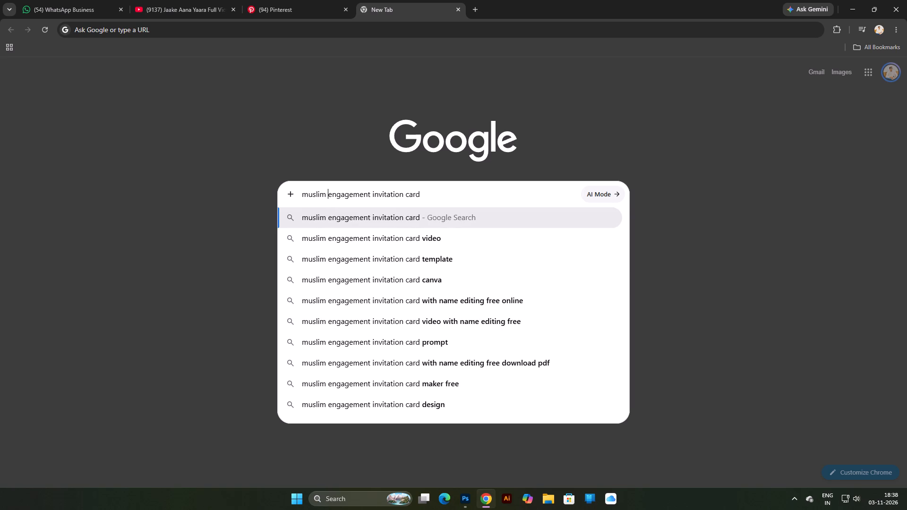
{"action": "key", "text": "Return"}
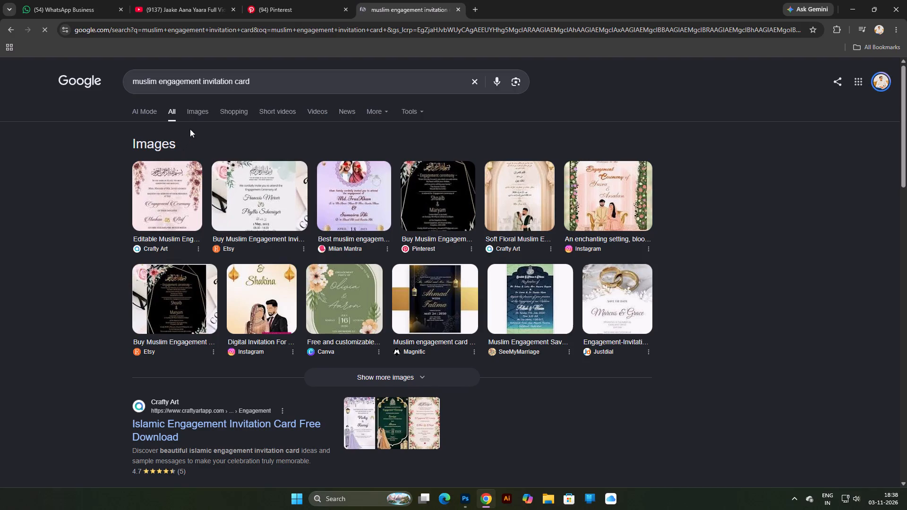
Show the image results and copy the enlarged image of the Pinterest-sourced white floral Muslim engagement invitation.
{"action": "left_click", "coordinate": [193, 112]}
{"action": "left_click", "coordinate": [212, 240]}
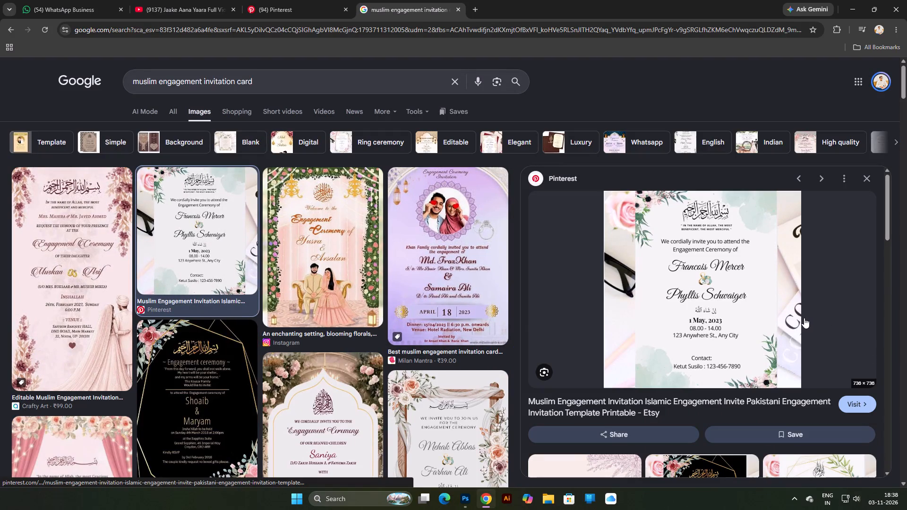
{"action": "right_click", "coordinate": [713, 291]}
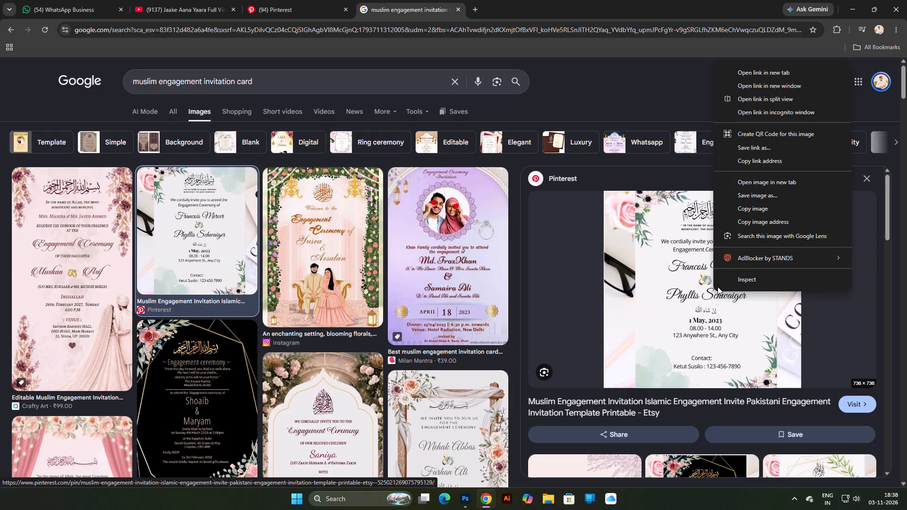
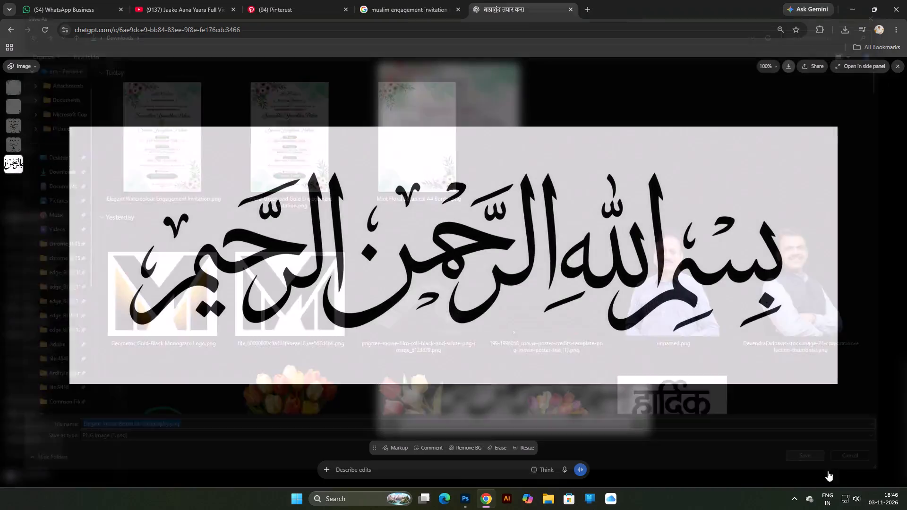
{"action": "left_click", "coordinate": [689, 411]}
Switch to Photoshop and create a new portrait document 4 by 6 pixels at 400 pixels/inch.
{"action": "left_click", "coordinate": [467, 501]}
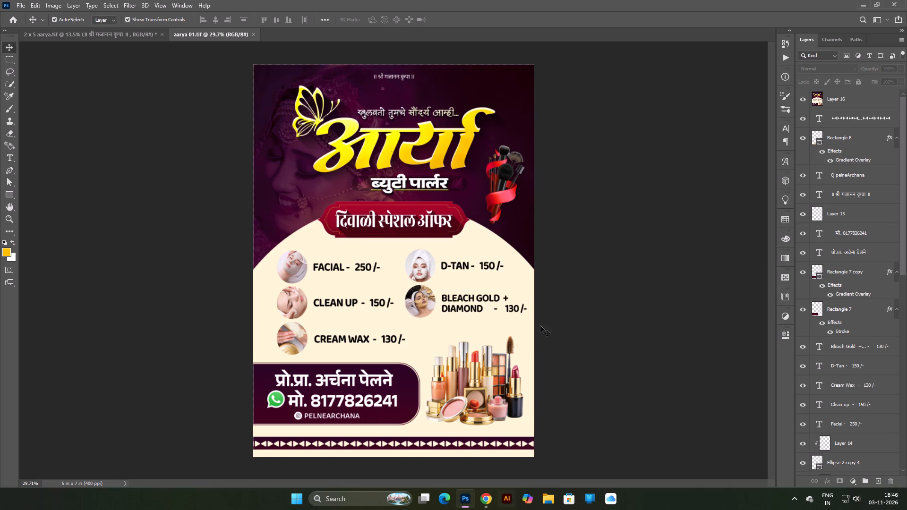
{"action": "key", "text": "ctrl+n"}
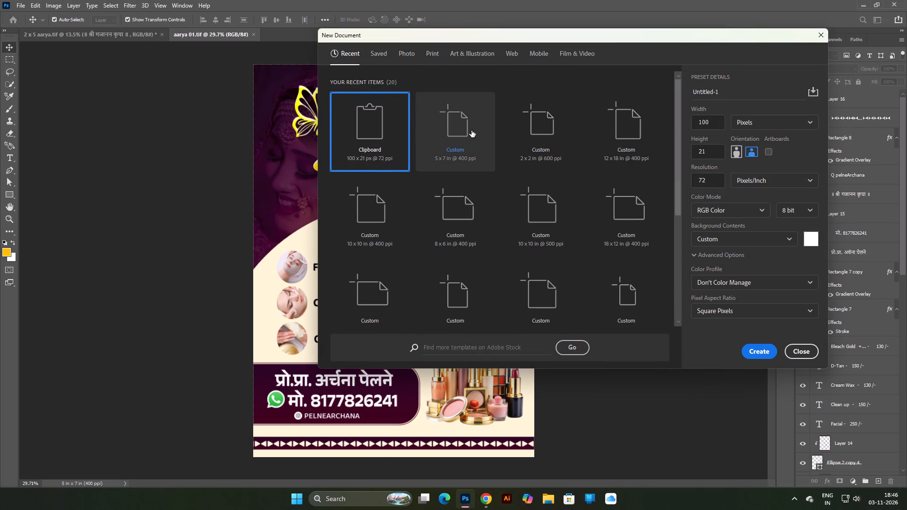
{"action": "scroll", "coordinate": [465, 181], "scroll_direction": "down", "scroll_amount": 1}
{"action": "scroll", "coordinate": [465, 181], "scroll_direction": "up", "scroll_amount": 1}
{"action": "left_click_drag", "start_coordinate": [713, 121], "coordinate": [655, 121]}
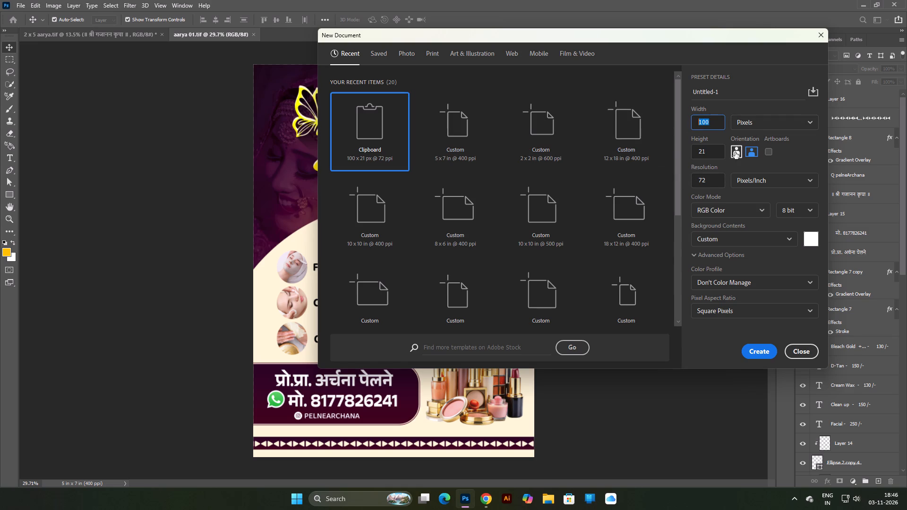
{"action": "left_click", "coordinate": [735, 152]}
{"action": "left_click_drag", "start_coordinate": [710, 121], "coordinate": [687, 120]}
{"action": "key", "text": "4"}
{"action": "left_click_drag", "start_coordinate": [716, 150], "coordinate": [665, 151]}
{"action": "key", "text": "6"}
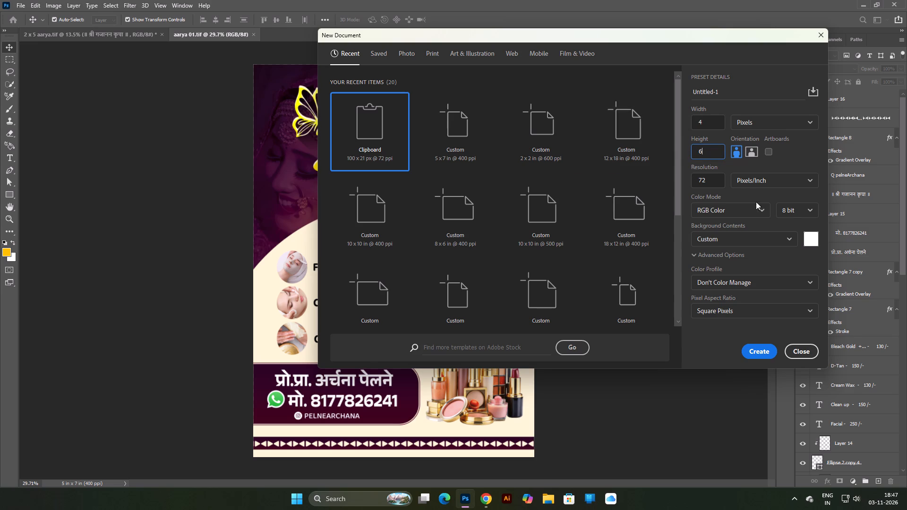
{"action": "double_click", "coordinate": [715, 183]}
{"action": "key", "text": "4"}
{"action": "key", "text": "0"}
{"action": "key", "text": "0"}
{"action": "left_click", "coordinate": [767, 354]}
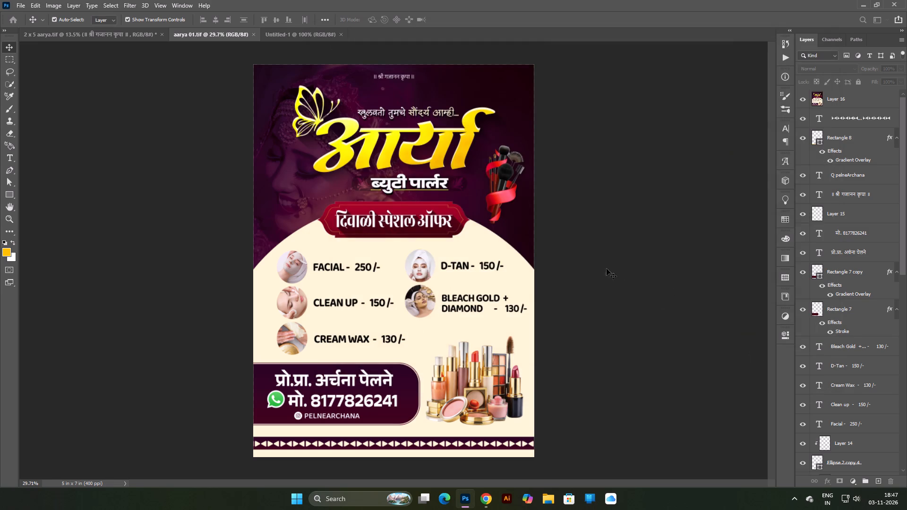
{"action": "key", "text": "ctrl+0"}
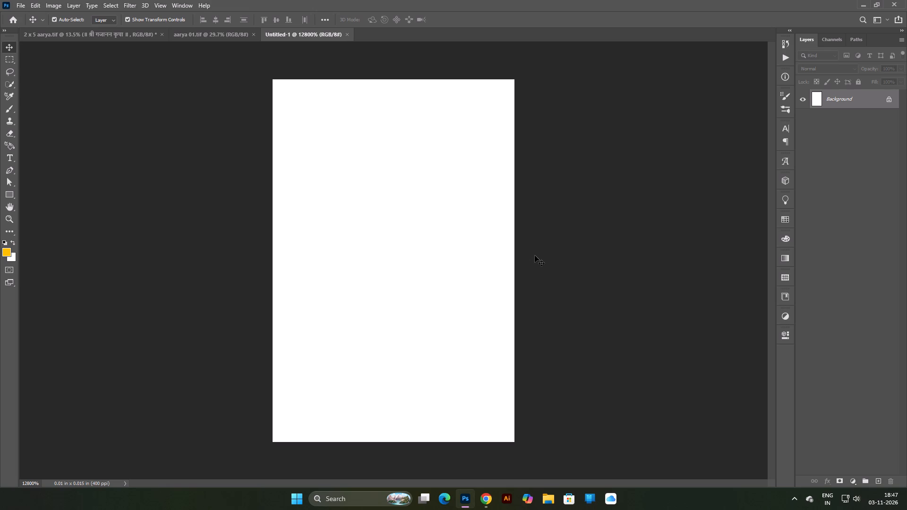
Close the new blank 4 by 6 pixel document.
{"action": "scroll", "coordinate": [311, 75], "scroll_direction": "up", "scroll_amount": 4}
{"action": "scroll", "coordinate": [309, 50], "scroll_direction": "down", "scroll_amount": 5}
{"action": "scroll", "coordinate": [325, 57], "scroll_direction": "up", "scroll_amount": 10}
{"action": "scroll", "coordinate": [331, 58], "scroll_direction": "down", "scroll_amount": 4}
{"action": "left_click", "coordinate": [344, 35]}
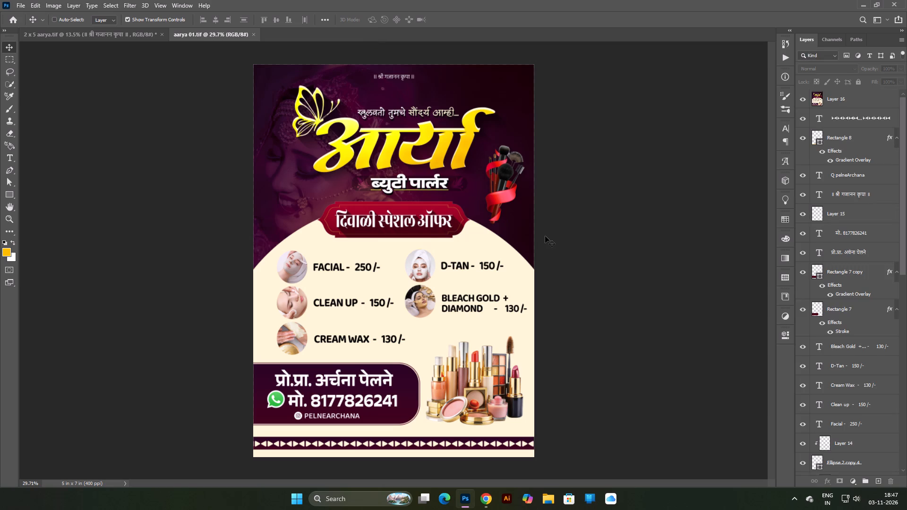
Create a new document 5 inches wide by 7 inches high at 400 pixels/inch in RGB Color.
{"action": "key", "text": "ctrl+n"}
{"action": "left_click", "coordinate": [751, 127]}
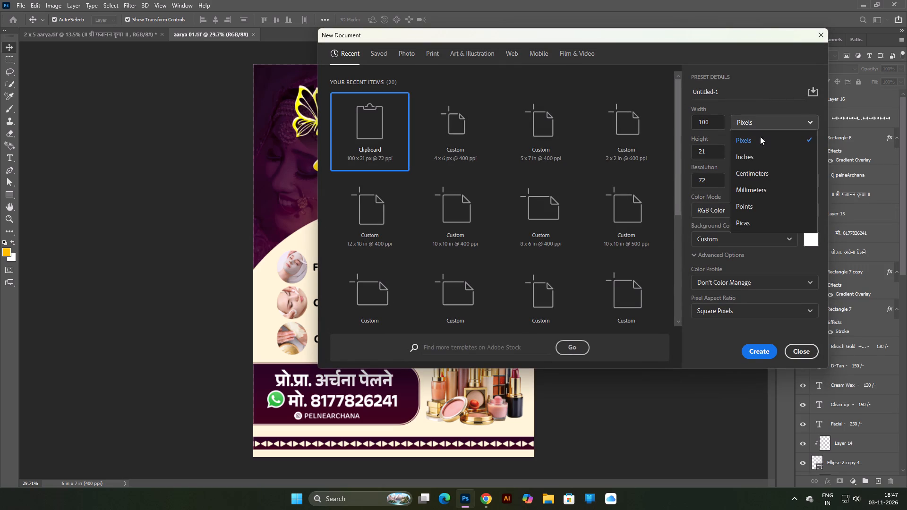
{"action": "left_click", "coordinate": [752, 159]}
{"action": "double_click", "coordinate": [702, 119]}
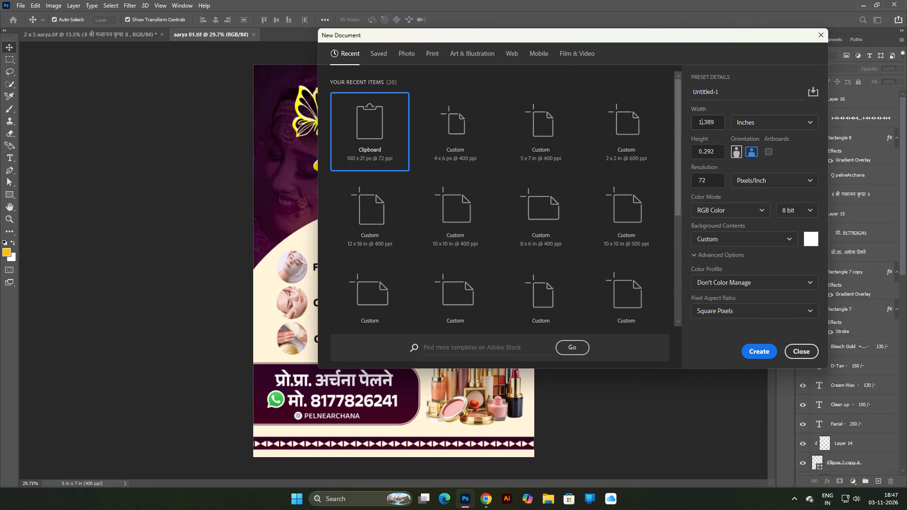
{"action": "key", "text": "5"}
{"action": "double_click", "coordinate": [709, 154]}
{"action": "key", "text": "7"}
{"action": "double_click", "coordinate": [703, 185]}
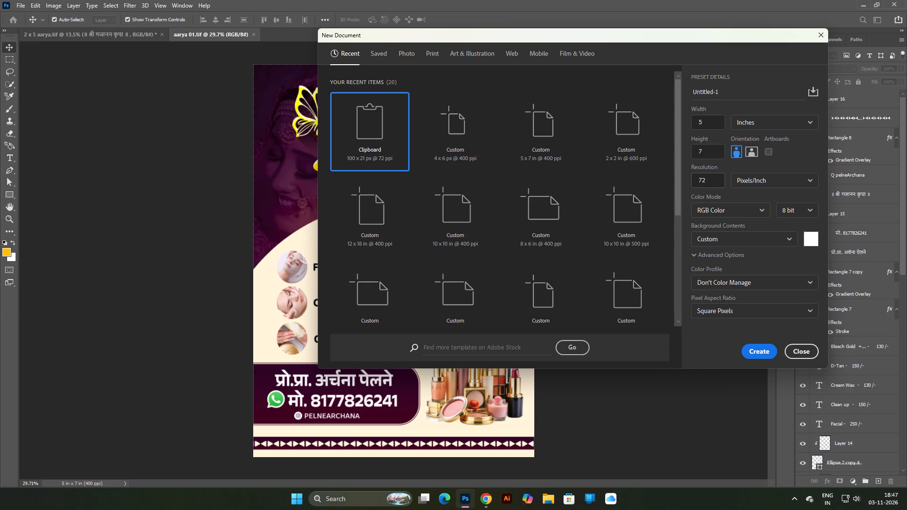
{"action": "double_click", "coordinate": [703, 184]}
{"action": "key", "text": "4"}
{"action": "key", "text": "0"}
{"action": "key", "text": "0"}
{"action": "left_click", "coordinate": [759, 356]}
{"action": "scroll", "coordinate": [522, 224], "scroll_direction": "down", "scroll_amount": 4}
{"action": "scroll", "coordinate": [502, 219], "scroll_direction": "up", "scroll_amount": 3}
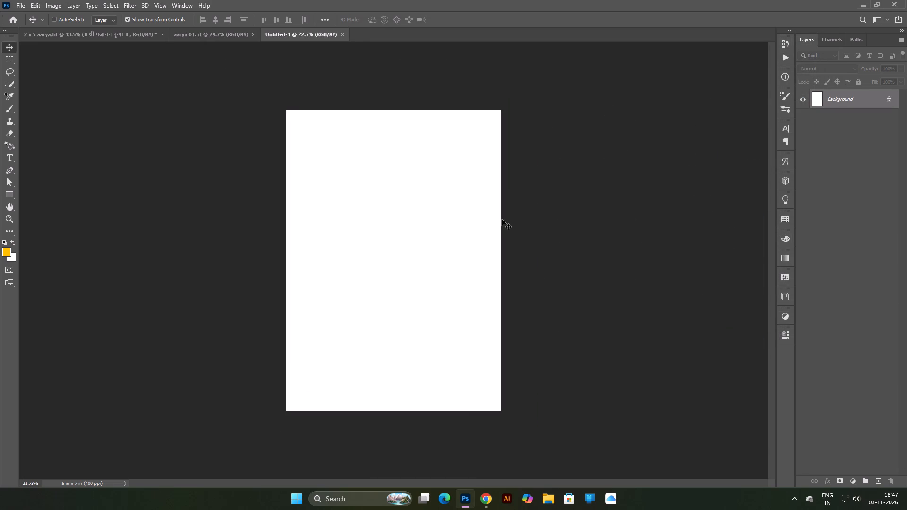
{"action": "key", "text": "ctrl+0"}
{"action": "scroll", "coordinate": [502, 219], "scroll_direction": "down", "scroll_amount": 2}
{"action": "scroll", "coordinate": [502, 225], "scroll_direction": "up", "scroll_amount": 1}
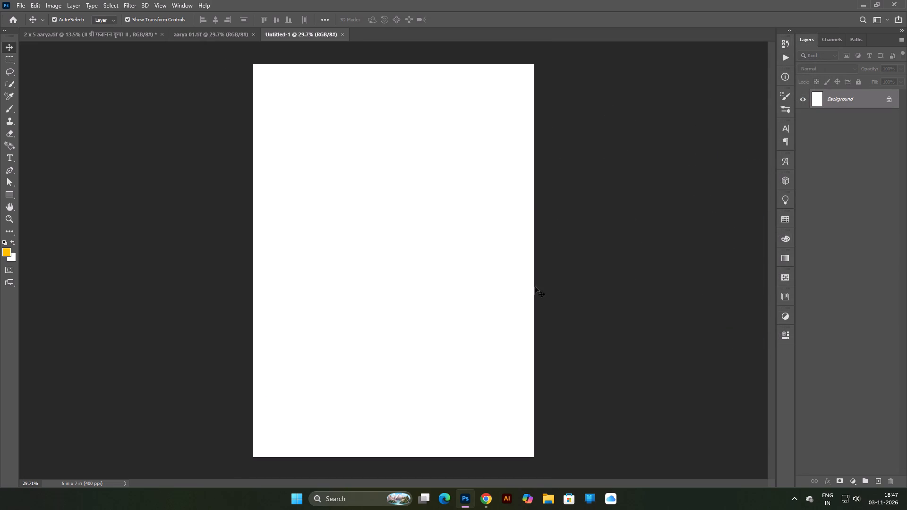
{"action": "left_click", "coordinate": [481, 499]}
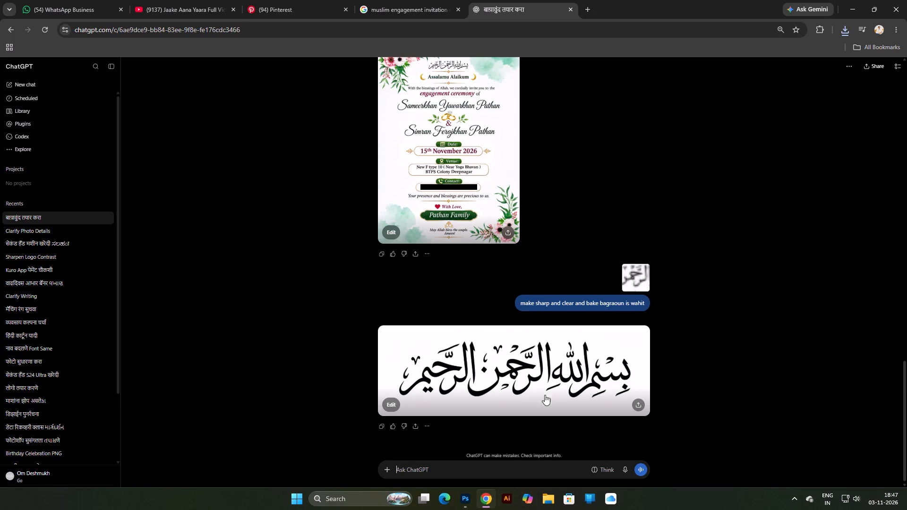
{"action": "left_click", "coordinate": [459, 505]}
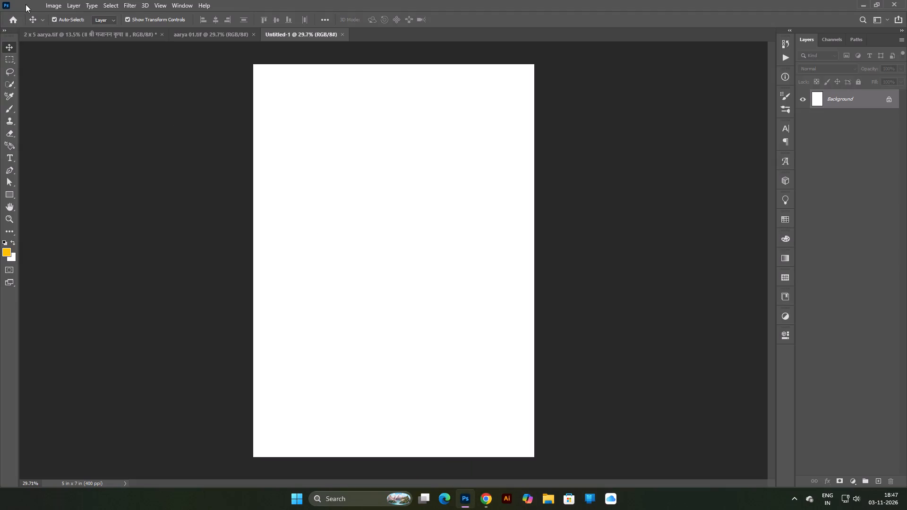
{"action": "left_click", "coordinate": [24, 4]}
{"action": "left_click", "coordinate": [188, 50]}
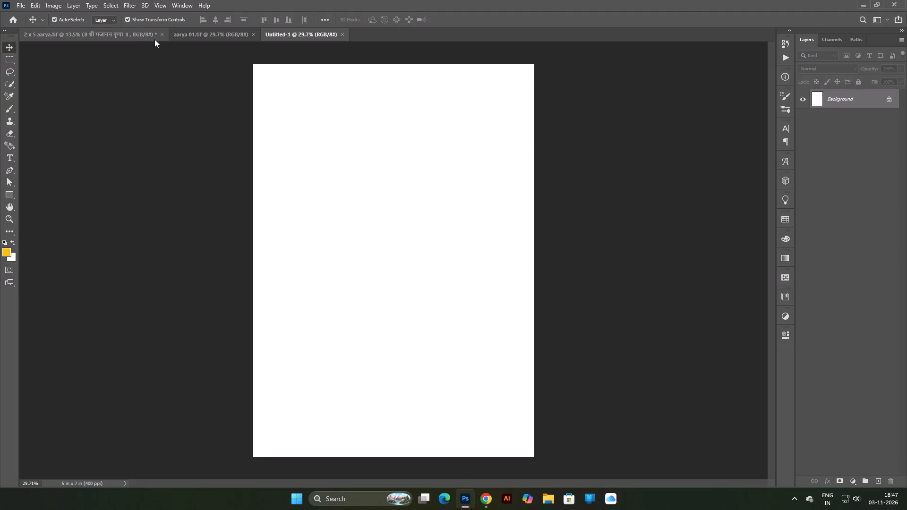
Close the 2 x 5 aarya.tif and aarya 01.tif documents, keeping the new blank 5 x 7 inch document open.
{"action": "left_click", "coordinate": [161, 34]}
{"action": "left_click", "coordinate": [447, 180]}
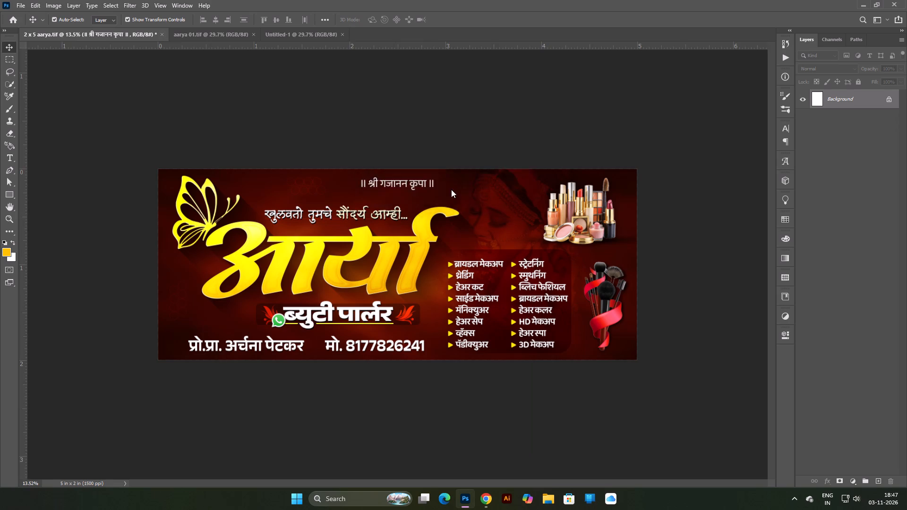
{"action": "left_click", "coordinate": [107, 34]}
{"action": "left_click", "coordinate": [103, 34]}
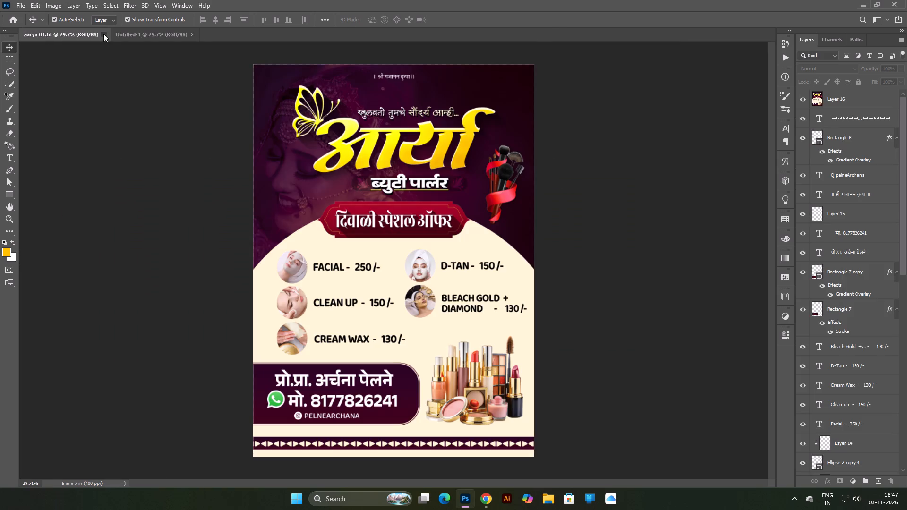
Open Mint Floral Botanical A4 Border.png from the Downloads folder.
{"action": "left_click", "coordinate": [17, 3]}
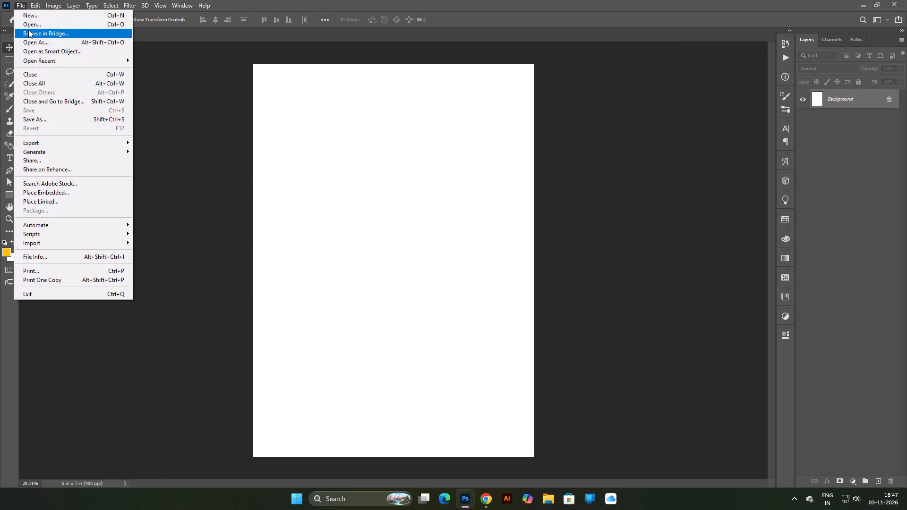
{"action": "left_click", "coordinate": [28, 25]}
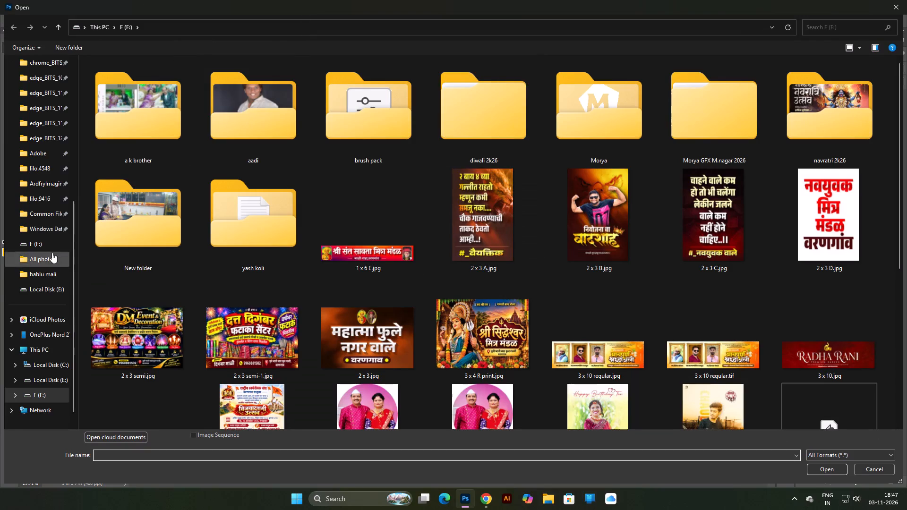
{"action": "scroll", "coordinate": [35, 246], "scroll_direction": "up", "scroll_amount": 6}
{"action": "left_click", "coordinate": [43, 205]}
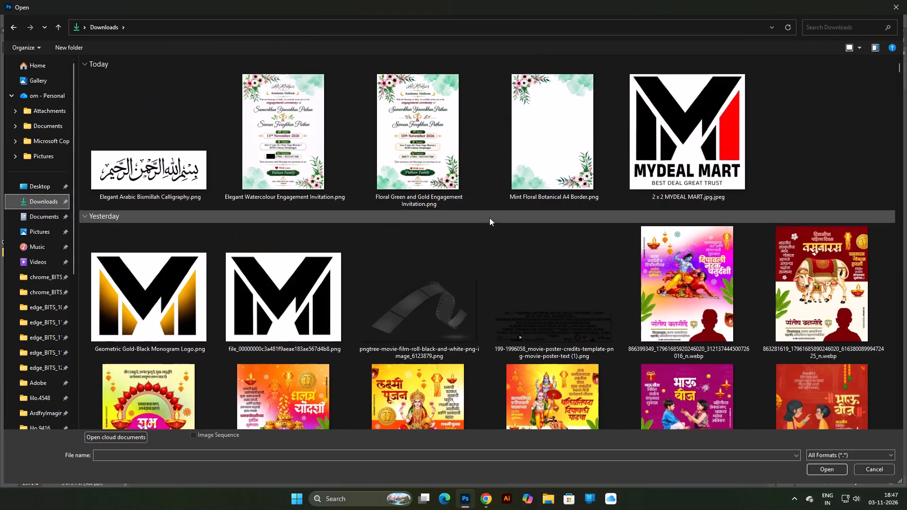
{"action": "double_click", "coordinate": [581, 159]}
{"action": "left_click", "coordinate": [633, 182]}
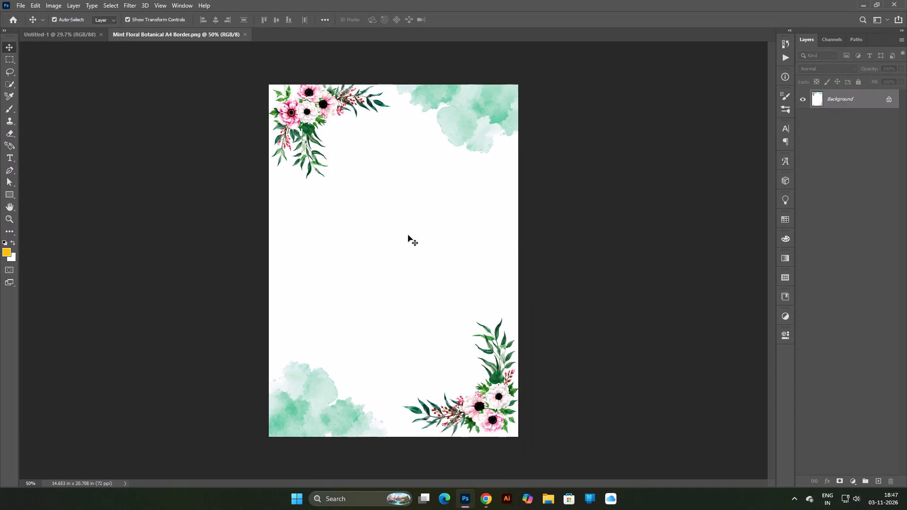
Copy the floral border image into the blank 5 x 7 inch document and stretch it to fill the whole page.
{"action": "left_click_drag", "start_coordinate": [406, 237], "coordinate": [418, 260]}
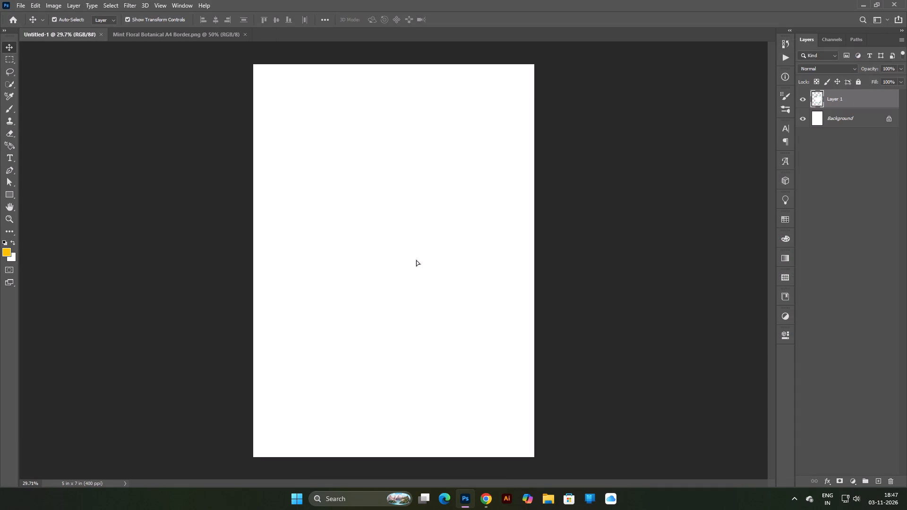
{"action": "left_click_drag", "start_coordinate": [415, 261], "coordinate": [321, 167]}
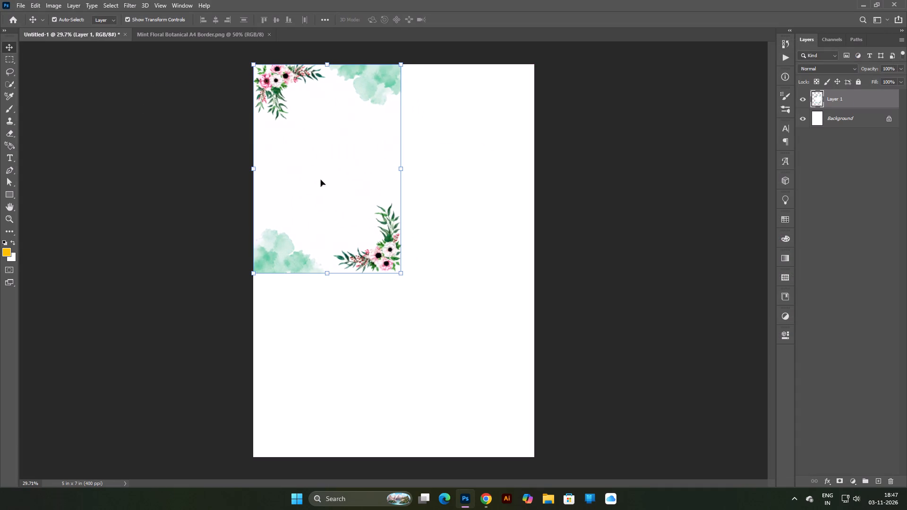
{"action": "left_click_drag", "start_coordinate": [325, 275], "coordinate": [342, 460]}
{"action": "left_click_drag", "start_coordinate": [325, 363], "coordinate": [387, 365]}
{"action": "left_click", "coordinate": [533, 264], "text": "shift"}
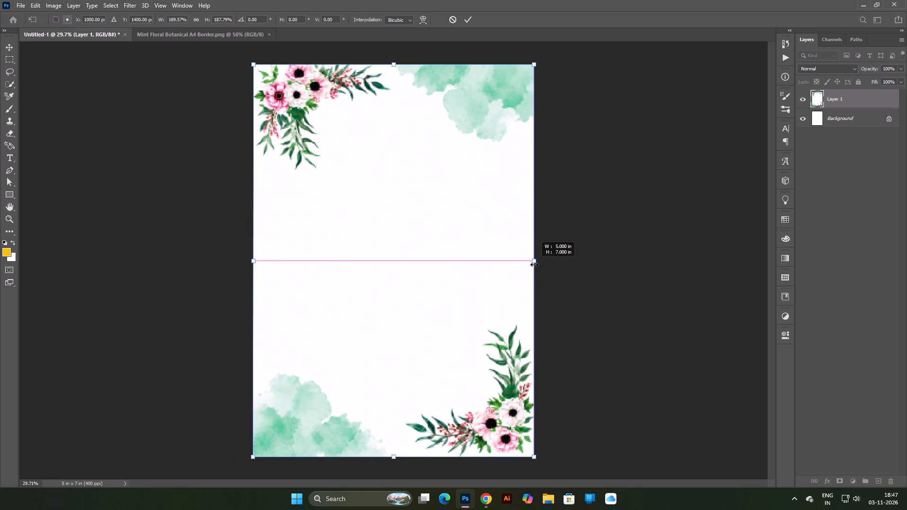
{"action": "left_click", "coordinate": [505, 270]}
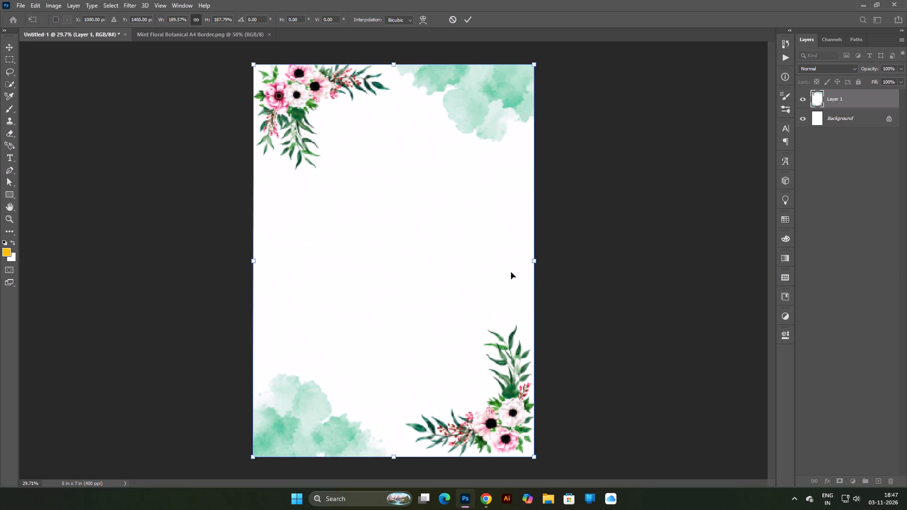
{"action": "key", "text": "Return"}
{"action": "left_click", "coordinate": [609, 275]}
Add a Color Lookup adjustment layer above the floral border, try out the 3D LUT looks, and settle on FoggyNight.3DL.
{"action": "left_click", "coordinate": [435, 257]}
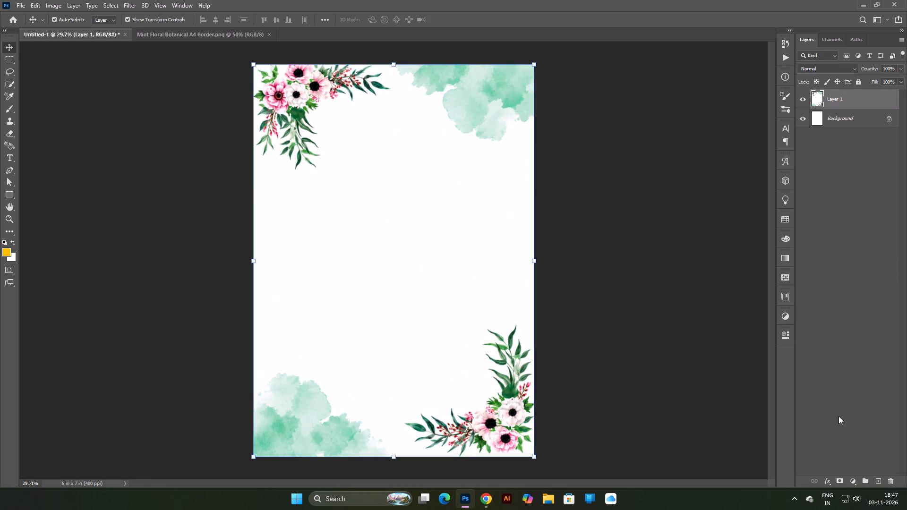
{"action": "left_click", "coordinate": [848, 482]}
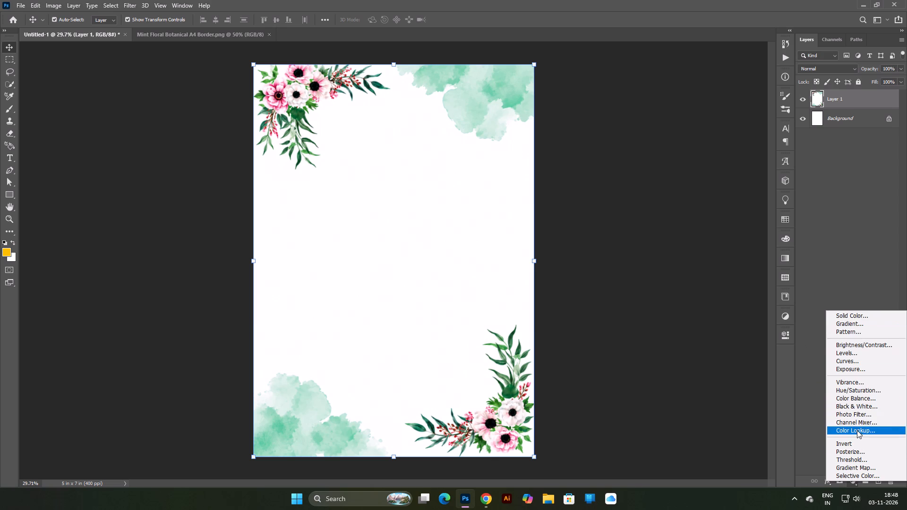
{"action": "left_click", "coordinate": [857, 430]}
{"action": "left_click", "coordinate": [744, 343]}
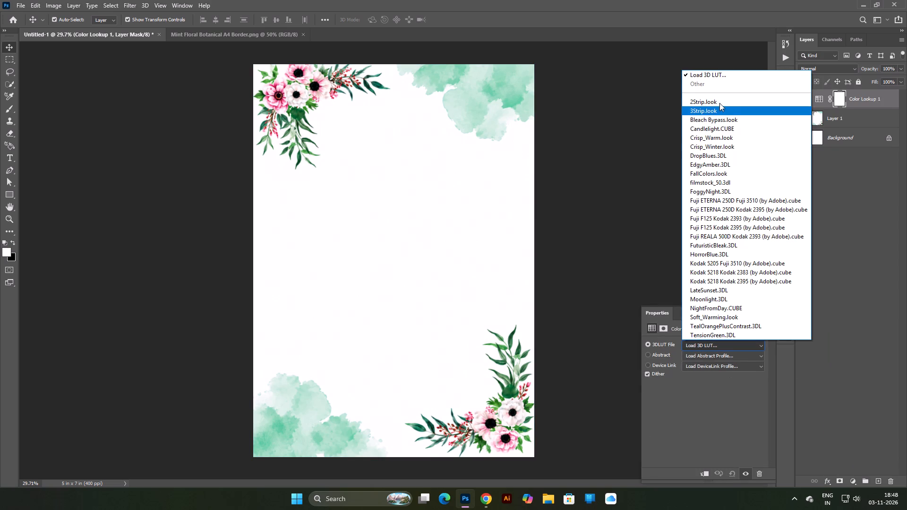
{"action": "left_click", "coordinate": [719, 103]}
{"action": "key", "text": "Down"}
{"action": "key", "text": "Down"}
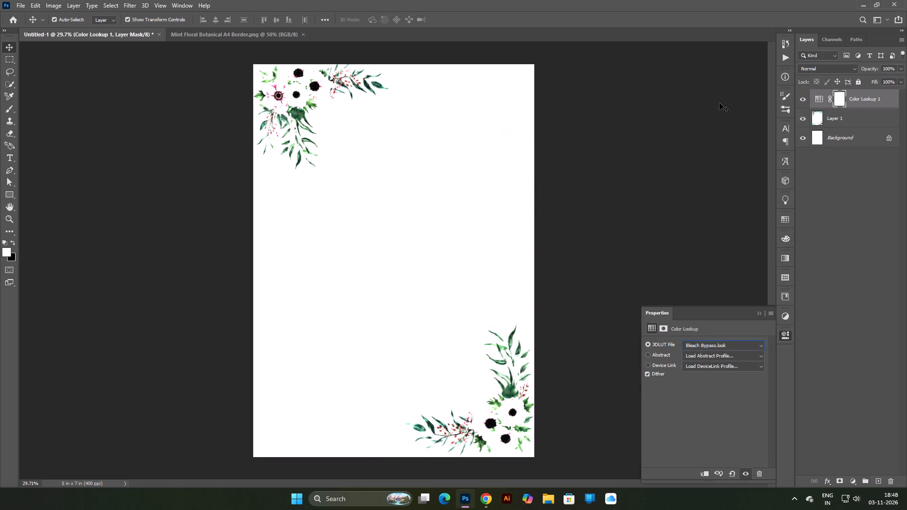
{"action": "key", "text": "Down"}
{"action": "key", "text": "Down"}
{"action": "key", "text": "Down"}
{"action": "key", "text": "Down"}
{"action": "key", "text": "Up"}
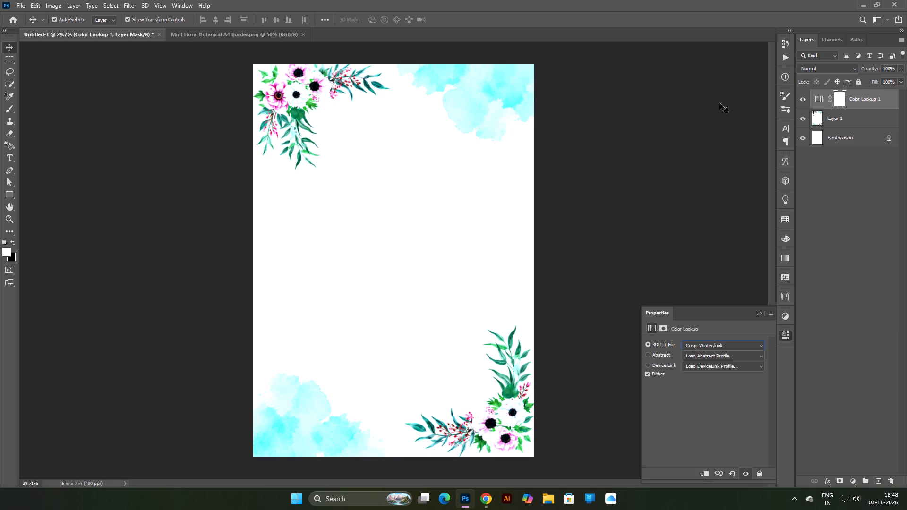
{"action": "key", "text": "Down"}
{"action": "key", "text": "Down"}
{"action": "key", "text": "Down"}
{"action": "key", "text": "Down"}
{"action": "key", "text": "Down"}
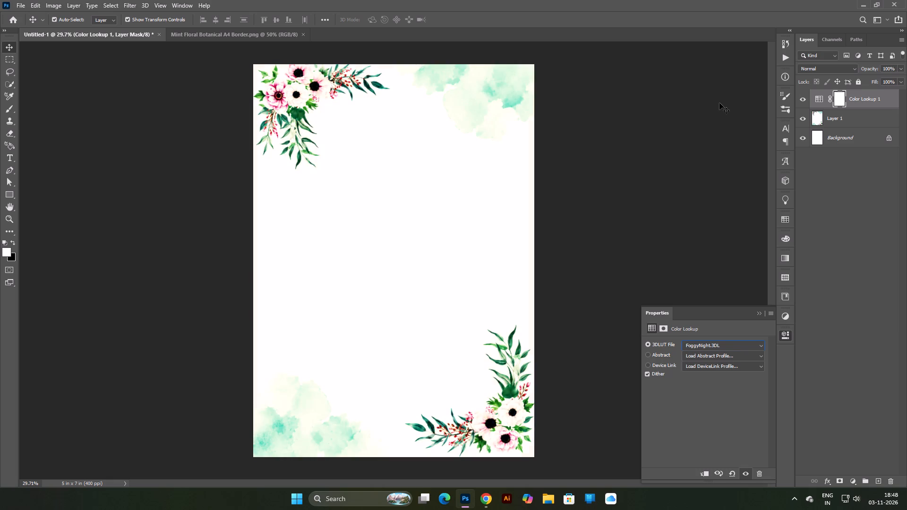
{"action": "key", "text": "Down"}
{"action": "key", "text": "Up"}
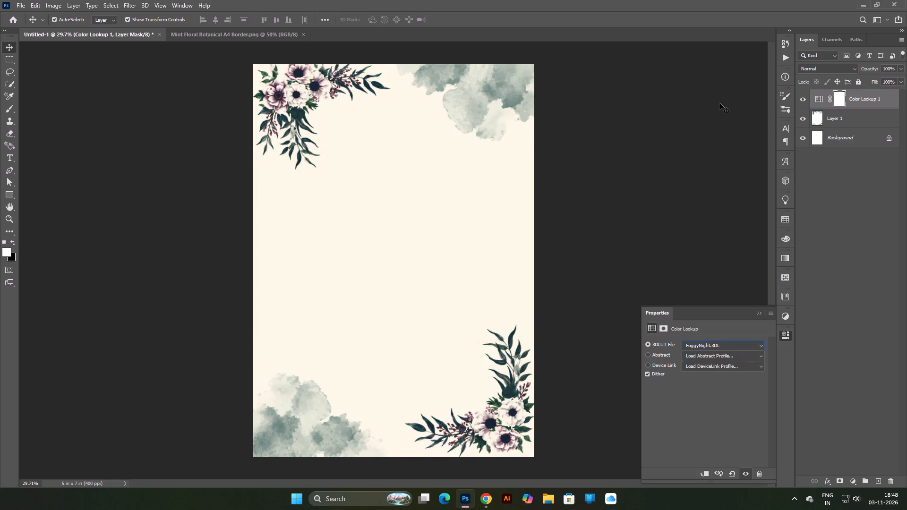
{"action": "key", "text": "Down"}
{"action": "key", "text": "Down"}
{"action": "key", "text": "Up"}
{"action": "key", "text": "Up"}
{"action": "left_click", "coordinate": [756, 310]}
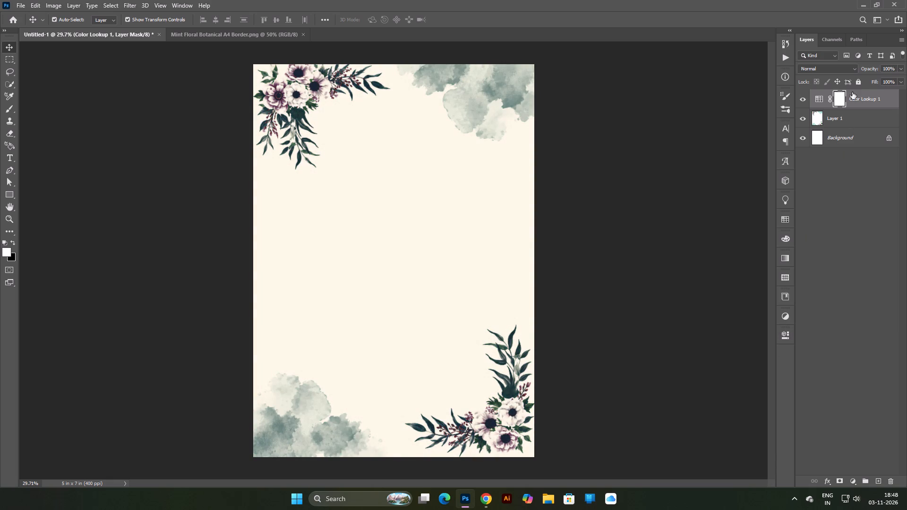
Lower the Color Lookup layer's opacity to about 41%.
{"action": "left_click_drag", "start_coordinate": [868, 69], "coordinate": [841, 71]}
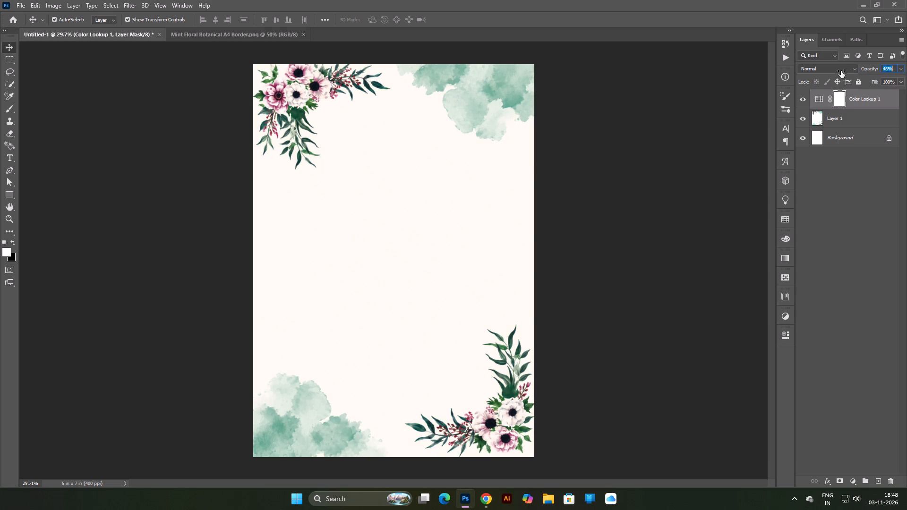
{"action": "left_click_drag", "start_coordinate": [841, 71], "coordinate": [839, 72]}
{"action": "left_click", "coordinate": [690, 161]}
Copy the enlarged Bismillah calligraphy from ChatGPT in Chrome and paste it above the Color Lookup layer in the Photoshop invitation.
{"action": "left_click", "coordinate": [486, 495]}
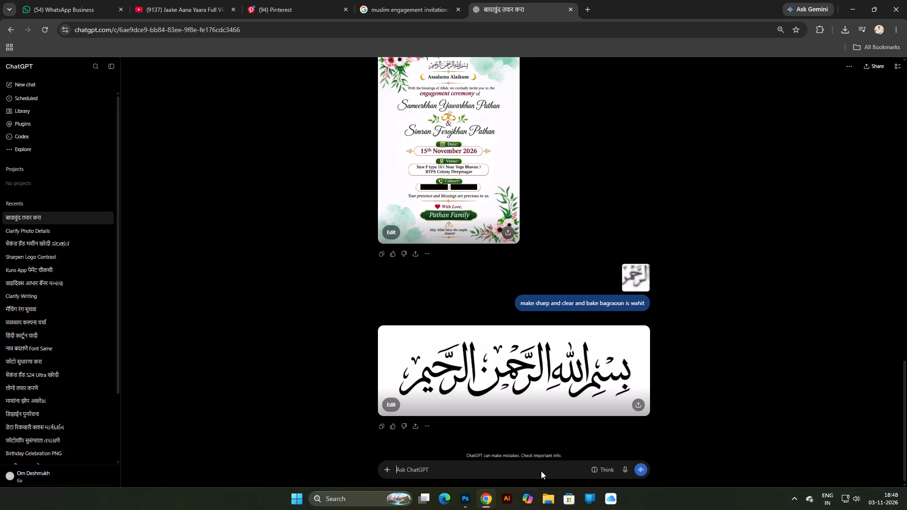
{"action": "left_click", "coordinate": [522, 377]}
{"action": "left_click", "coordinate": [530, 376]}
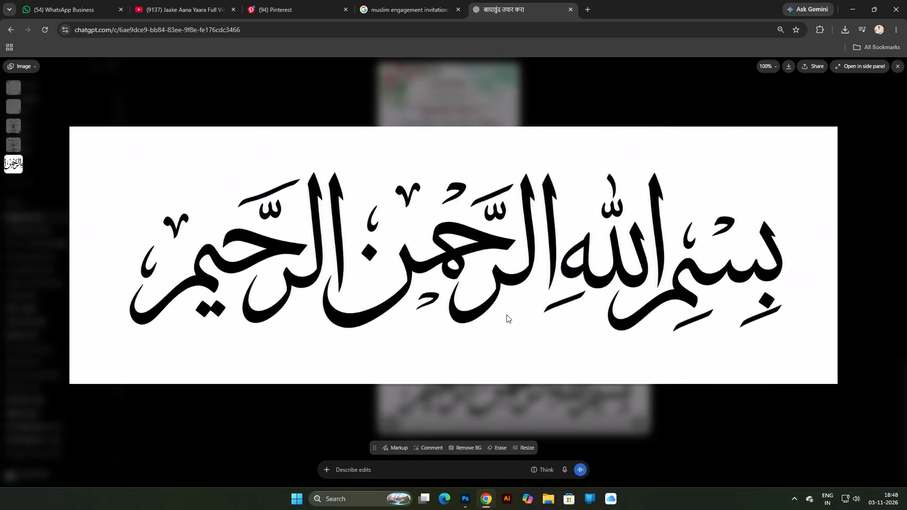
{"action": "right_click", "coordinate": [506, 314]}
{"action": "left_click", "coordinate": [543, 355]}
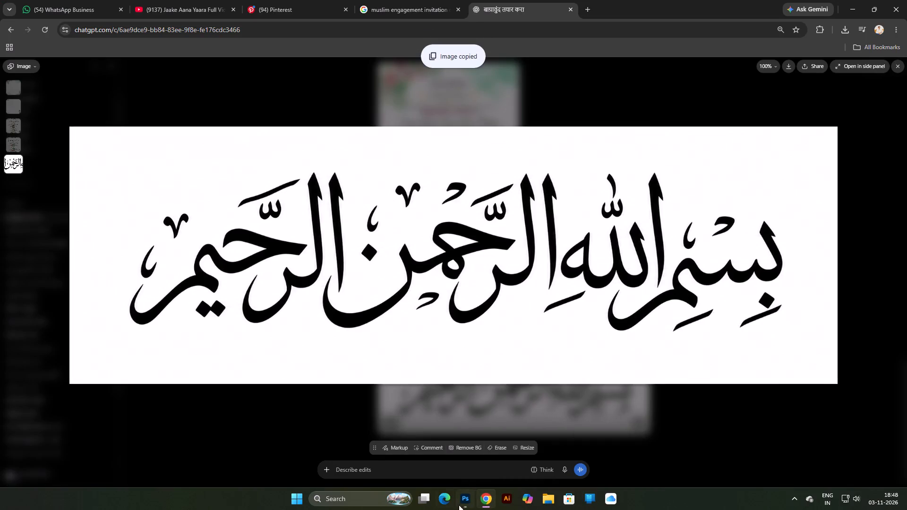
{"action": "left_click", "coordinate": [468, 500]}
{"action": "left_click", "coordinate": [875, 108]}
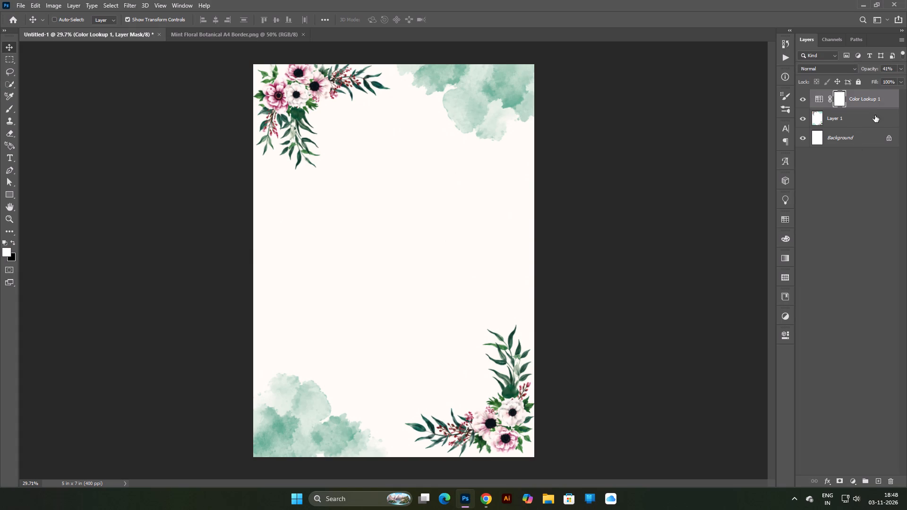
{"action": "key", "text": "ctrl+v"}
Scale the pasted Bismillah calligraphy to about 37% and centre it horizontally near the top of the page, between the flowers and green wash.
{"action": "key", "text": "ctrl+t"}
{"action": "left_click_drag", "start_coordinate": [407, 314], "coordinate": [407, 292]}
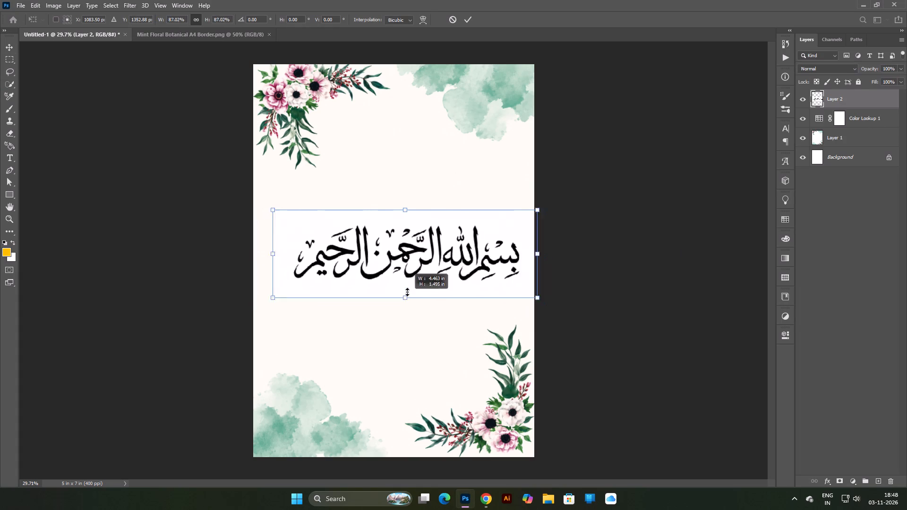
{"action": "left_click_drag", "start_coordinate": [407, 292], "coordinate": [407, 261]}
{"action": "left_click_drag", "start_coordinate": [431, 244], "coordinate": [419, 159]}
{"action": "scroll", "coordinate": [396, 170], "scroll_direction": "up", "scroll_amount": 6}
{"action": "key", "text": "space"}
{"action": "key", "text": "space"}
{"action": "left_click_drag", "start_coordinate": [416, 147], "coordinate": [441, 239]}
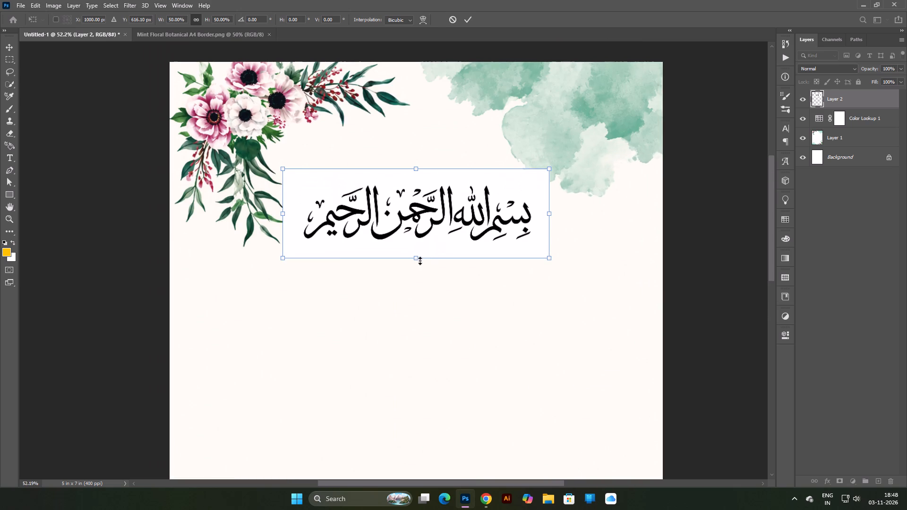
{"action": "left_click_drag", "start_coordinate": [418, 260], "coordinate": [418, 246]}
{"action": "left_click_drag", "start_coordinate": [432, 229], "coordinate": [435, 210]}
{"action": "left_click_drag", "start_coordinate": [418, 226], "coordinate": [418, 218]}
{"action": "left_click", "coordinate": [431, 199]}
{"action": "key", "text": "Return"}
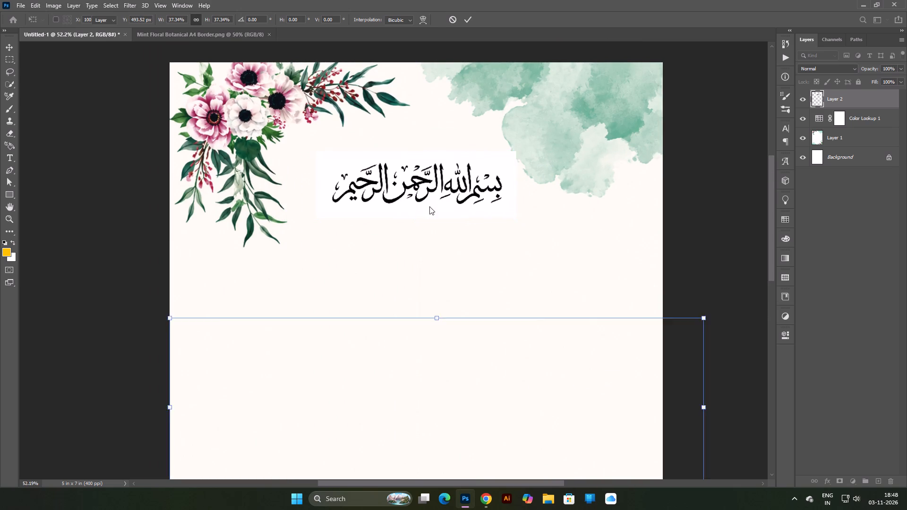
Remove the white background around and inside the Bismillah lettering with the Magic Eraser, and return to the Move tool with nothing selected.
{"action": "left_click", "coordinate": [9, 129]}
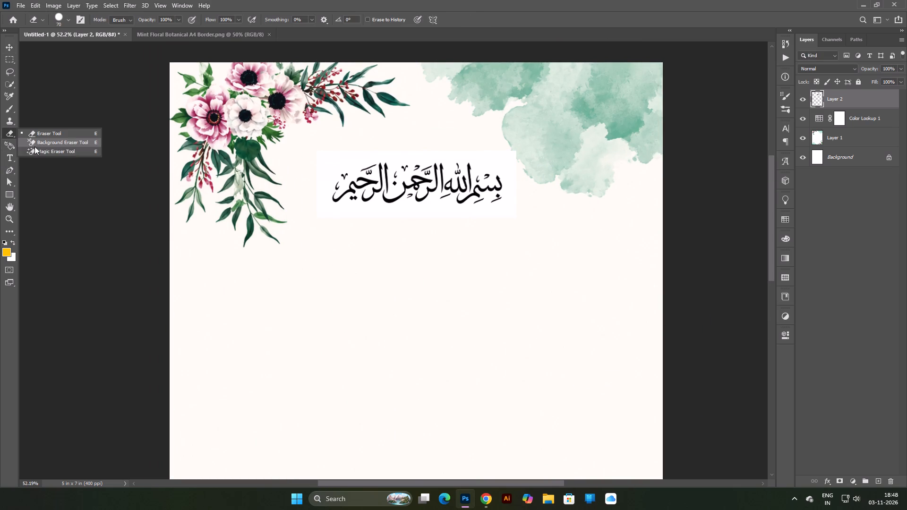
{"action": "left_click", "coordinate": [38, 153]}
{"action": "left_click", "coordinate": [494, 165]}
{"action": "scroll", "coordinate": [420, 199], "scroll_direction": "up", "scroll_amount": 5}
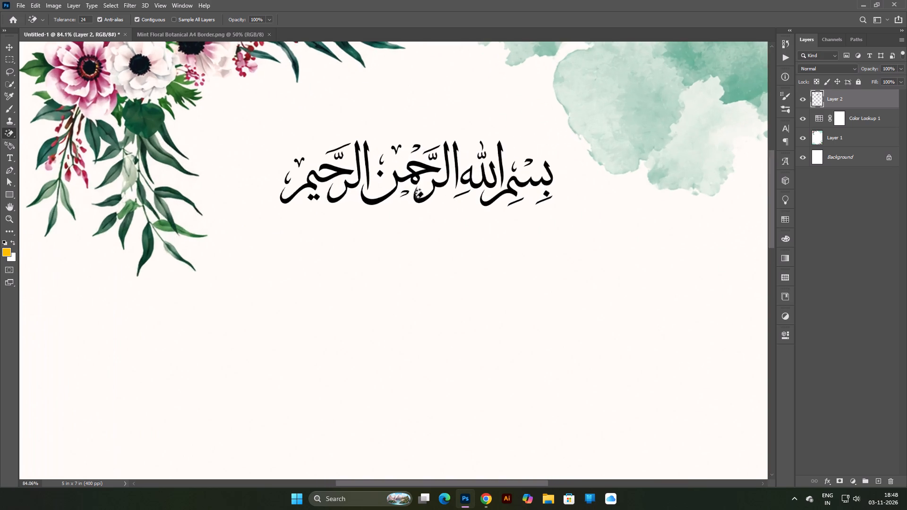
{"action": "scroll", "coordinate": [449, 170], "scroll_direction": "up", "scroll_amount": 4}
{"action": "left_click", "coordinate": [404, 170]}
{"action": "left_click", "coordinate": [477, 181]}
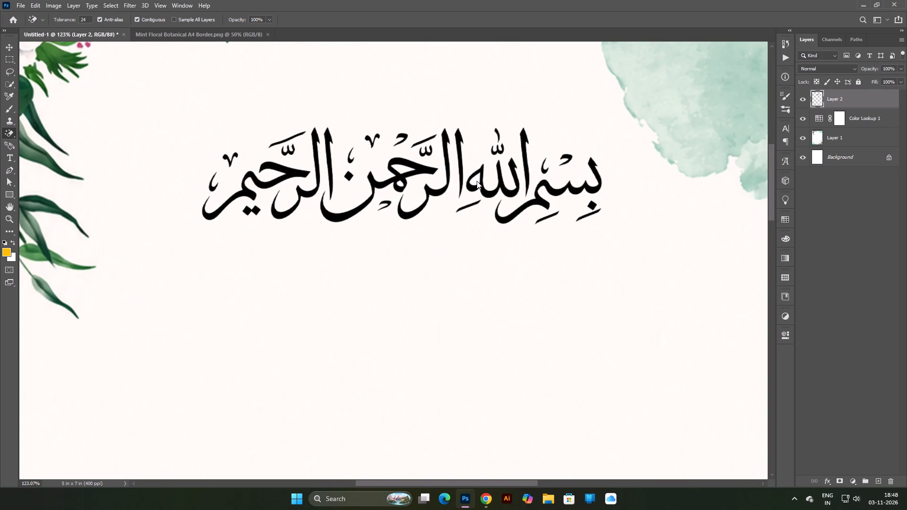
{"action": "scroll", "coordinate": [512, 194], "scroll_direction": "down", "scroll_amount": 5}
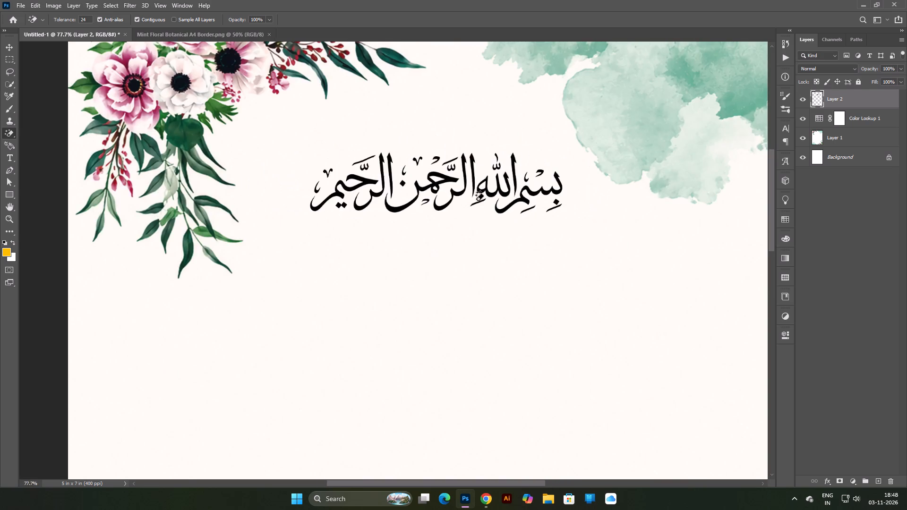
{"action": "scroll", "coordinate": [476, 200], "scroll_direction": "down", "scroll_amount": 4}
{"action": "left_click", "coordinate": [8, 46]}
{"action": "left_click", "coordinate": [37, 56]}
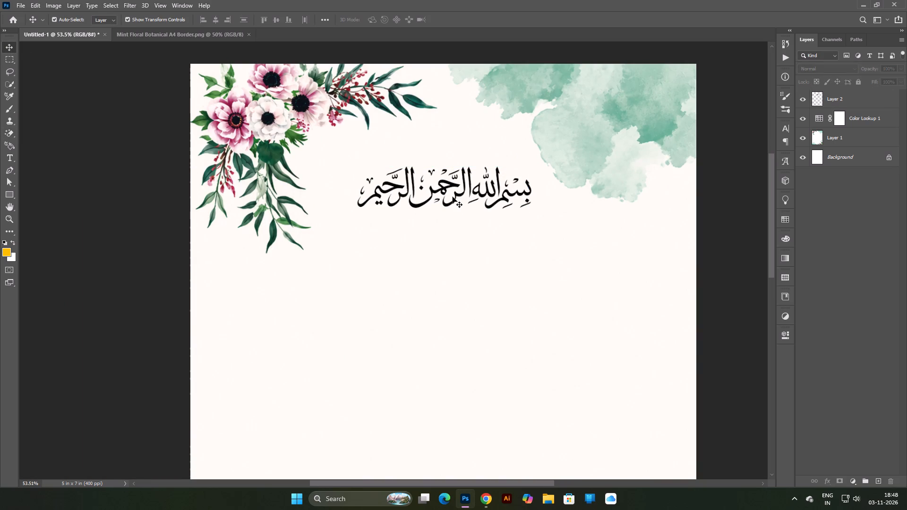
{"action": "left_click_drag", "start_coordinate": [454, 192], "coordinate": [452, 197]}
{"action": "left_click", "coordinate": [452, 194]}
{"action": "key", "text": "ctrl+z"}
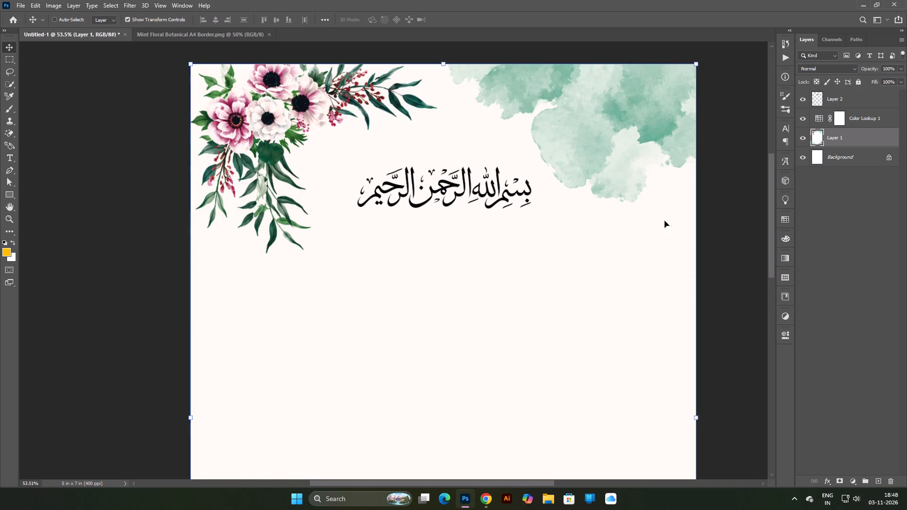
Lock all properties of Layer 1, the floral border image.
{"action": "left_click", "coordinate": [856, 83]}
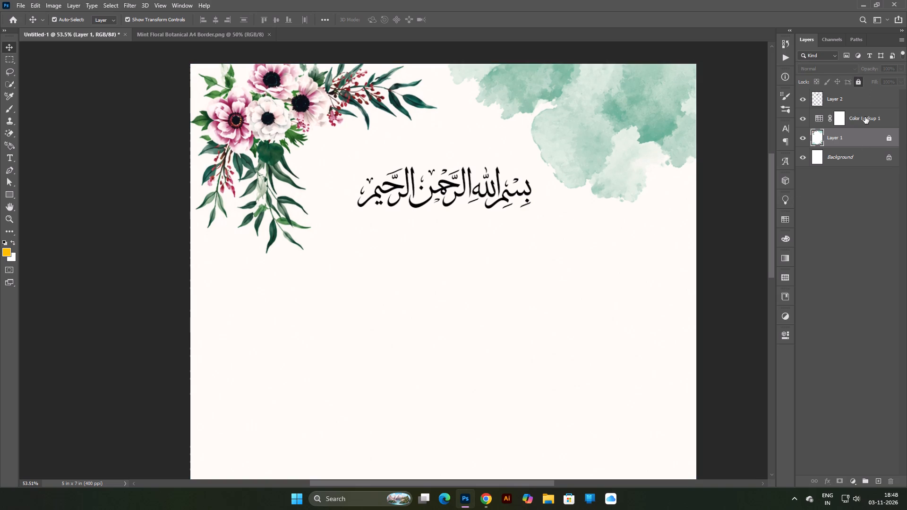
Scale the Bismillah calligraphy on Layer 2 down to about 78%, keeping it near the centre line between the flowers and green wash.
{"action": "left_click", "coordinate": [839, 102]}
{"action": "left_click_drag", "start_coordinate": [445, 211], "coordinate": [445, 206]}
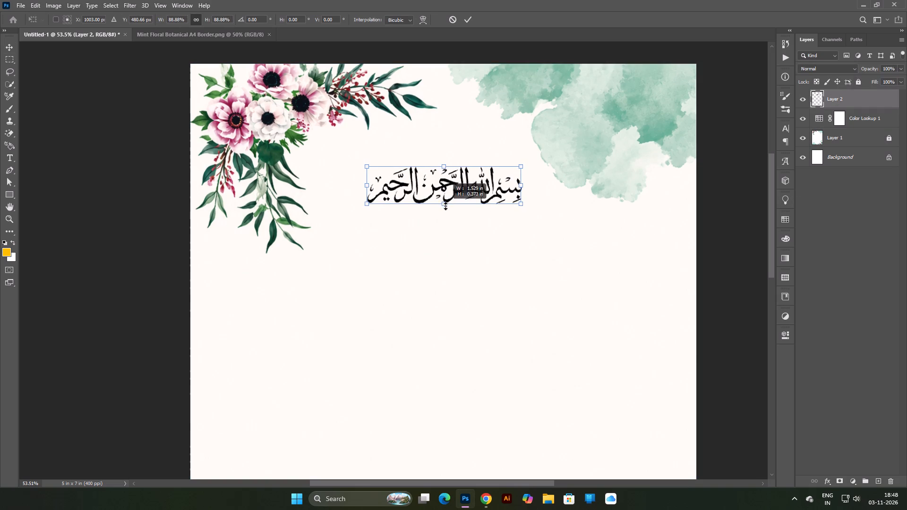
{"action": "left_click_drag", "start_coordinate": [445, 206], "coordinate": [445, 205]}
{"action": "left_click", "coordinate": [447, 199]}
{"action": "left_click_drag", "start_coordinate": [443, 201], "coordinate": [443, 196]}
{"action": "left_click", "coordinate": [453, 187]}
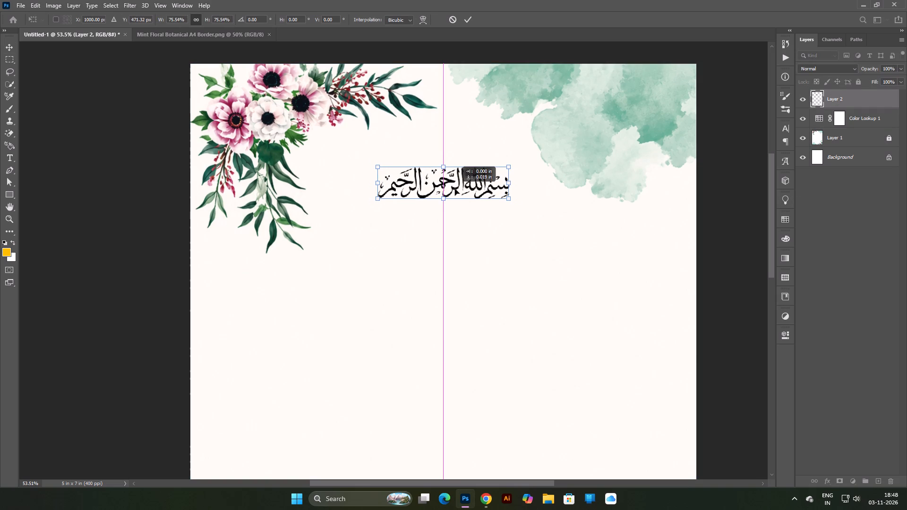
{"action": "left_click", "coordinate": [507, 185]}
{"action": "left_click_drag", "start_coordinate": [510, 185], "coordinate": [514, 185]}
{"action": "left_click", "coordinate": [506, 185]}
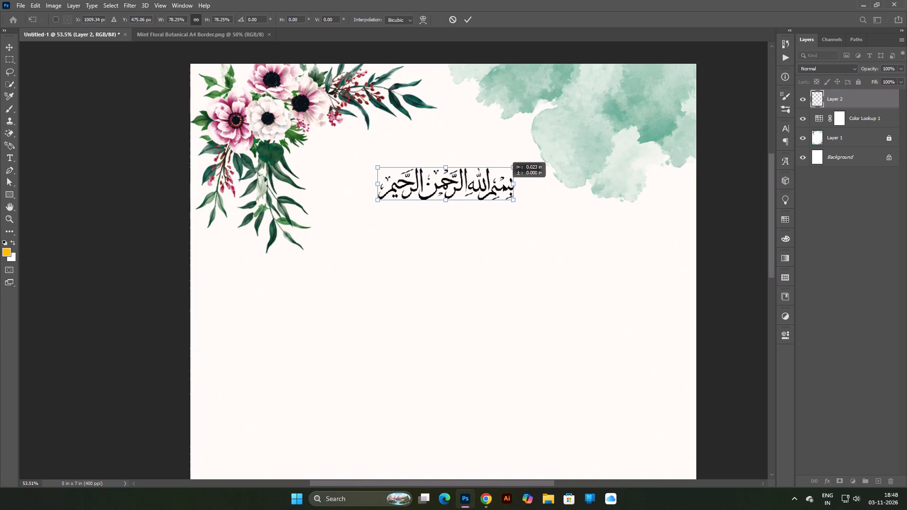
{"action": "key", "text": "Return"}
Nudge the Bismillah calligraphy slightly up, centre it horizontally on the page, and deselect it.
{"action": "scroll", "coordinate": [461, 200], "scroll_direction": "down", "scroll_amount": 6}
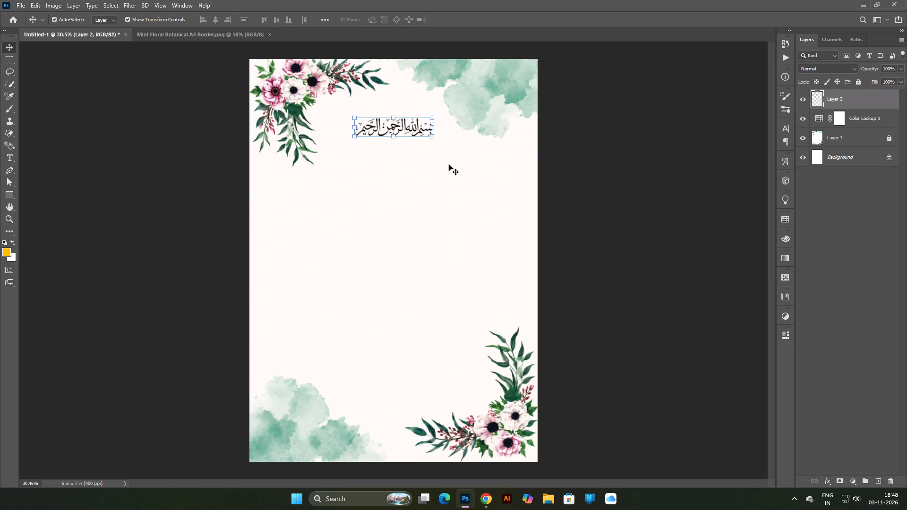
{"action": "scroll", "coordinate": [437, 157], "scroll_direction": "up", "scroll_amount": 3}
{"action": "left_click_drag", "start_coordinate": [396, 118], "coordinate": [396, 110]}
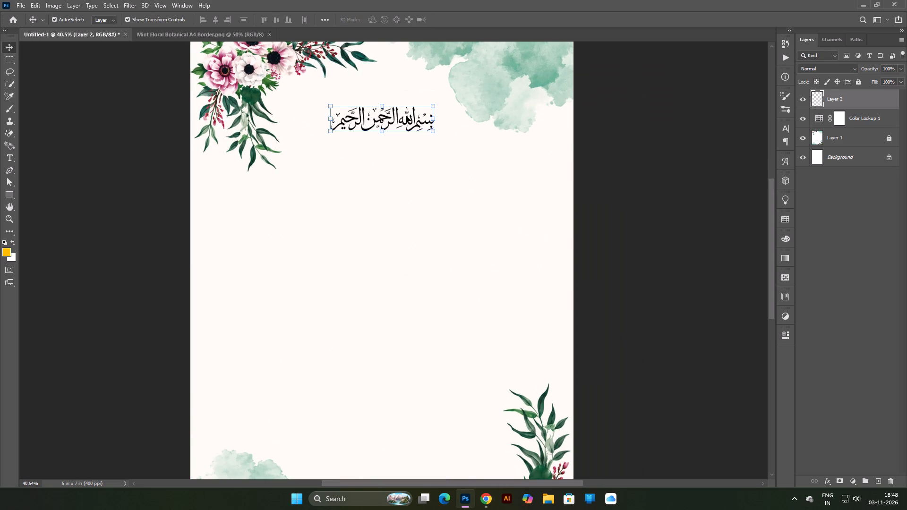
{"action": "key", "text": "Return"}
{"action": "left_click", "coordinate": [623, 159]}
{"action": "scroll", "coordinate": [388, 140], "scroll_direction": "up", "scroll_amount": 3}
{"action": "left_click_drag", "start_coordinate": [381, 110], "coordinate": [398, 110]}
{"action": "key", "text": "Return"}
{"action": "left_click", "coordinate": [642, 184]}
Add a Color Overlay to the Bismillah layer using a leaf green sampled from the flowers and darkened to deep green, with Normal blending at 100% opacity.
{"action": "scroll", "coordinate": [409, 143], "scroll_direction": "up", "scroll_amount": 3}
{"action": "scroll", "coordinate": [406, 130], "scroll_direction": "down", "scroll_amount": 3}
{"action": "scroll", "coordinate": [410, 123], "scroll_direction": "up", "scroll_amount": 3}
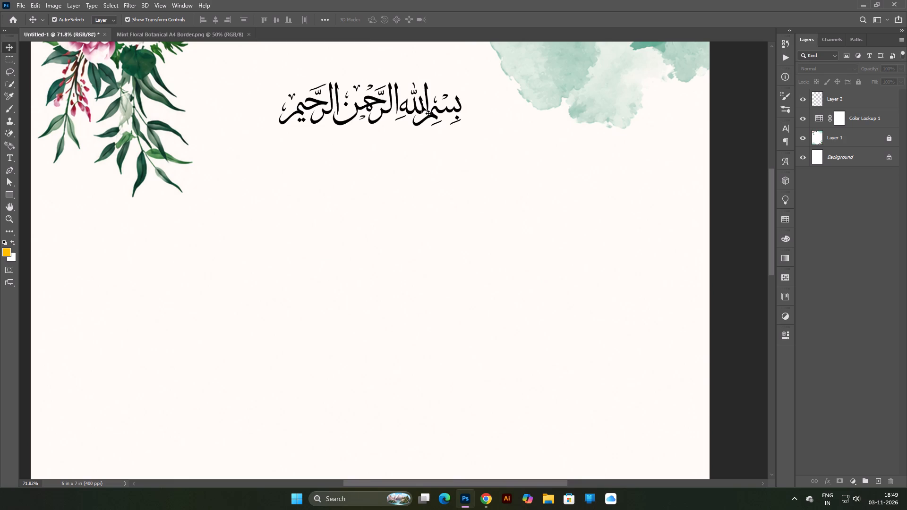
{"action": "left_click", "coordinate": [421, 106]}
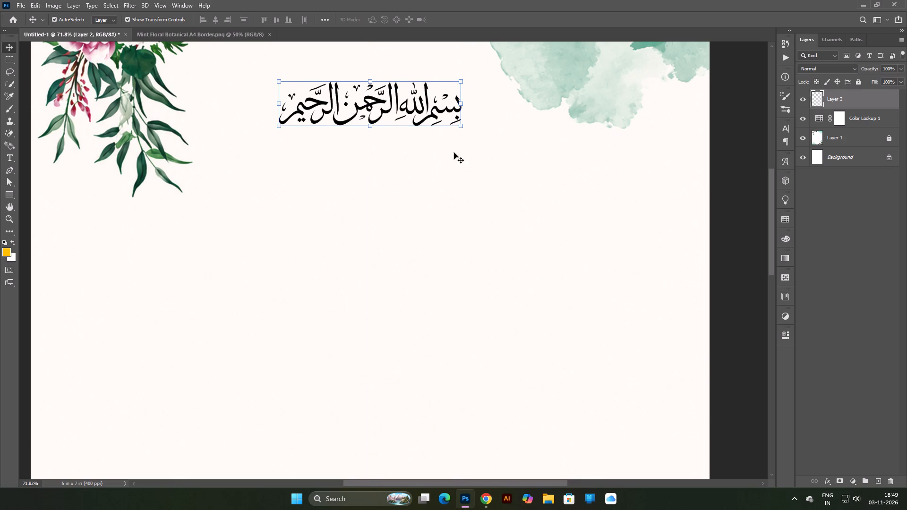
{"action": "left_click", "coordinate": [825, 482]}
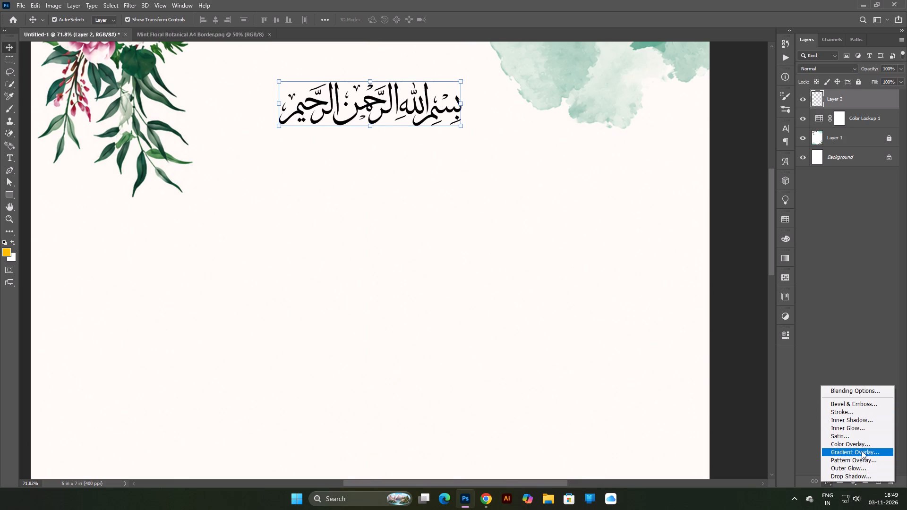
{"action": "left_click", "coordinate": [861, 443]}
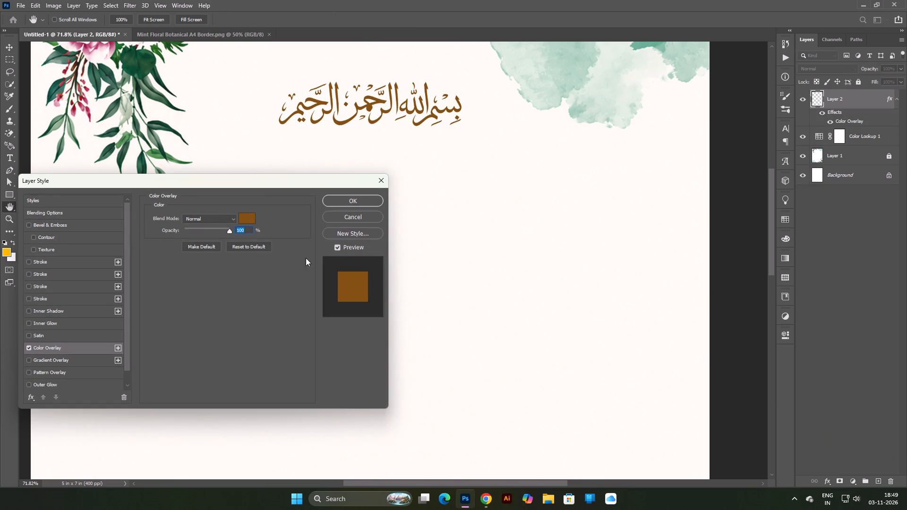
{"action": "left_click", "coordinate": [243, 218]}
{"action": "left_click", "coordinate": [139, 58]}
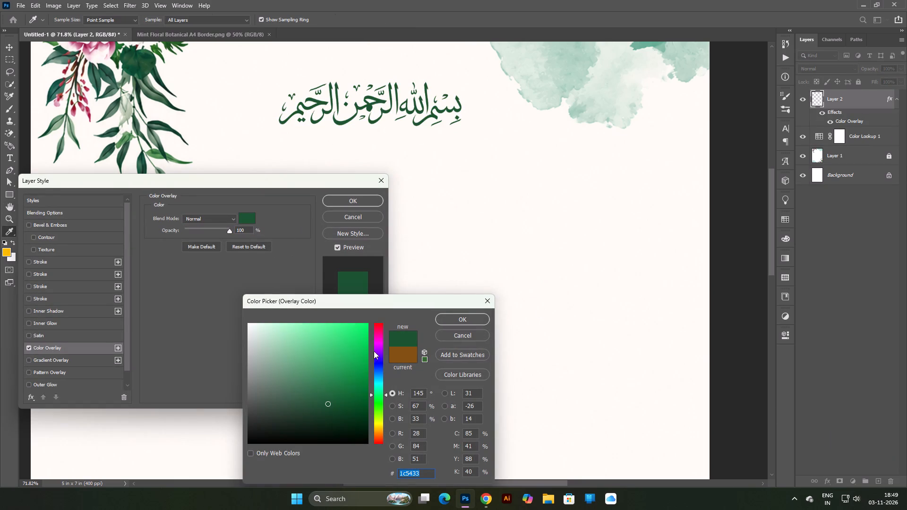
{"action": "left_click", "coordinate": [355, 409]}
{"action": "left_click_drag", "start_coordinate": [362, 398], "coordinate": [369, 393]}
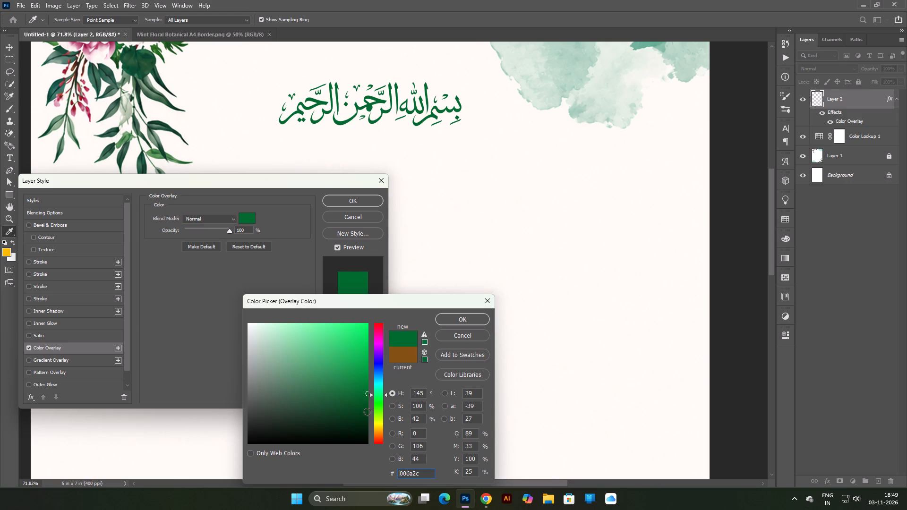
{"action": "left_click", "coordinate": [368, 412]}
{"action": "left_click", "coordinate": [454, 321]}
{"action": "left_click", "coordinate": [366, 204]}
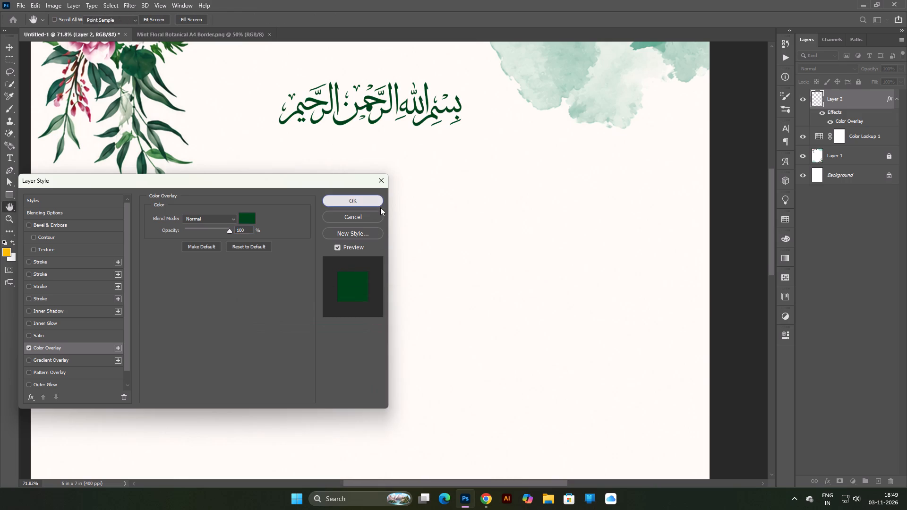
{"action": "left_click", "coordinate": [716, 244]}
{"action": "scroll", "coordinate": [551, 225], "scroll_direction": "down", "scroll_amount": 5}
{"action": "key", "text": "ctrl+0"}
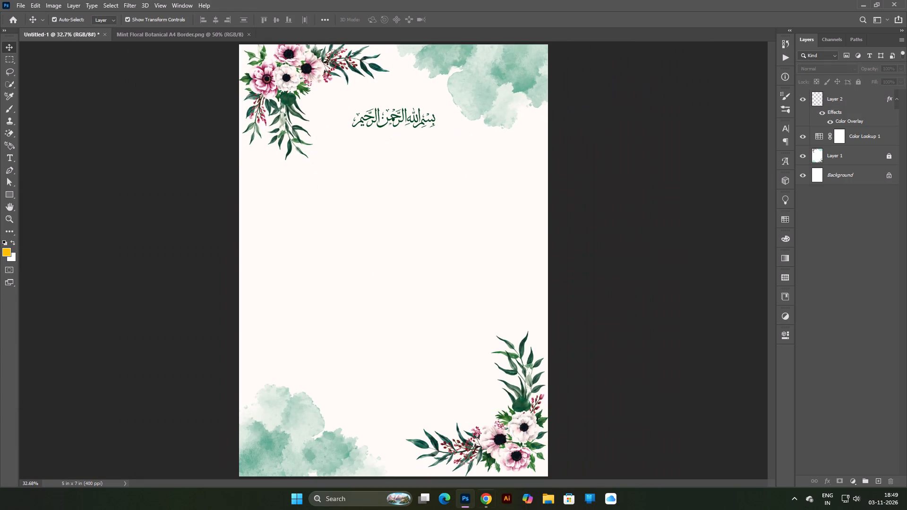
Switch to the ChatGPT page in Chrome.
{"action": "left_click", "coordinate": [490, 459]}
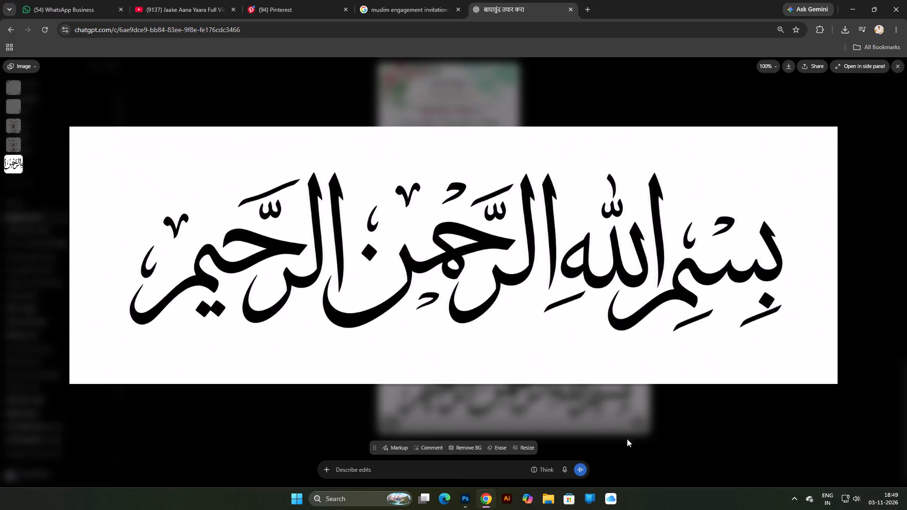
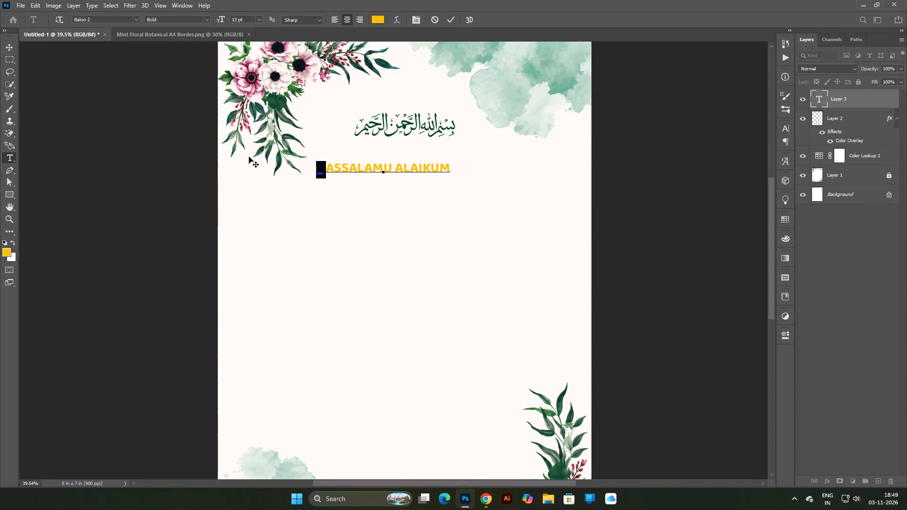
Delete the stray selected content before ASSALAMU ALAIKUM and commit the text line.
{"action": "key", "text": "BackSpace"}
{"action": "key", "text": "Return"}
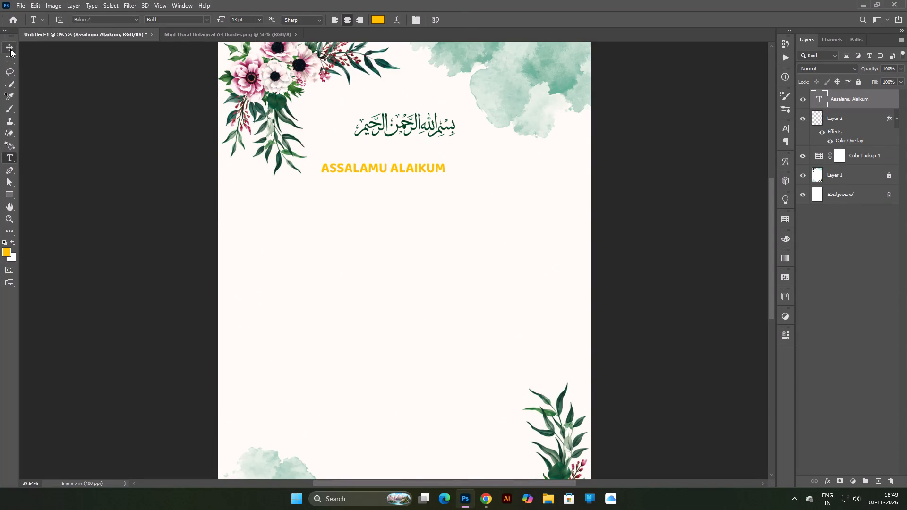
Move the ASSALAMU ALAIKUM text up and across so it sits centred just beneath the Bismillah calligraphy.
{"action": "left_click", "coordinate": [11, 46]}
{"action": "left_click", "coordinate": [65, 62]}
{"action": "left_click_drag", "start_coordinate": [407, 169], "coordinate": [439, 159]}
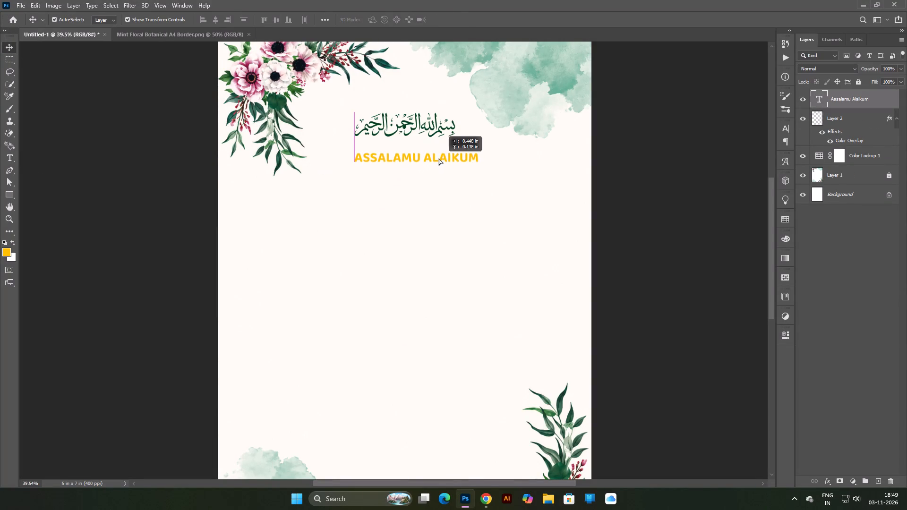
{"action": "left_click_drag", "start_coordinate": [439, 159], "coordinate": [429, 157]}
Recolour the ASSALAMU ALAIKUM text to the dark green #00421b sampled from the Bismillah calligraphy.
{"action": "double_click", "coordinate": [429, 157]}
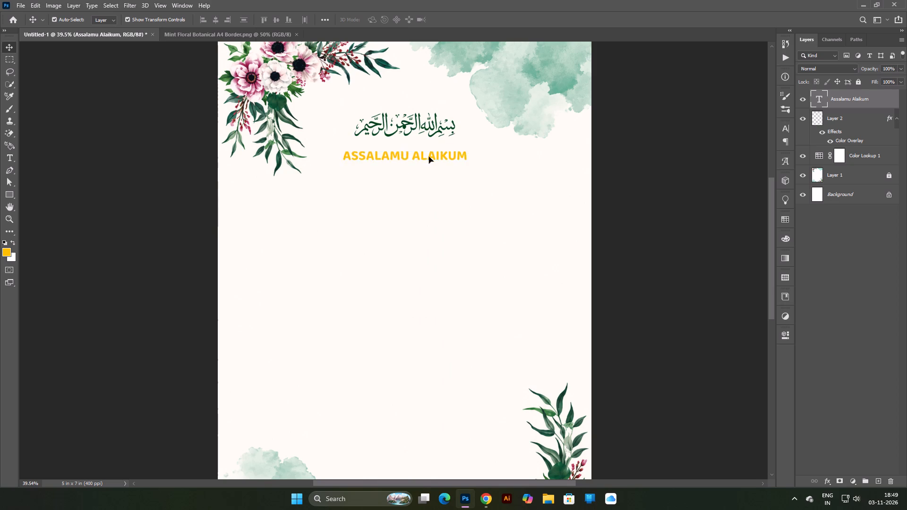
{"action": "left_click", "coordinate": [374, 17]}
{"action": "left_click", "coordinate": [512, 74]}
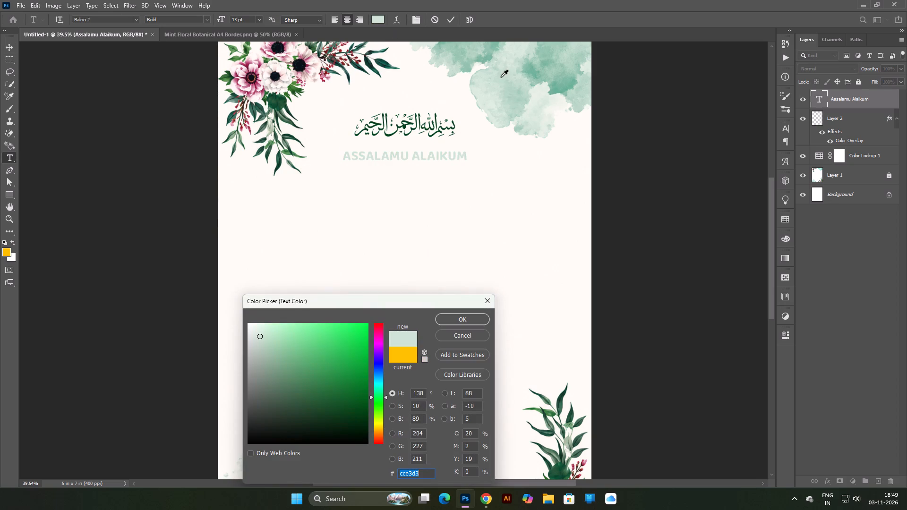
{"action": "left_click_drag", "start_coordinate": [281, 366], "coordinate": [244, 376]}
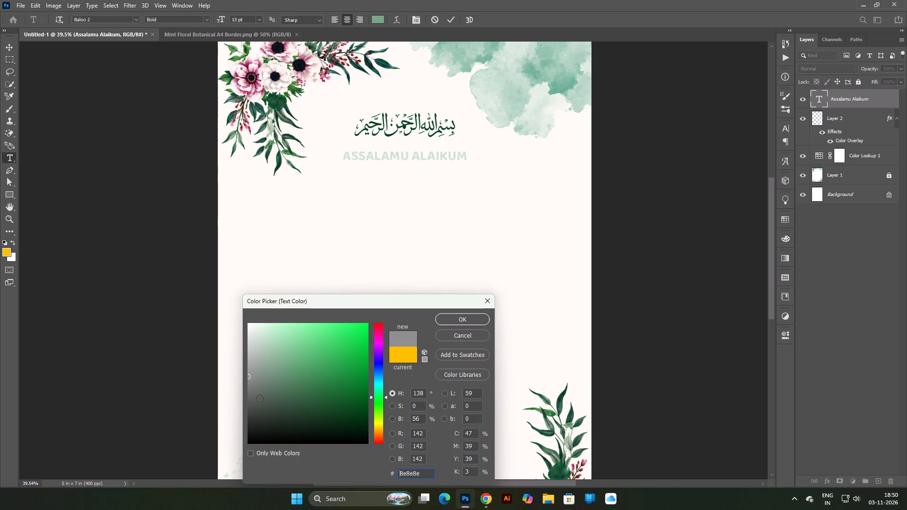
{"action": "left_click", "coordinate": [371, 392]}
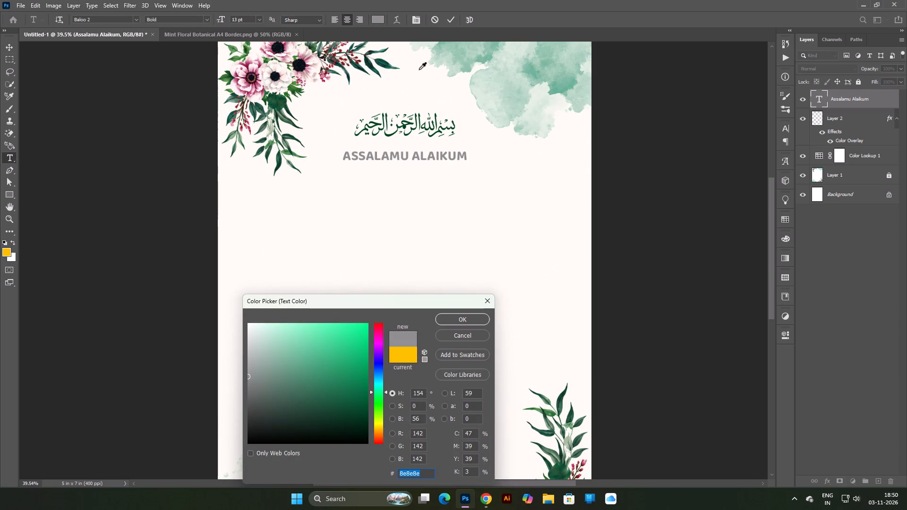
{"action": "left_click", "coordinate": [377, 124]}
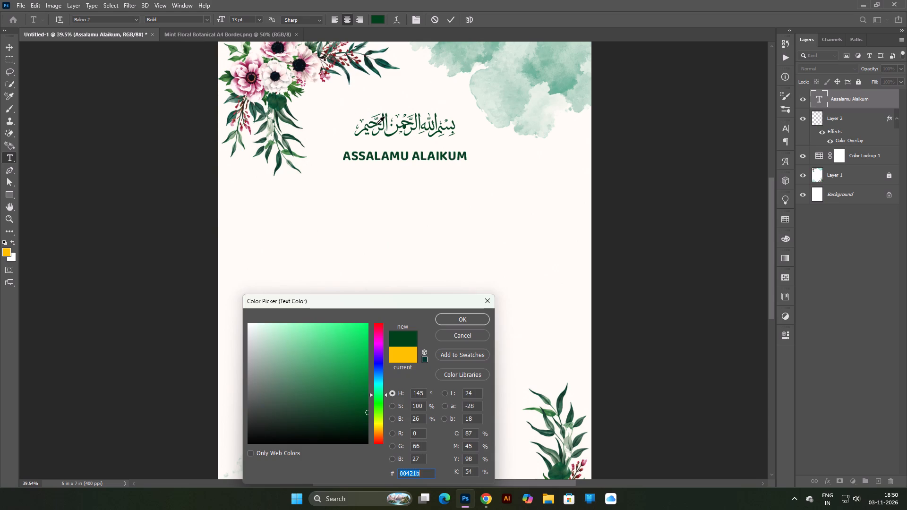
{"action": "left_click", "coordinate": [463, 316]}
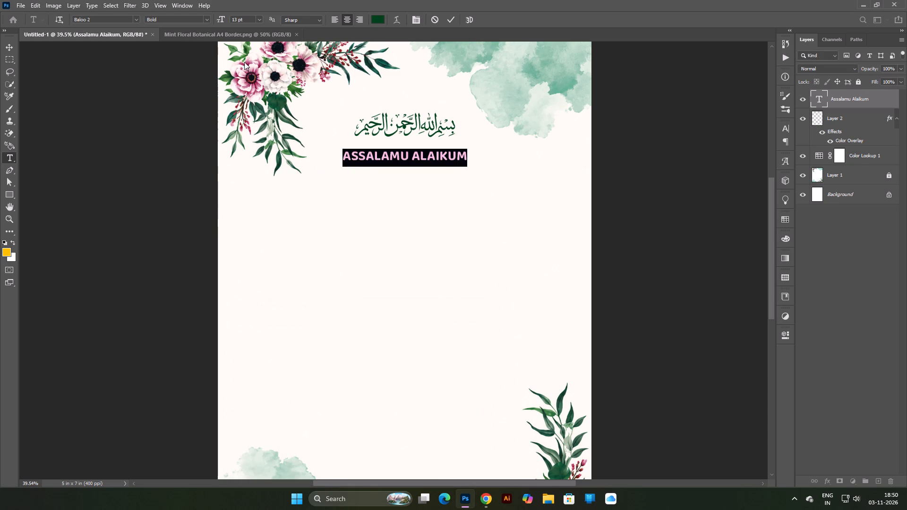
Change the ASSALAMU ALAIKUM text's Baloo 2 font style to Regular, then commit and deselect it.
{"action": "left_click", "coordinate": [206, 18]}
{"action": "left_click", "coordinate": [202, 30]}
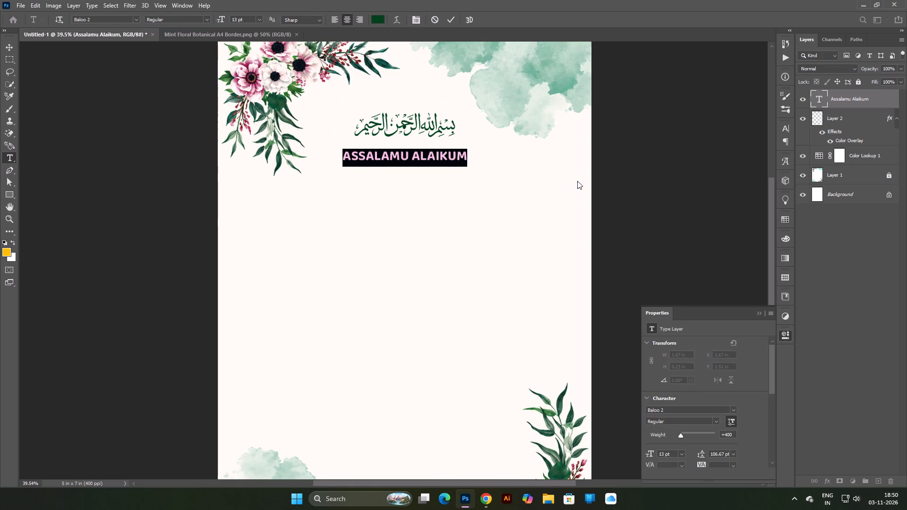
{"action": "left_click", "coordinate": [3, 45]}
{"action": "left_click", "coordinate": [34, 50]}
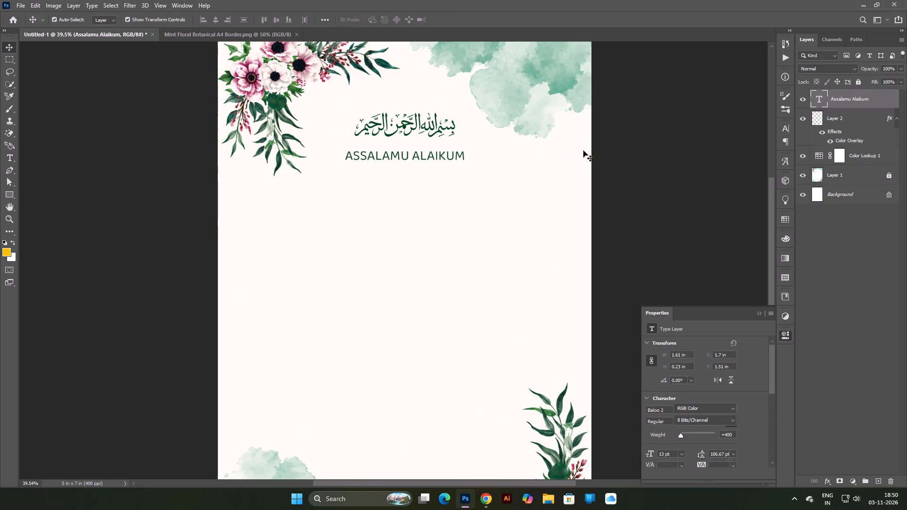
{"action": "left_click", "coordinate": [638, 146]}
Nudge the ASSALAMU ALAIKUM text up about 0.04 in, closer to the Bismillah calligraphy.
{"action": "scroll", "coordinate": [478, 156], "scroll_direction": "up", "scroll_amount": 7}
{"action": "key", "text": "space"}
{"action": "key", "text": "space"}
{"action": "left_click_drag", "start_coordinate": [377, 152], "coordinate": [413, 159]}
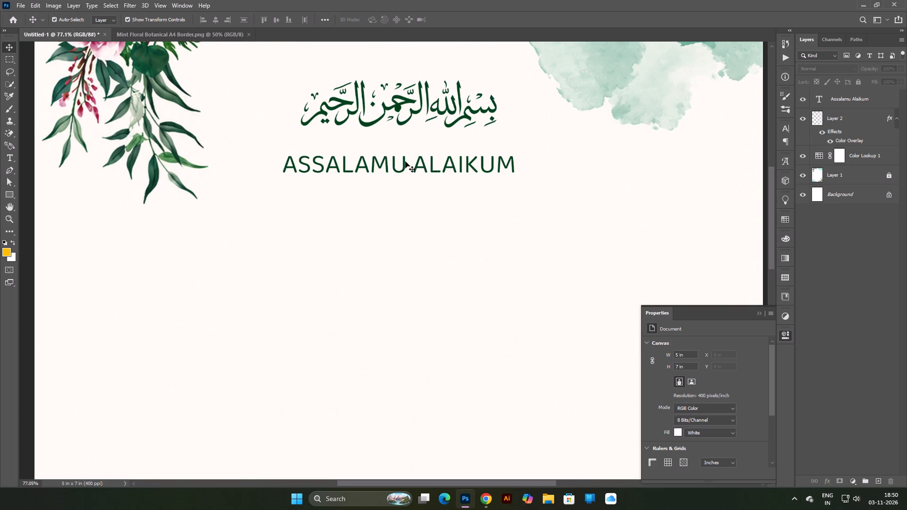
{"action": "left_click_drag", "start_coordinate": [405, 161], "coordinate": [406, 156]}
{"action": "left_click", "coordinate": [406, 156]}
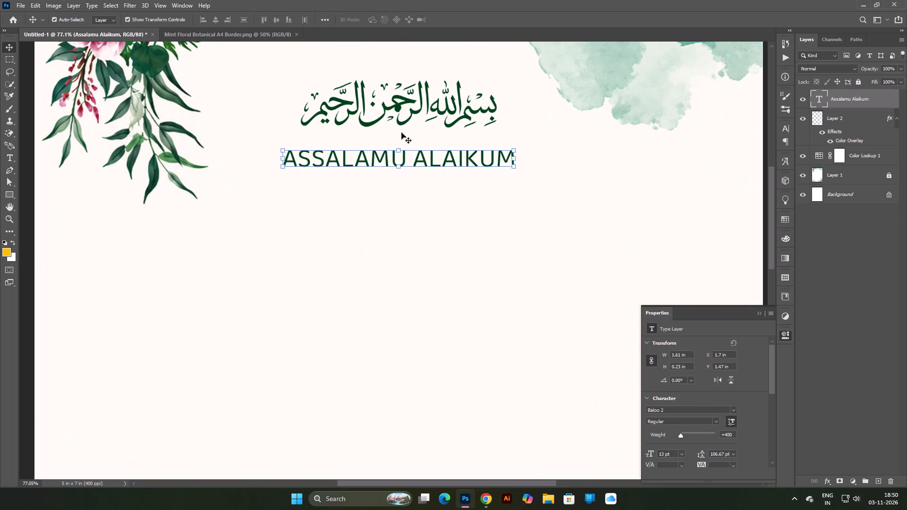
Change the ASSALAMU ALAIKUM text colour to a slightly lighter, more vivid green, then commit and deselect the text.
{"action": "double_click", "coordinate": [387, 158]}
{"action": "left_click", "coordinate": [375, 21]}
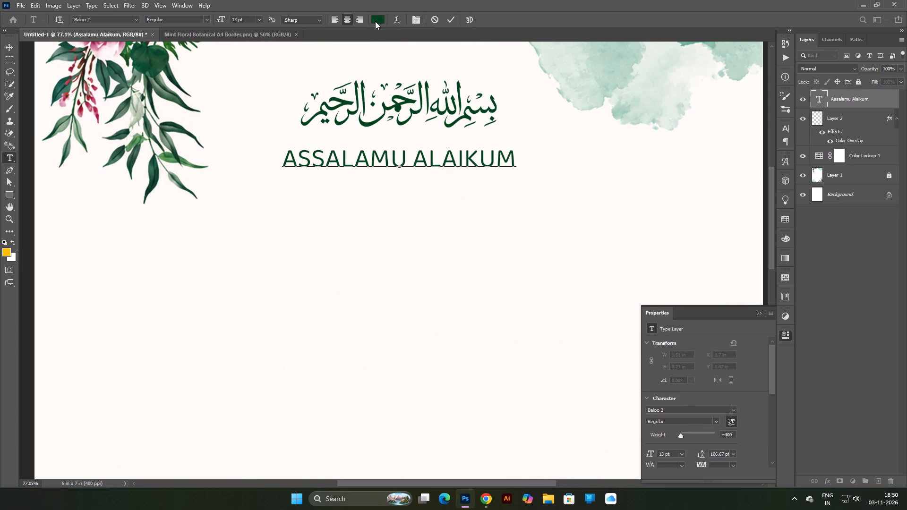
{"action": "left_click_drag", "start_coordinate": [363, 403], "coordinate": [372, 397]}
{"action": "left_click", "coordinate": [450, 319]}
{"action": "scroll", "coordinate": [252, 286], "scroll_direction": "down", "scroll_amount": 5}
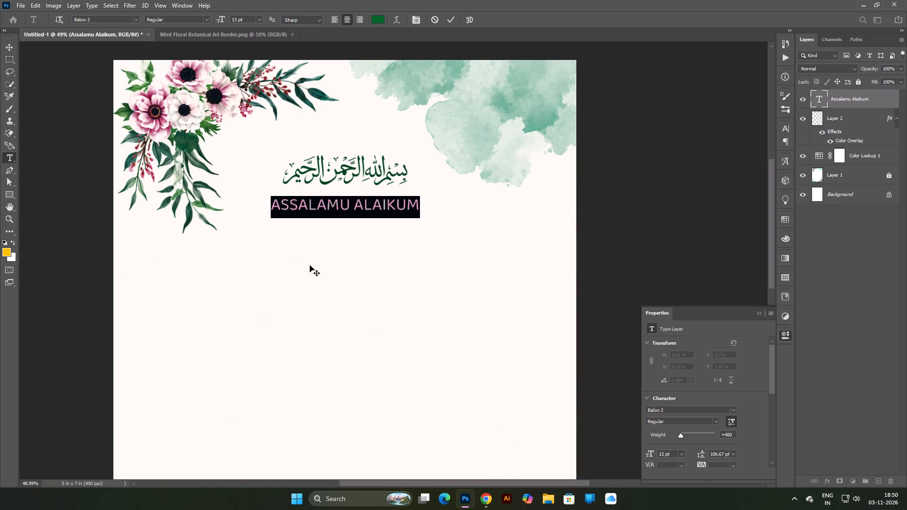
{"action": "key", "text": "Return"}
{"action": "left_click", "coordinate": [652, 199]}
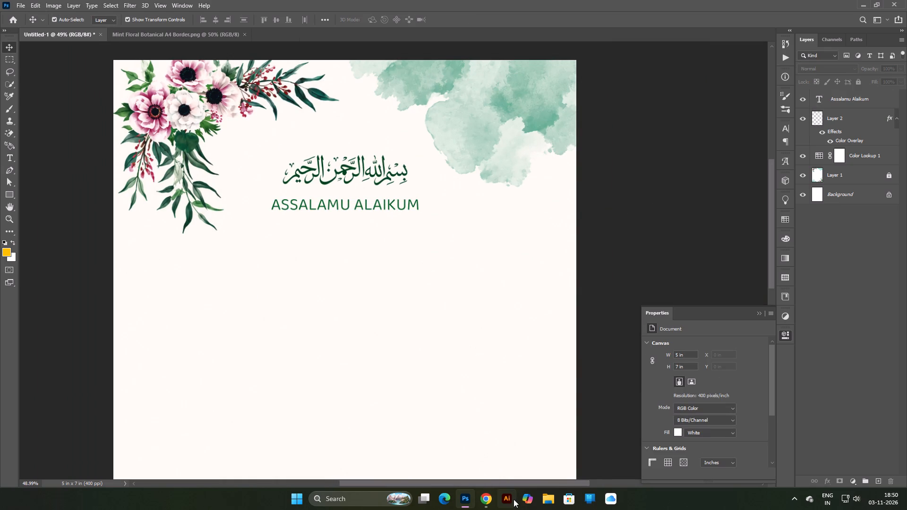
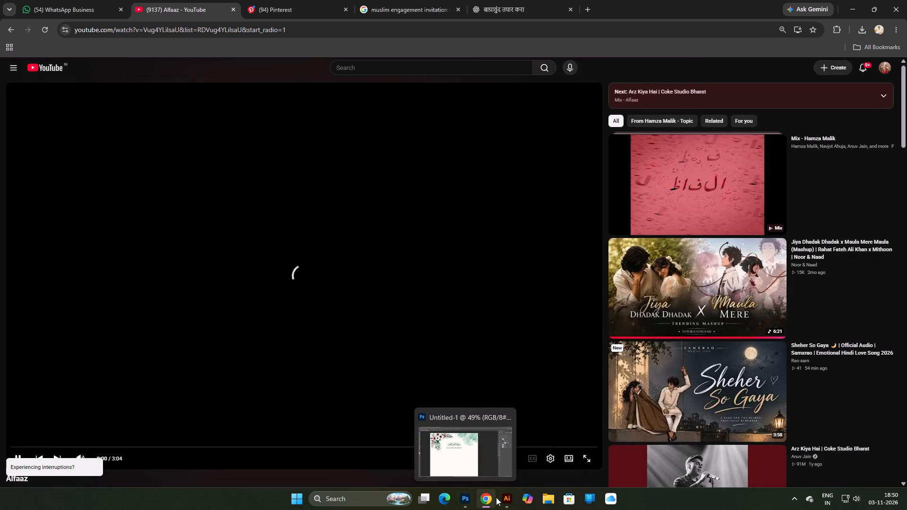
Switch to Illustrator and open the recent ornament file 10700704_43422.eps.
{"action": "left_click", "coordinate": [504, 499]}
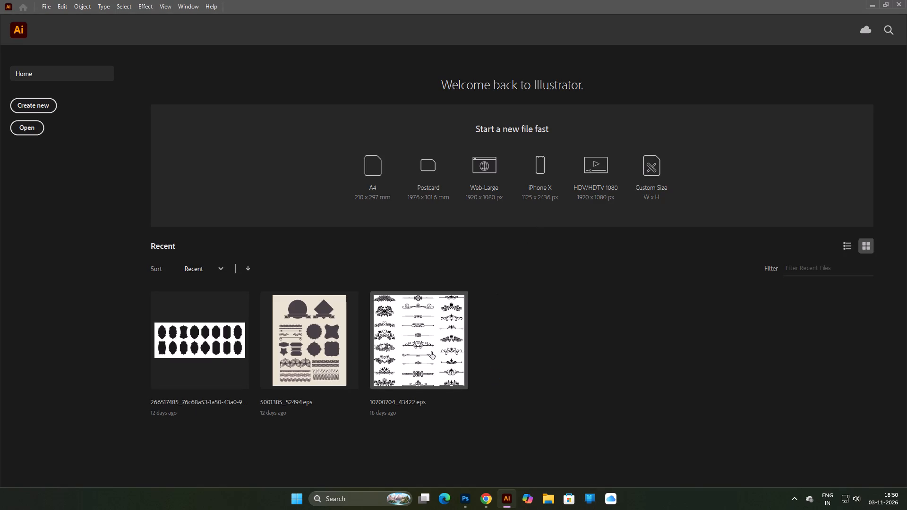
{"action": "double_click", "coordinate": [426, 351]}
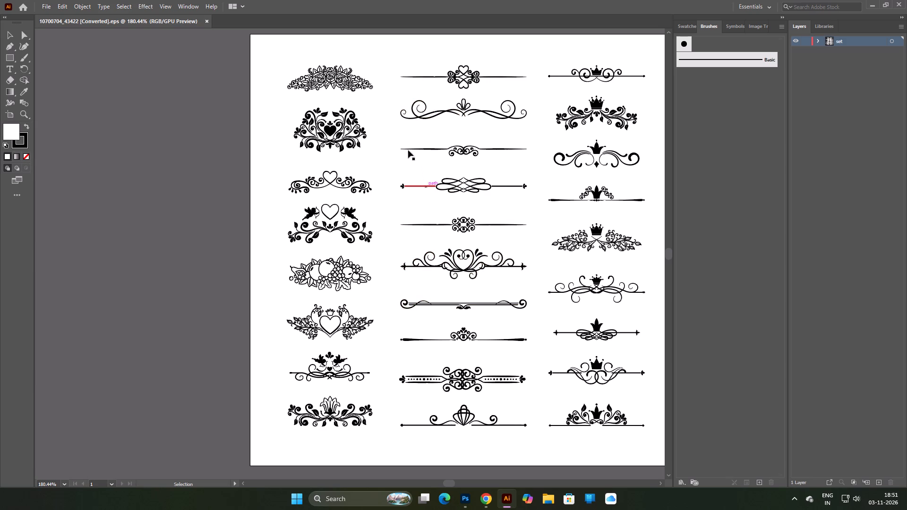
Select the thin line divider with small scrollwork, third in the middle column of ornaments, and cut it from the artwork.
{"action": "left_click", "coordinate": [395, 139]}
{"action": "left_click", "coordinate": [395, 139]}
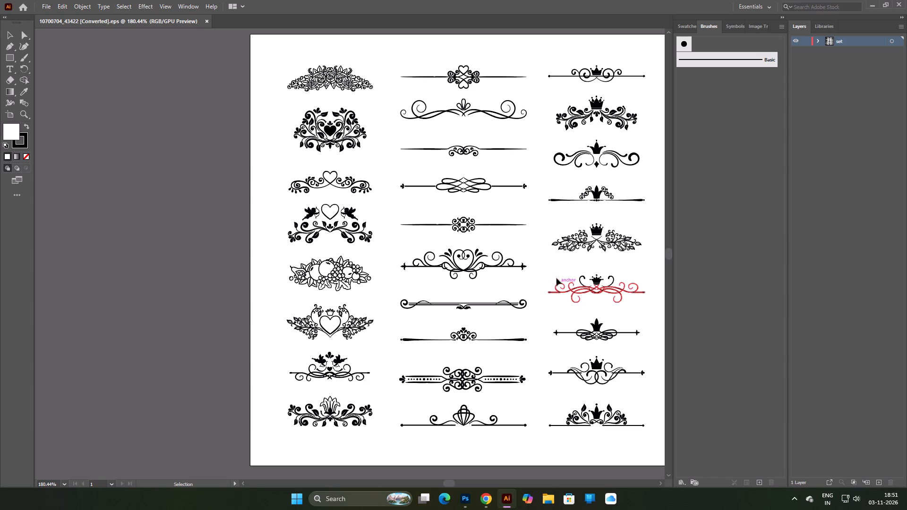
{"action": "left_click_drag", "start_coordinate": [393, 140], "coordinate": [491, 163]}
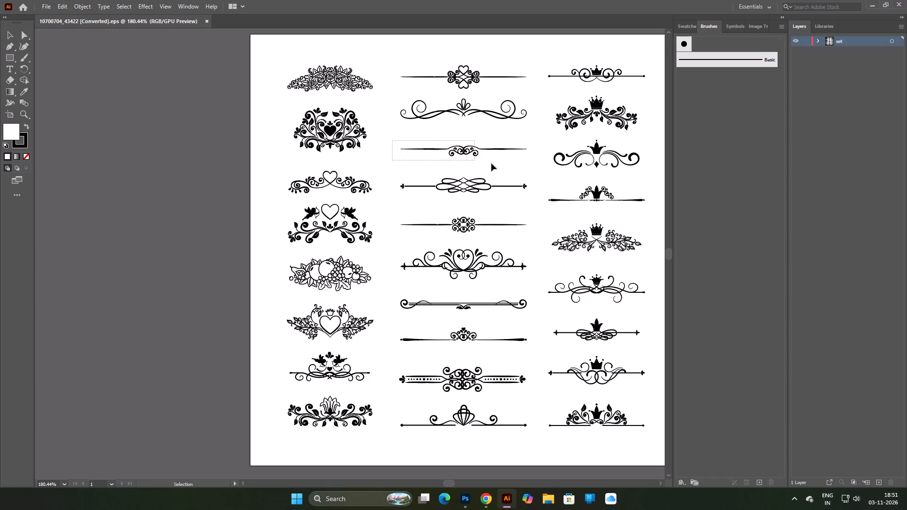
{"action": "left_click_drag", "start_coordinate": [491, 163], "coordinate": [531, 159]}
{"action": "left_click", "coordinate": [530, 158]}
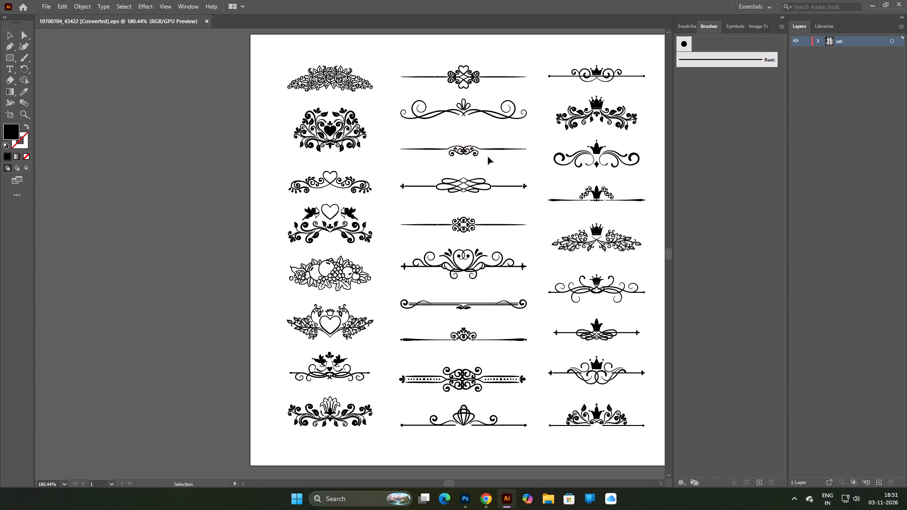
{"action": "left_click_drag", "start_coordinate": [467, 149], "coordinate": [425, 154]}
{"action": "left_click", "coordinate": [425, 154]}
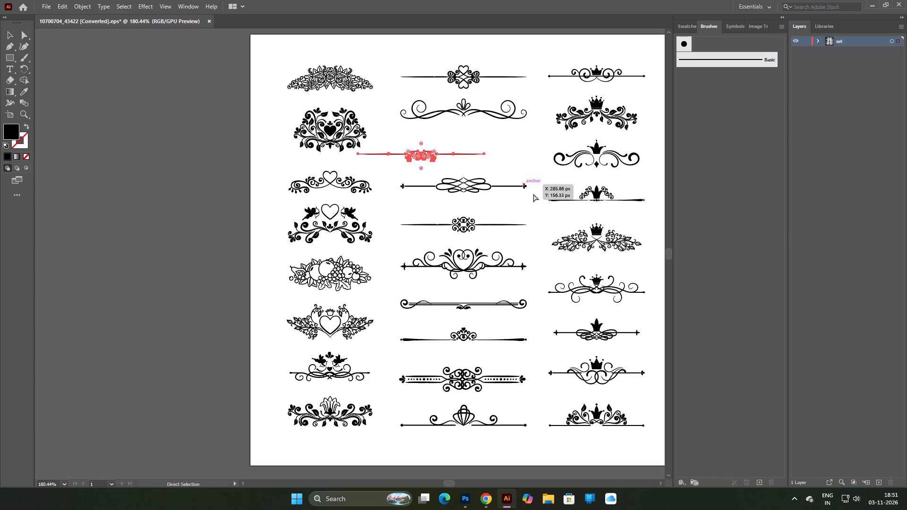
{"action": "key", "text": "ctrl+x"}
Switch to Photoshop and paste the divider as a shape layer above the Assalamu Alaikum text layer.
{"action": "left_click", "coordinate": [461, 506]}
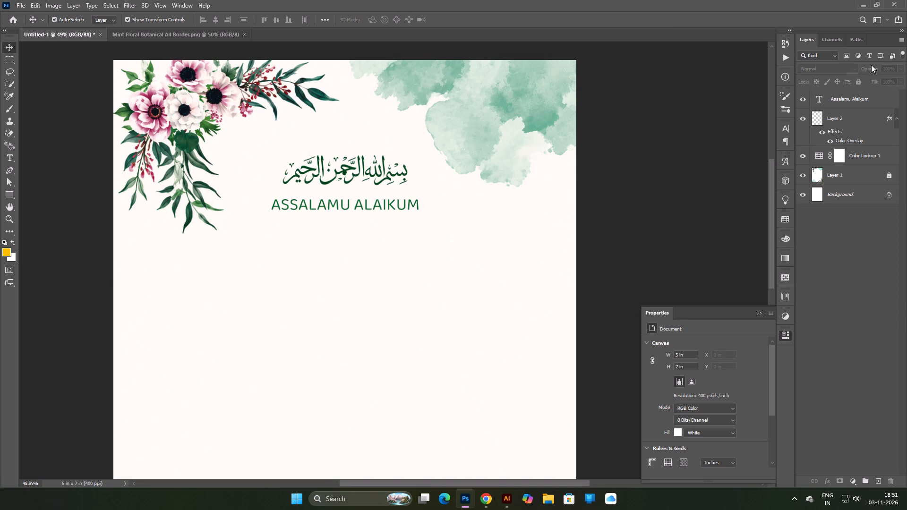
{"action": "left_click", "coordinate": [853, 95]}
{"action": "key", "text": "ctrl+v"}
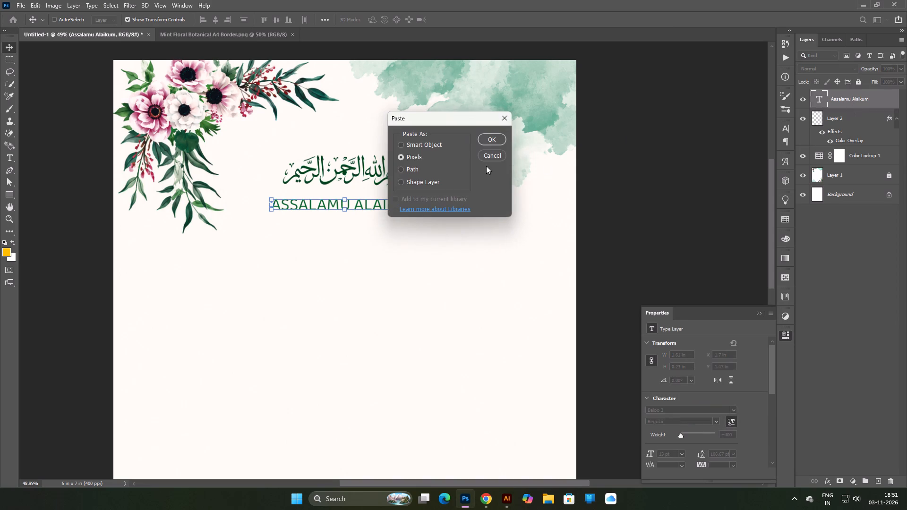
{"action": "left_click", "coordinate": [421, 183]}
{"action": "left_click", "coordinate": [492, 141]}
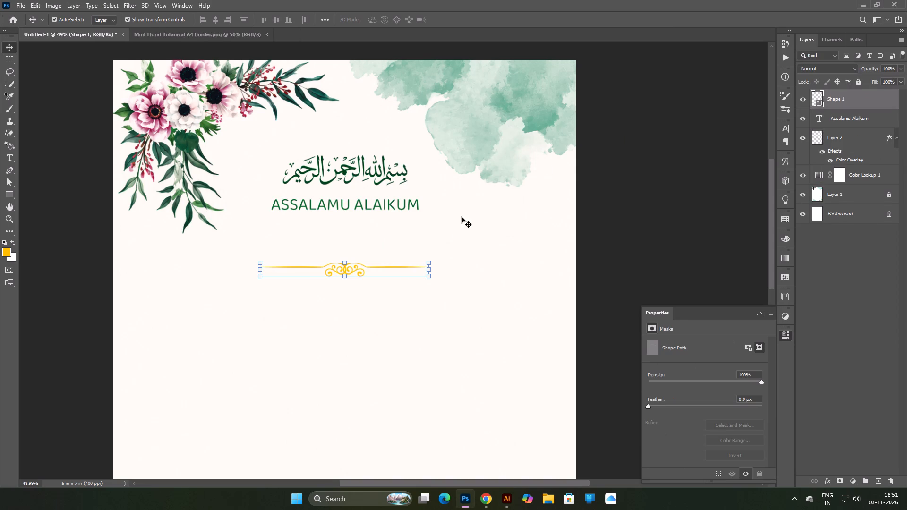
Place the gold divider centred beneath ASSALAMU ALAIKUM, scale it down to slightly narrower than the text, and commit the transform.
{"action": "left_click", "coordinate": [345, 263]}
{"action": "left_click", "coordinate": [345, 266]}
{"action": "left_click_drag", "start_coordinate": [359, 271], "coordinate": [359, 229]}
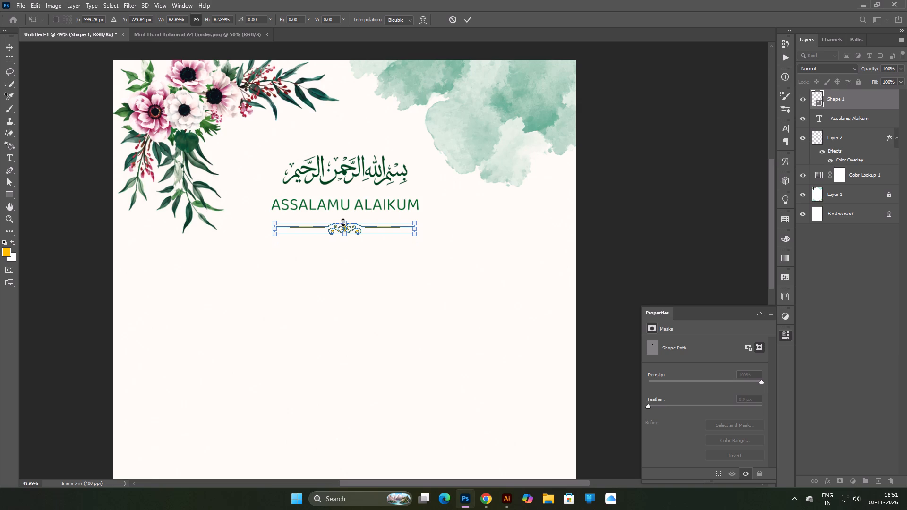
{"action": "left_click", "coordinate": [344, 222]}
{"action": "key", "text": "Return"}
{"action": "left_click", "coordinate": [588, 190]}
Move the Bismillah calligraphy straight up about 0.24 in, away from the ASSALAMU ALAIKUM text, and deselect it.
{"action": "scroll", "coordinate": [372, 183], "scroll_direction": "up", "scroll_amount": 3}
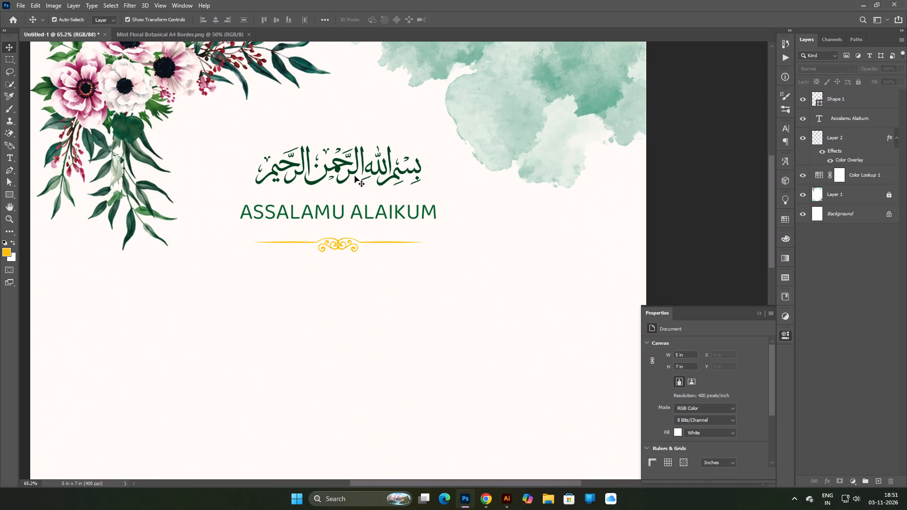
{"action": "left_click_drag", "start_coordinate": [358, 162], "coordinate": [358, 144]}
{"action": "key", "text": "Return"}
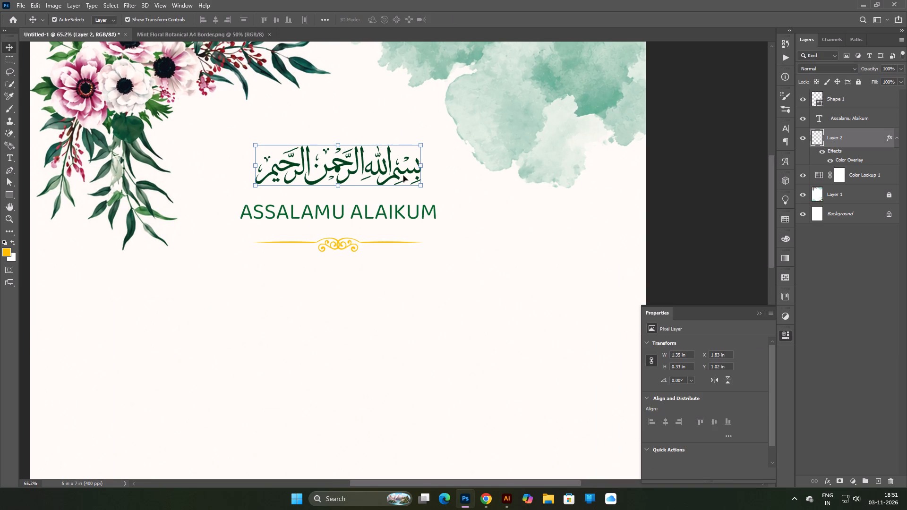
{"action": "left_click_drag", "start_coordinate": [338, 160], "coordinate": [337, 130]}
{"action": "key", "text": "Return"}
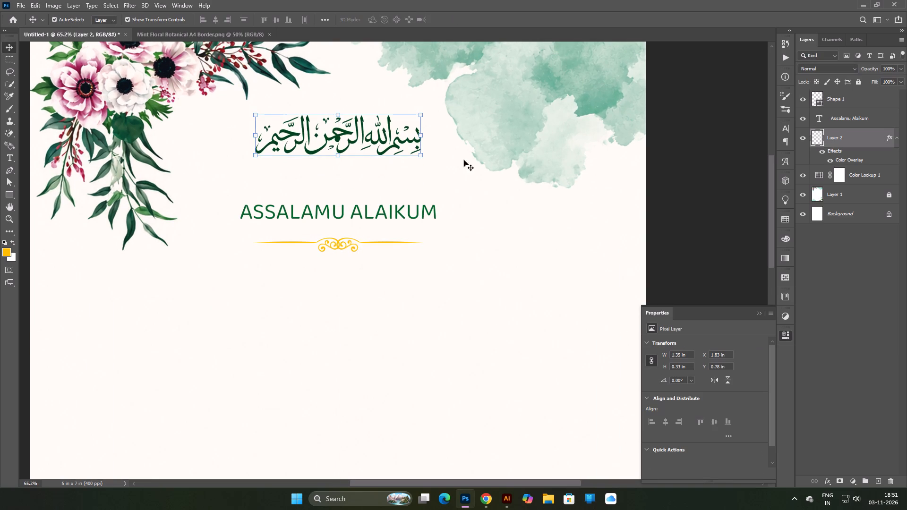
{"action": "left_click", "coordinate": [644, 179]}
Move the gold divider slightly up, closer to the ASSALAMU ALAIKUM text.
{"action": "scroll", "coordinate": [344, 242], "scroll_direction": "up", "scroll_amount": 4}
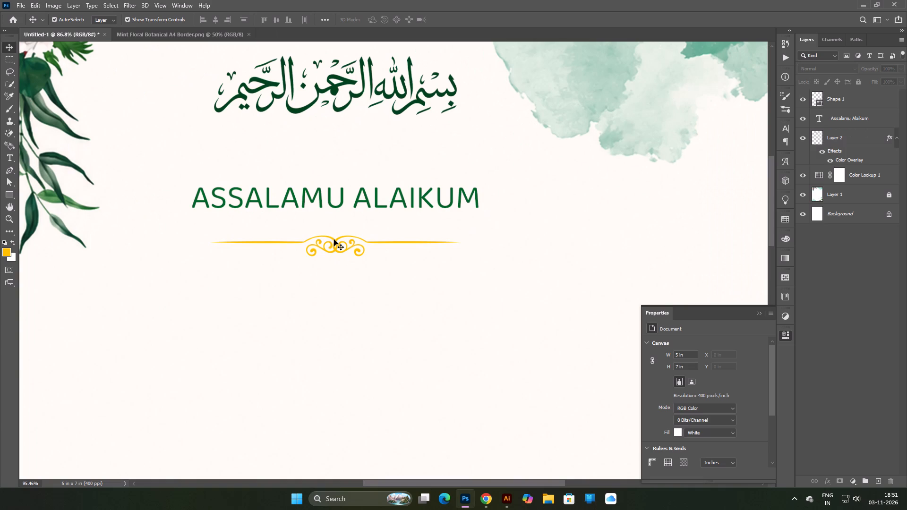
{"action": "left_click_drag", "start_coordinate": [334, 239], "coordinate": [334, 229]}
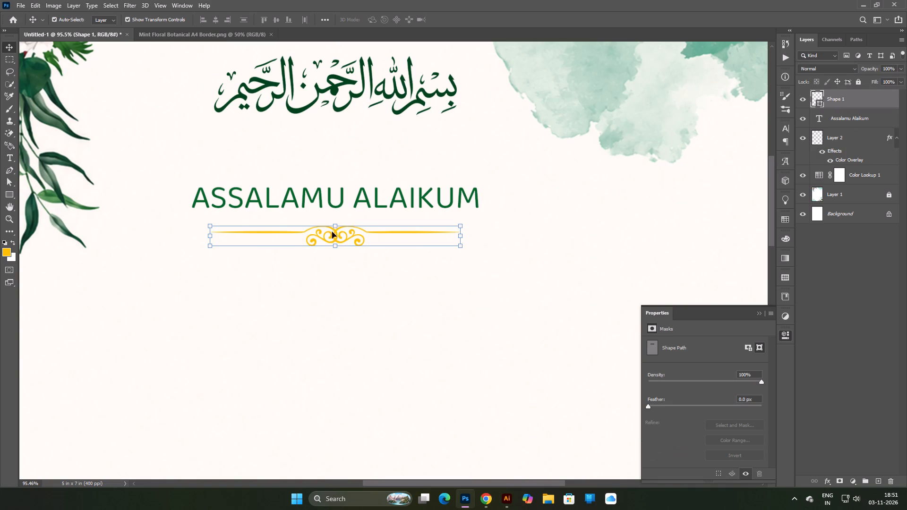
Recolour the divider shape to the olive green #757c00, then deselect it.
{"action": "double_click", "coordinate": [819, 105]}
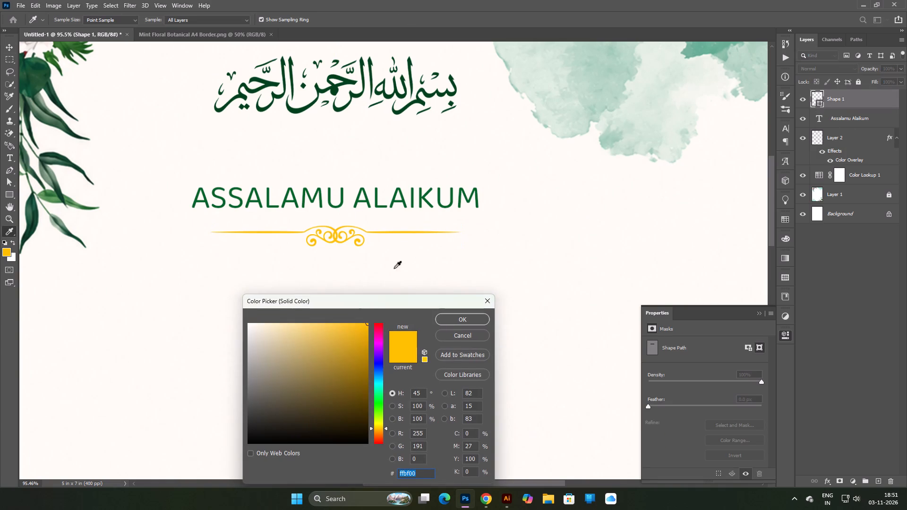
{"action": "left_click", "coordinate": [402, 196]}
{"action": "left_click_drag", "start_coordinate": [357, 408], "coordinate": [368, 393]}
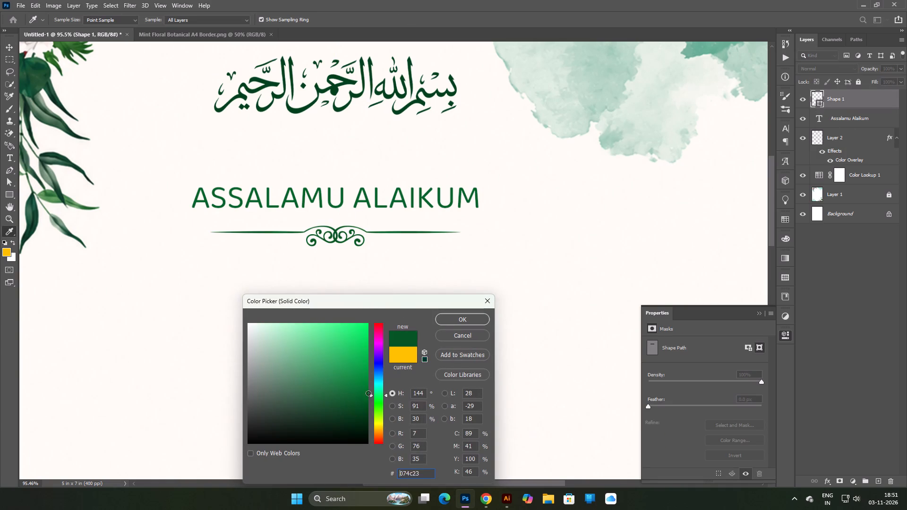
{"action": "left_click_drag", "start_coordinate": [368, 393], "coordinate": [371, 385]}
{"action": "left_click_drag", "start_coordinate": [371, 386], "coordinate": [371, 394]}
{"action": "left_click", "coordinate": [375, 399]}
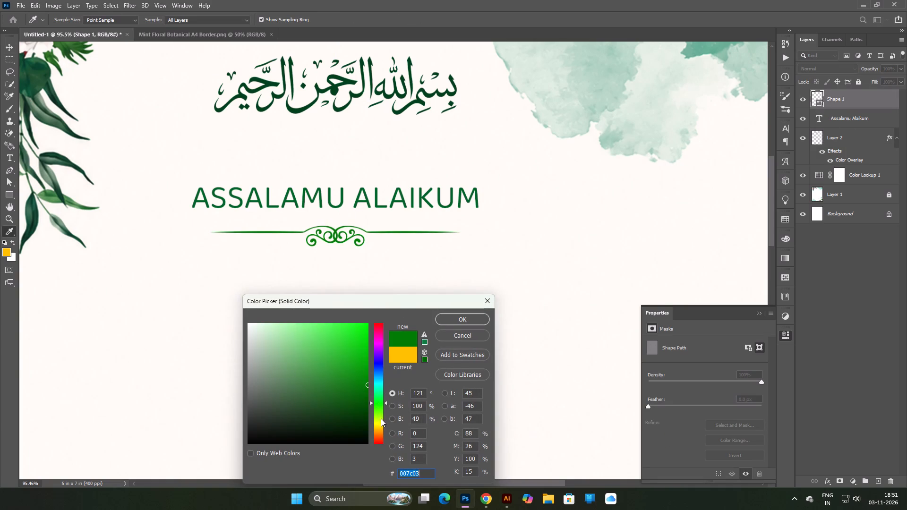
{"action": "left_click", "coordinate": [381, 416]}
{"action": "left_click", "coordinate": [460, 320]}
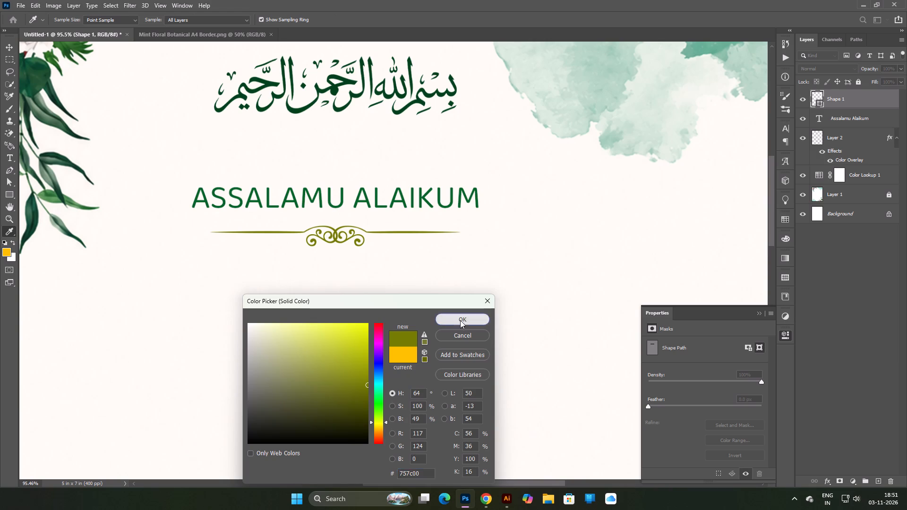
{"action": "scroll", "coordinate": [359, 242], "scroll_direction": "up", "scroll_amount": 4}
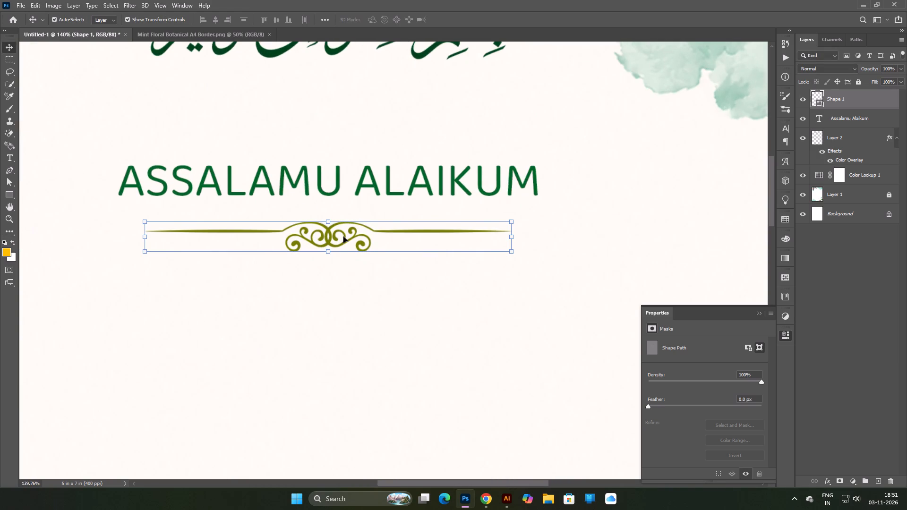
{"action": "left_click", "coordinate": [330, 234]}
{"action": "scroll", "coordinate": [326, 213], "scroll_direction": "down", "scroll_amount": 11}
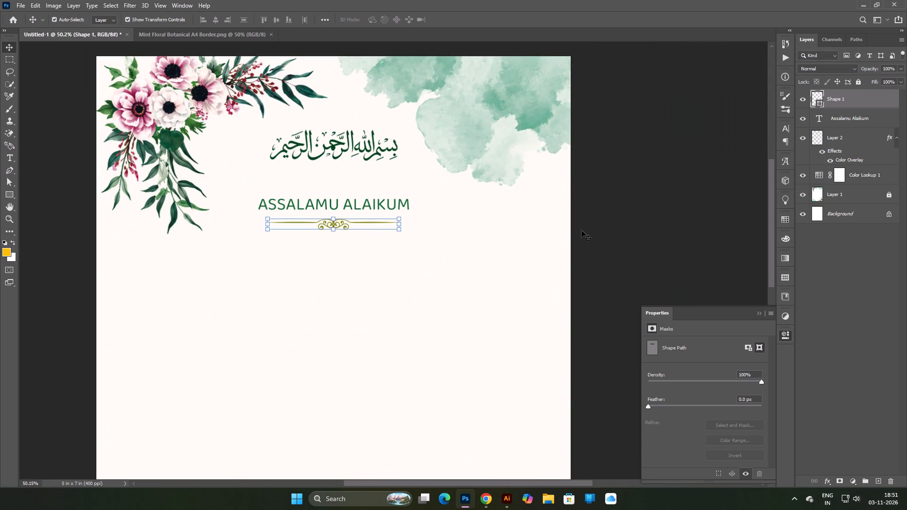
{"action": "left_click", "coordinate": [653, 229]}
Move the Bismillah calligraphy back down about 0.11 in towards the ASSALAMU ALAIKUM text, then deselect it.
{"action": "scroll", "coordinate": [333, 229], "scroll_direction": "up", "scroll_amount": 3}
{"action": "scroll", "coordinate": [332, 229], "scroll_direction": "down", "scroll_amount": 3}
{"action": "scroll", "coordinate": [336, 206], "scroll_direction": "up", "scroll_amount": 3}
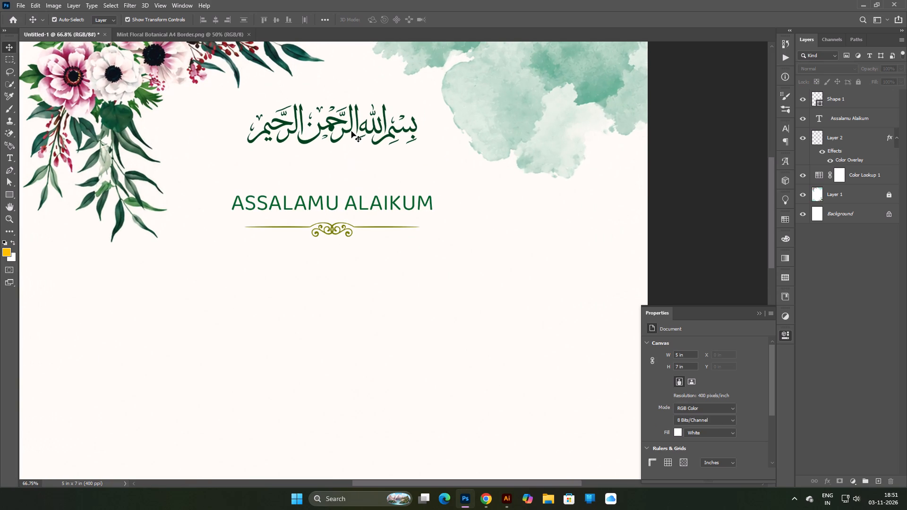
{"action": "left_click", "coordinate": [371, 129]}
{"action": "left_click_drag", "start_coordinate": [352, 125], "coordinate": [352, 139]}
{"action": "scroll", "coordinate": [352, 140], "scroll_direction": "down", "scroll_amount": 9}
{"action": "scroll", "coordinate": [434, 160], "scroll_direction": "up", "scroll_amount": 1}
{"action": "left_click", "coordinate": [562, 159]}
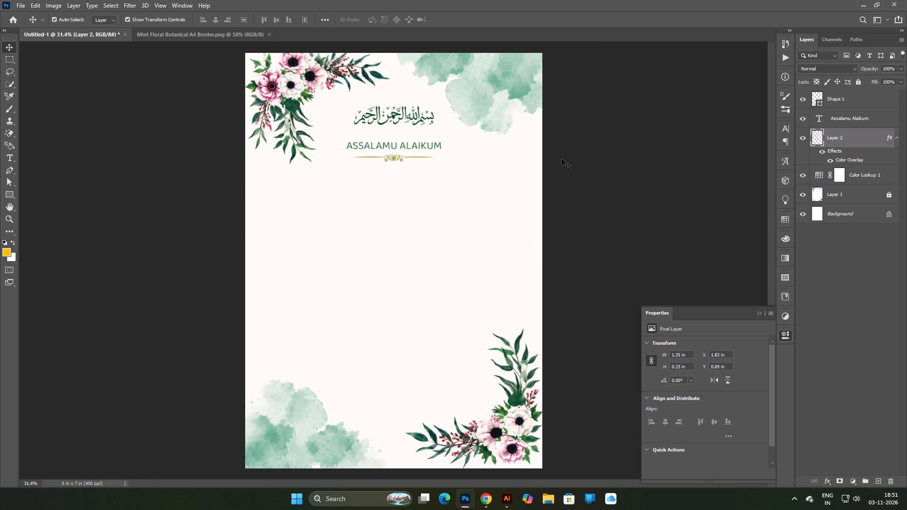
Unlock the floral border on Layer 1 and enlarge it proportionally from its centre past the canvas edges, then commit and deselect.
{"action": "left_click", "coordinate": [420, 262]}
{"action": "left_click", "coordinate": [888, 196]}
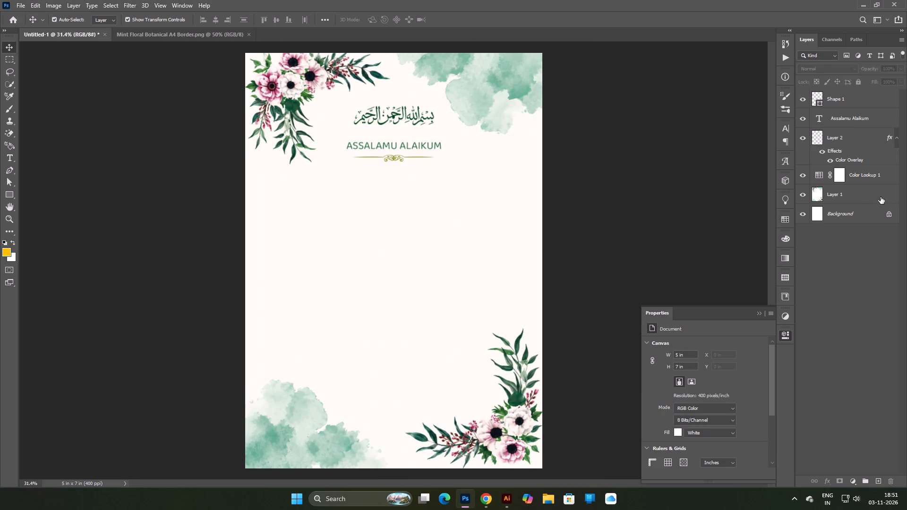
{"action": "left_click", "coordinate": [854, 197]}
{"action": "left_click_drag", "start_coordinate": [545, 263], "coordinate": [553, 272], "text": "alt"}
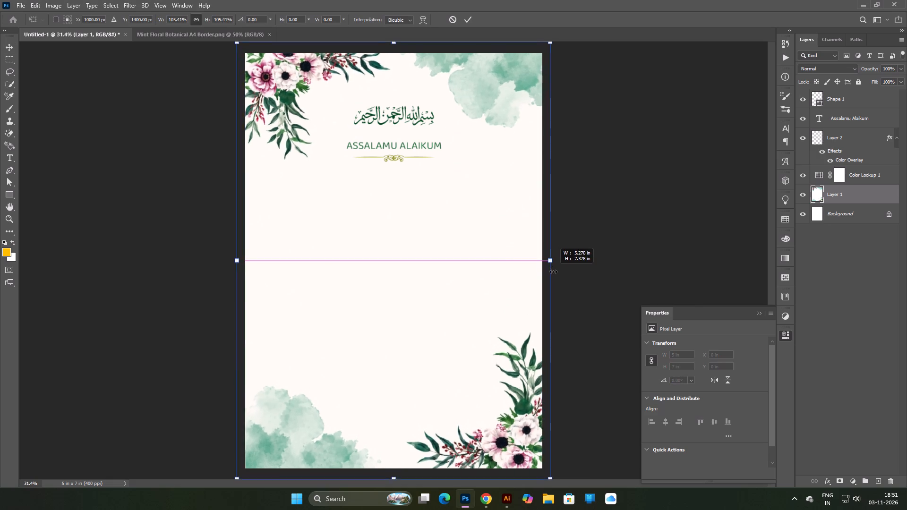
{"action": "left_click_drag", "start_coordinate": [553, 272], "coordinate": [562, 287], "text": "alt"}
{"action": "key", "text": "Return"}
{"action": "left_click", "coordinate": [628, 202]}
Duplicate the olive divider about 0.4 in straight up, into the gap between the Bismillah calligraphy and ASSALAMU ALAIKUM.
{"action": "scroll", "coordinate": [393, 164], "scroll_direction": "up", "scroll_amount": 4}
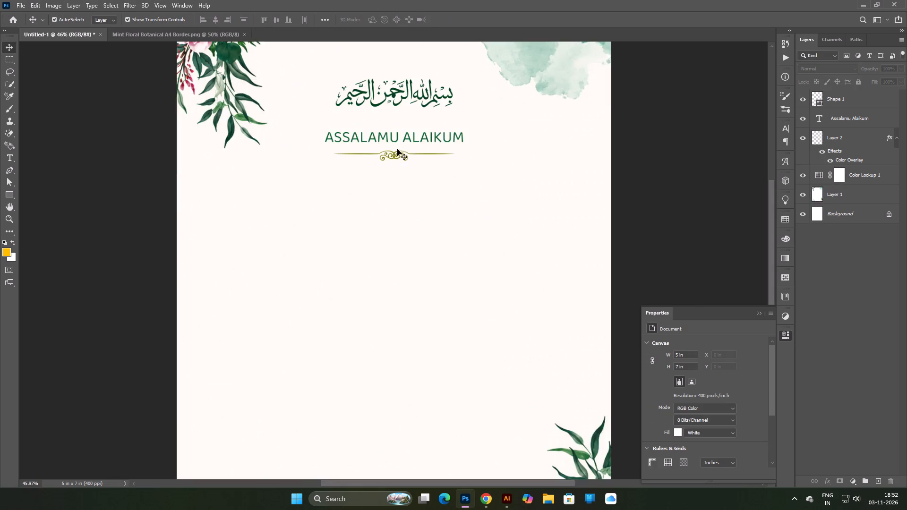
{"action": "scroll", "coordinate": [397, 149], "scroll_direction": "up", "scroll_amount": 3}
{"action": "key", "text": "space"}
{"action": "left_click_drag", "start_coordinate": [400, 136], "coordinate": [406, 167]}
{"action": "left_click", "coordinate": [403, 168]}
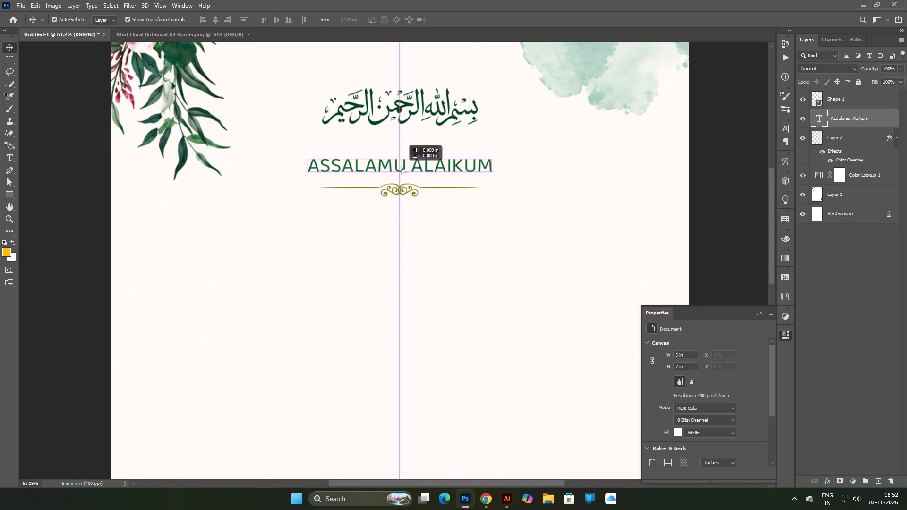
{"action": "left_click", "coordinate": [757, 160]}
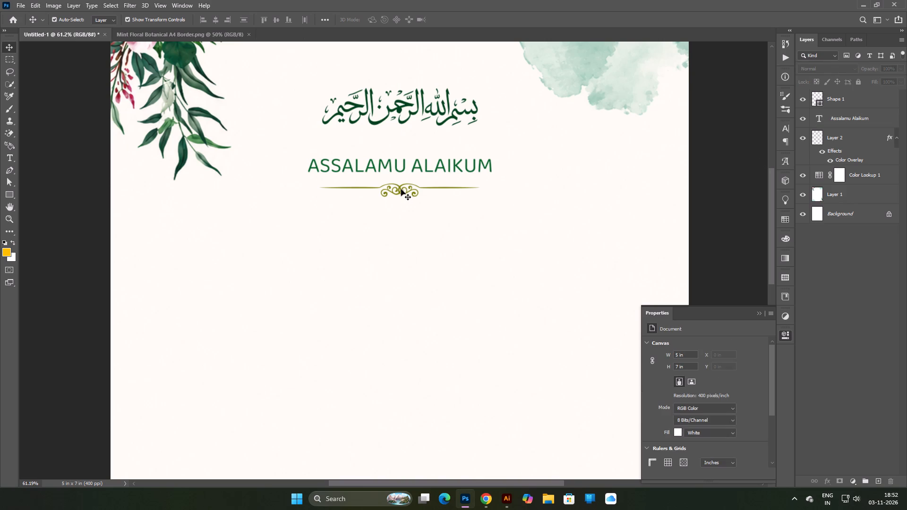
{"action": "left_click_drag", "start_coordinate": [398, 189], "coordinate": [398, 146], "text": "alt"}
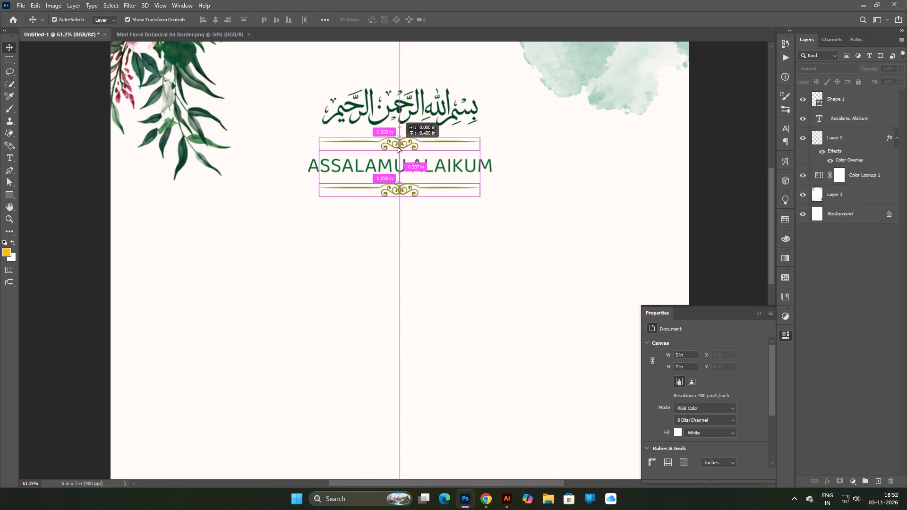
{"action": "left_click_drag", "start_coordinate": [398, 146], "coordinate": [398, 145], "text": "alt"}
Flip the upper divider copy vertically, keep it centred above ASSALAMU ALAIKUM, then commit the transform and deselect.
{"action": "key", "text": "ctrl+t"}
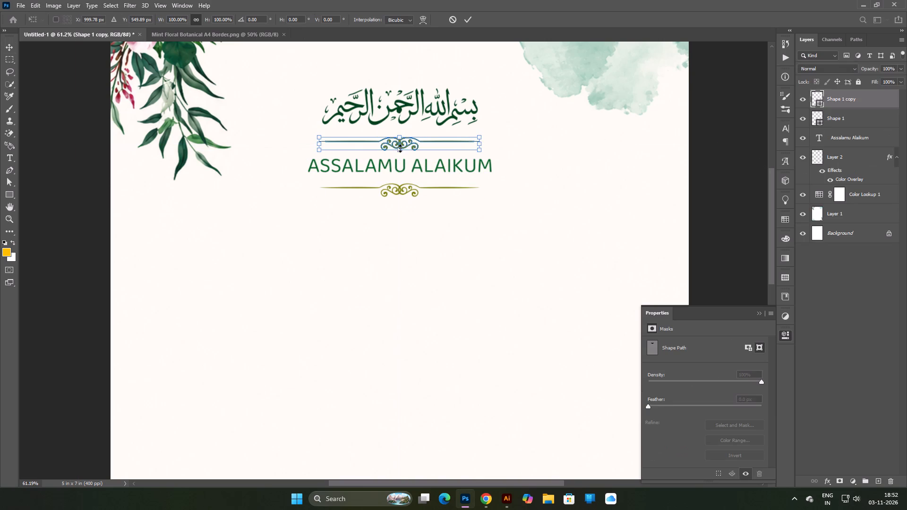
{"action": "right_click", "coordinate": [413, 142]}
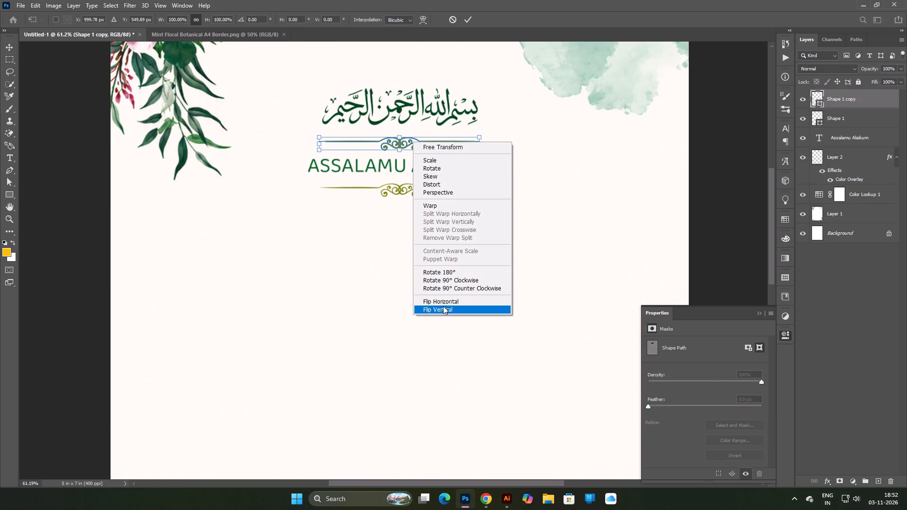
{"action": "left_click", "coordinate": [443, 306]}
{"action": "left_click", "coordinate": [407, 144]}
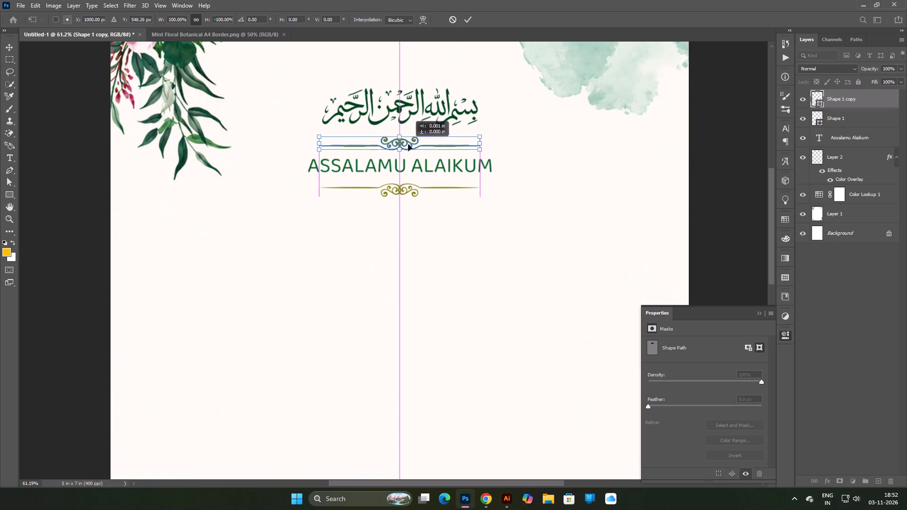
{"action": "scroll", "coordinate": [408, 144], "scroll_direction": "down", "scroll_amount": 3}
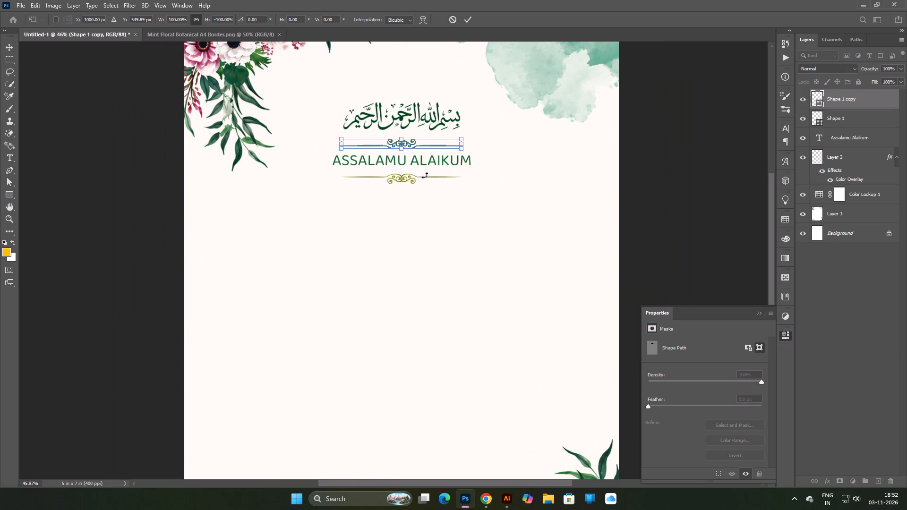
{"action": "key", "text": "Return"}
{"action": "scroll", "coordinate": [537, 196], "scroll_direction": "down", "scroll_amount": 4}
{"action": "left_click", "coordinate": [616, 194]}
{"action": "scroll", "coordinate": [383, 151], "scroll_direction": "down", "scroll_amount": 4}
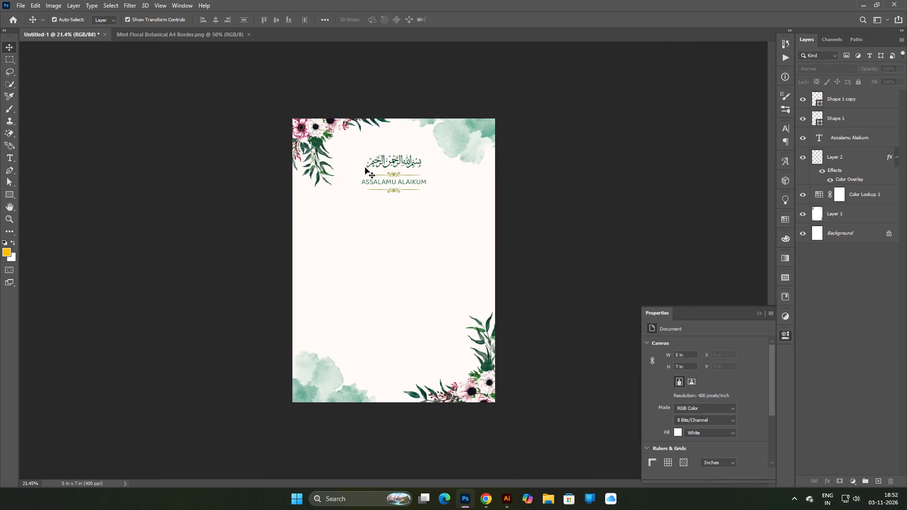
Raise the Bismillah calligraphy slightly above the upper divider and enlarge it proportionally to about 128%, keeping it centred, then commit and deselect.
{"action": "scroll", "coordinate": [398, 164], "scroll_direction": "up", "scroll_amount": 8}
{"action": "key", "text": "space"}
{"action": "left_click_drag", "start_coordinate": [392, 105], "coordinate": [404, 152]}
{"action": "left_click_drag", "start_coordinate": [405, 154], "coordinate": [405, 150]}
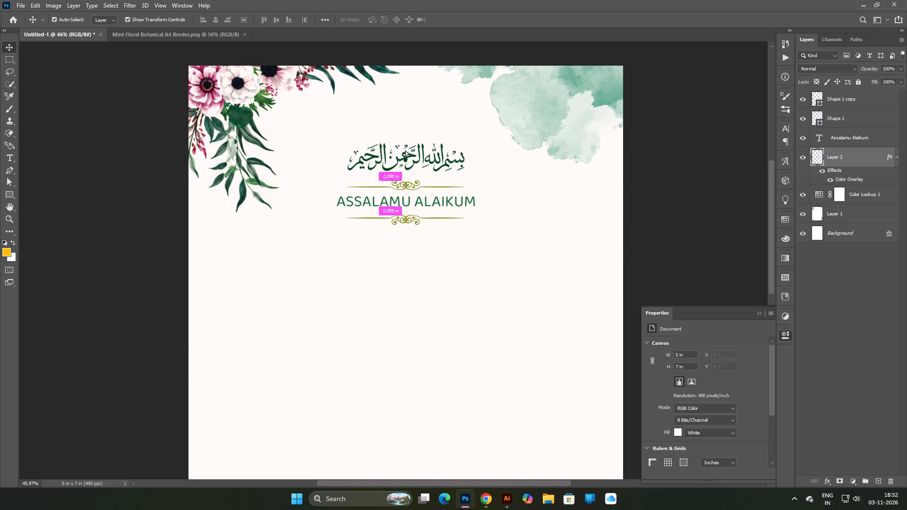
{"action": "left_click_drag", "start_coordinate": [405, 150], "coordinate": [405, 143]}
{"action": "left_click_drag", "start_coordinate": [461, 145], "coordinate": [478, 149], "text": "alt"}
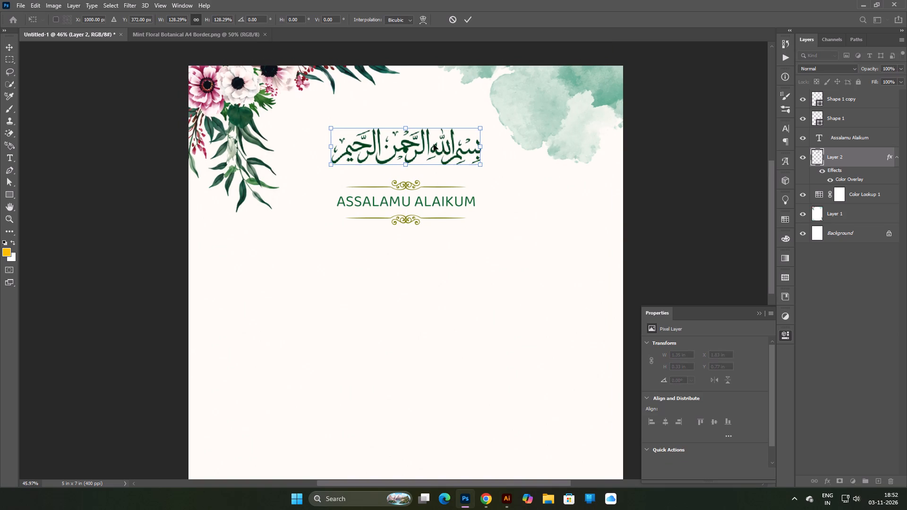
{"action": "left_click_drag", "start_coordinate": [433, 144], "coordinate": [433, 140]}
{"action": "key", "text": "Return"}
{"action": "left_click", "coordinate": [599, 140]}
{"action": "scroll", "coordinate": [609, 143], "scroll_direction": "down", "scroll_amount": 5}
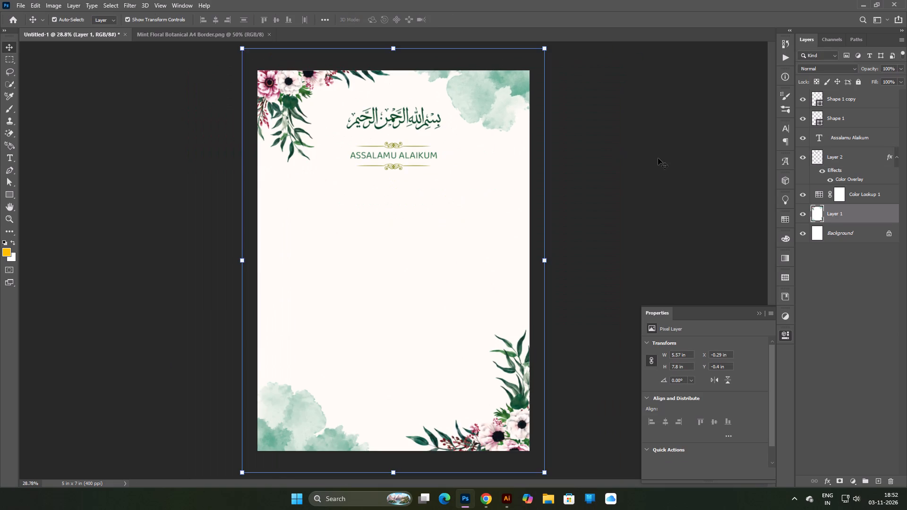
{"action": "left_click", "coordinate": [607, 154]}
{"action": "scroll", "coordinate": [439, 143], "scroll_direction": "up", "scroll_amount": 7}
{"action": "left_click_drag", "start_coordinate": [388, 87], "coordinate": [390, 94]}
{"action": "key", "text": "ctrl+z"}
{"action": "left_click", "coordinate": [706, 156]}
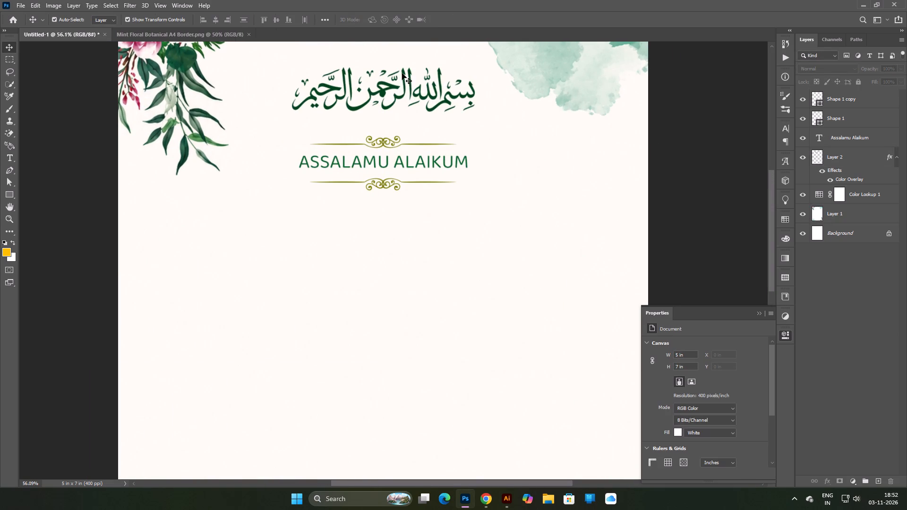
Move the enlarged Bismillah calligraphy about 0.085 in straight down towards the upper divider, keeping it centred.
{"action": "left_click_drag", "start_coordinate": [402, 73], "coordinate": [404, 82]}
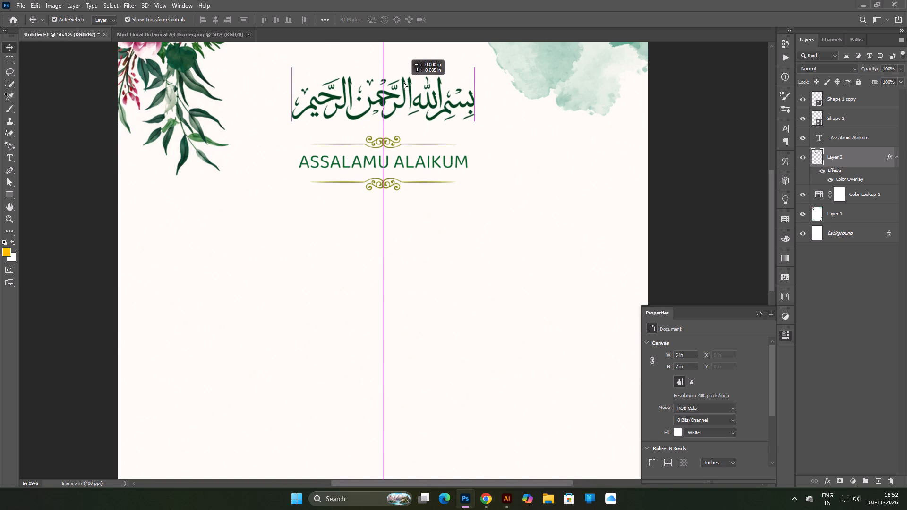
Lock all properties of the floral border on Layer 1, deselect it and fit the whole invitation in view.
{"action": "left_click", "coordinate": [849, 211]}
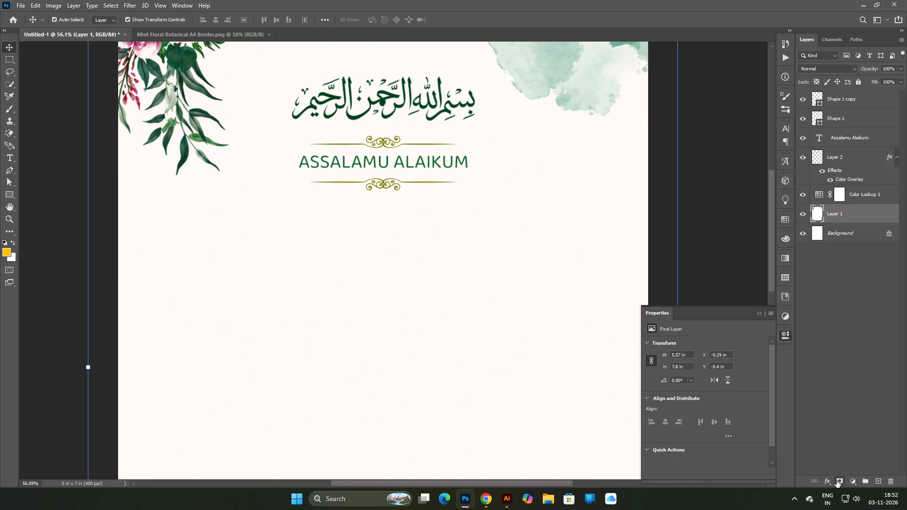
{"action": "left_click", "coordinate": [858, 80]}
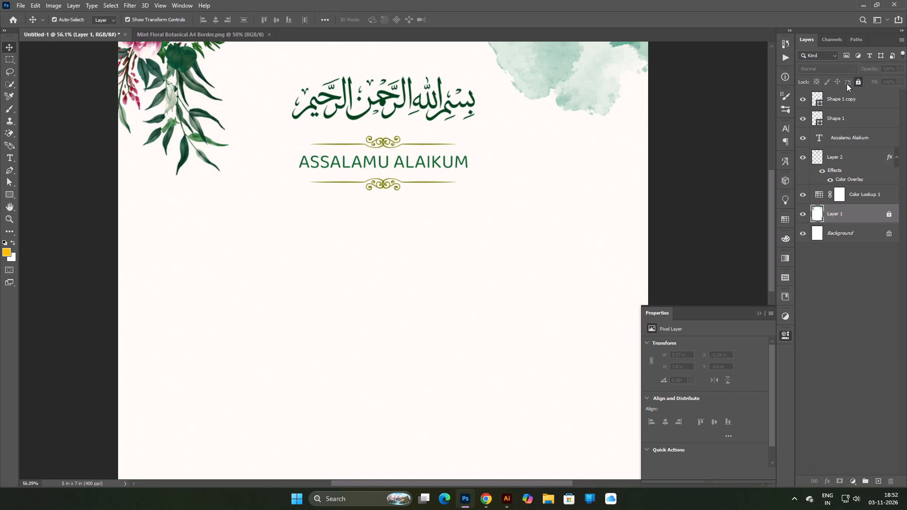
{"action": "left_click", "coordinate": [693, 139]}
{"action": "scroll", "coordinate": [539, 159], "scroll_direction": "down", "scroll_amount": 10}
{"action": "scroll", "coordinate": [531, 153], "scroll_direction": "up", "scroll_amount": 2}
{"action": "key", "text": "ctrl+0"}
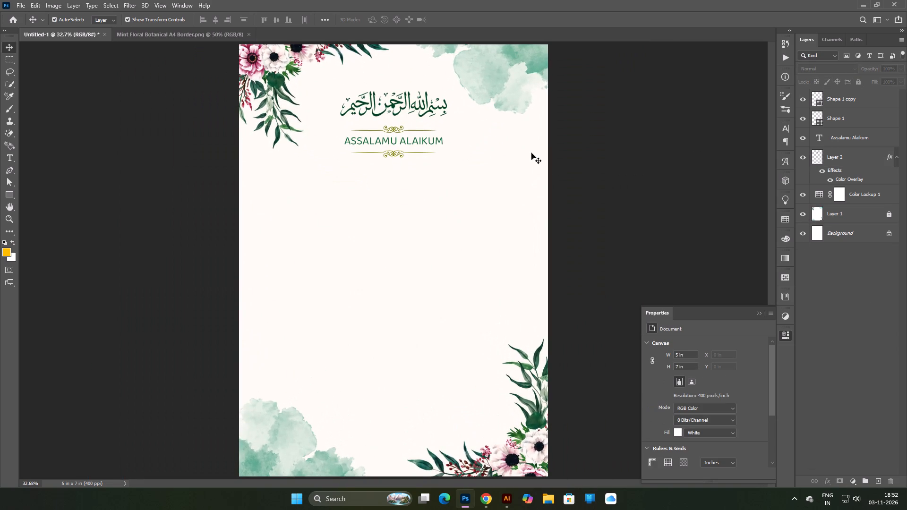
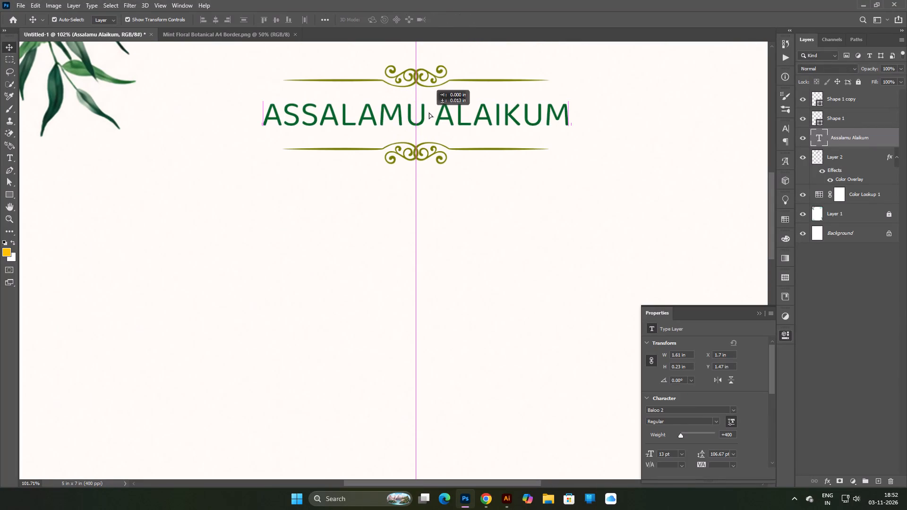
Lower ASSALAMU ALAIKUM slightly between the two dividers to about Y 1.49 in, keeping it centred, then deselect it.
{"action": "left_click_drag", "start_coordinate": [429, 112], "coordinate": [429, 115]}
{"action": "scroll", "coordinate": [431, 115], "scroll_direction": "down", "scroll_amount": 5}
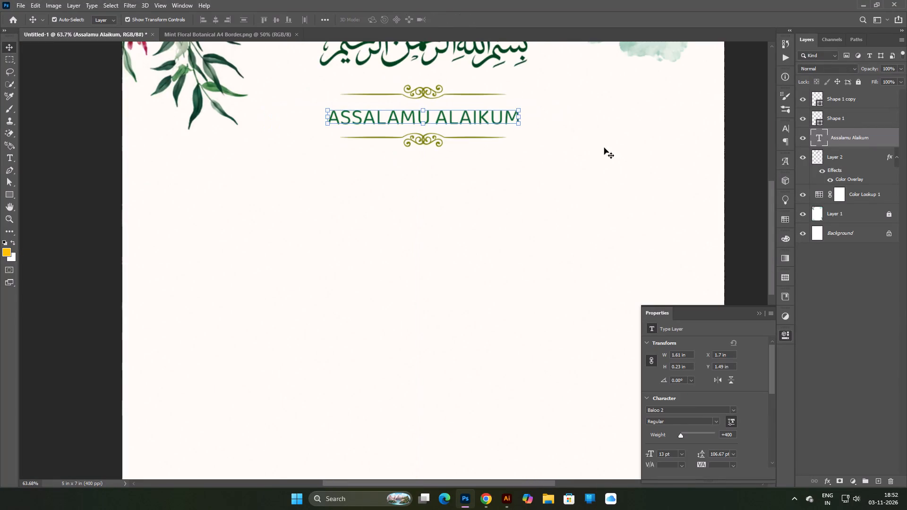
{"action": "scroll", "coordinate": [624, 152], "scroll_direction": "down", "scroll_amount": 4}
{"action": "left_click", "coordinate": [723, 170]}
Duplicate ASSALAMU ALAIKUM about 0.4 in straight down and replace the copy's text with "With the blessings of Allah, we cordially invite you to the".
{"action": "left_click_drag", "start_coordinate": [516, 127], "coordinate": [516, 155], "text": "alt"}
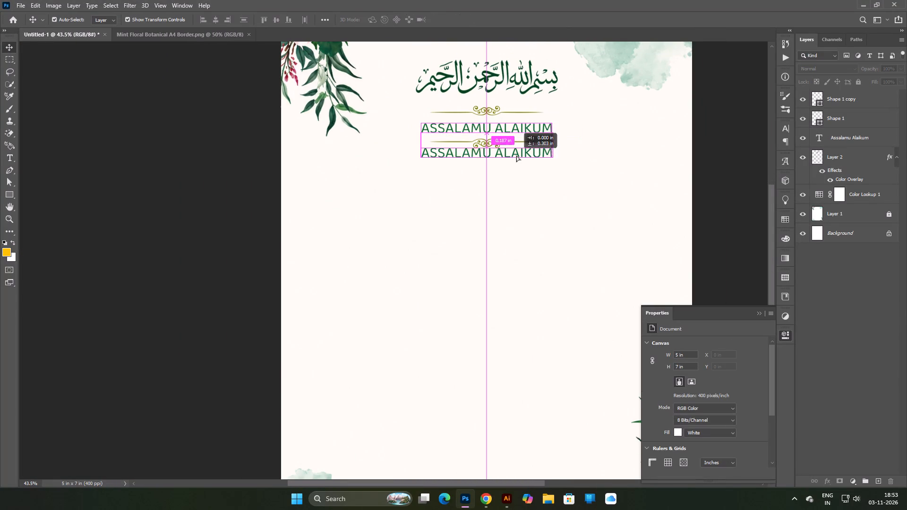
{"action": "left_click_drag", "start_coordinate": [516, 155], "coordinate": [516, 161], "text": "alt"}
{"action": "double_click", "coordinate": [516, 161]}
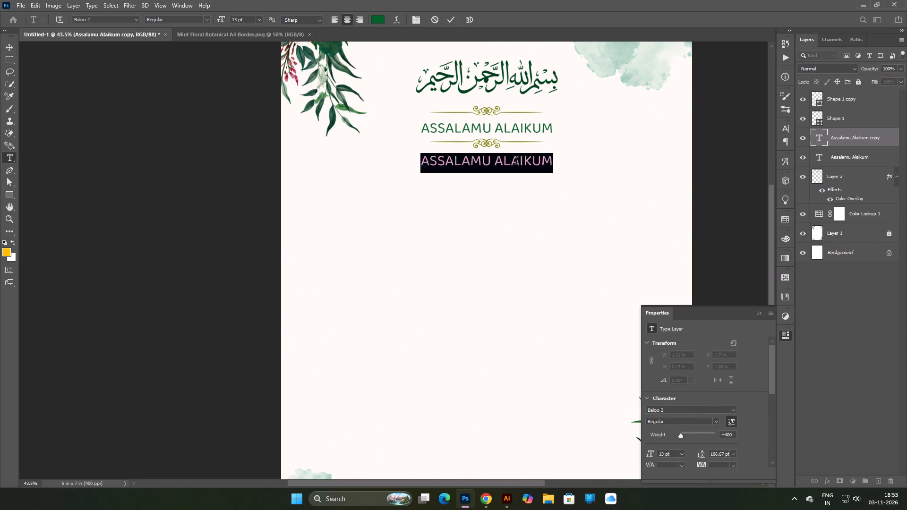
{"action": "key", "text": "ctrl+v"}
Reduce the whole blessings line to a 6 pt font size, then commit the text and deselect it.
{"action": "triple_click", "coordinate": [515, 162]}
{"action": "left_click", "coordinate": [515, 162]}
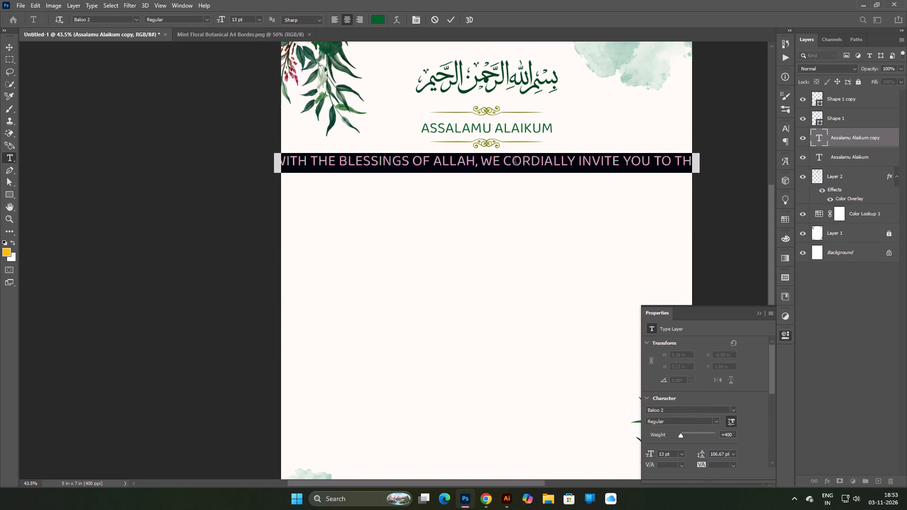
{"action": "left_click_drag", "start_coordinate": [220, 20], "coordinate": [218, 23]}
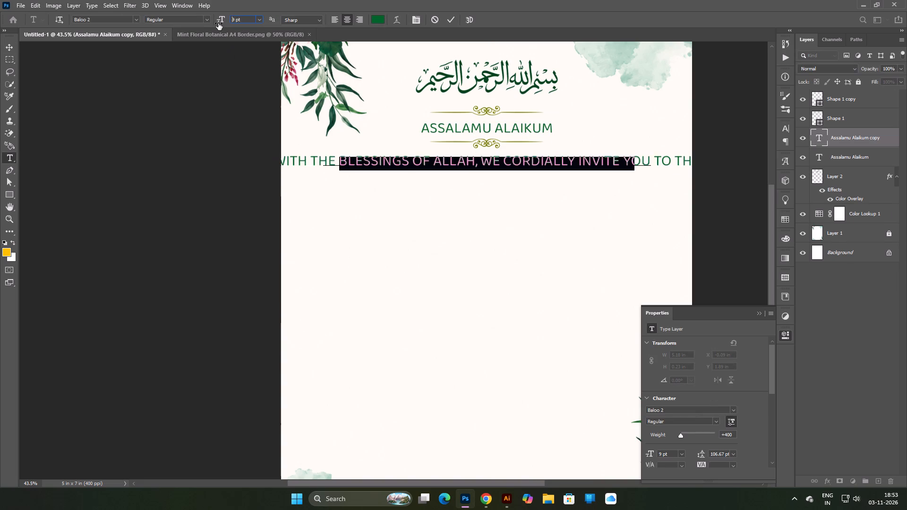
{"action": "left_click_drag", "start_coordinate": [218, 23], "coordinate": [217, 25]}
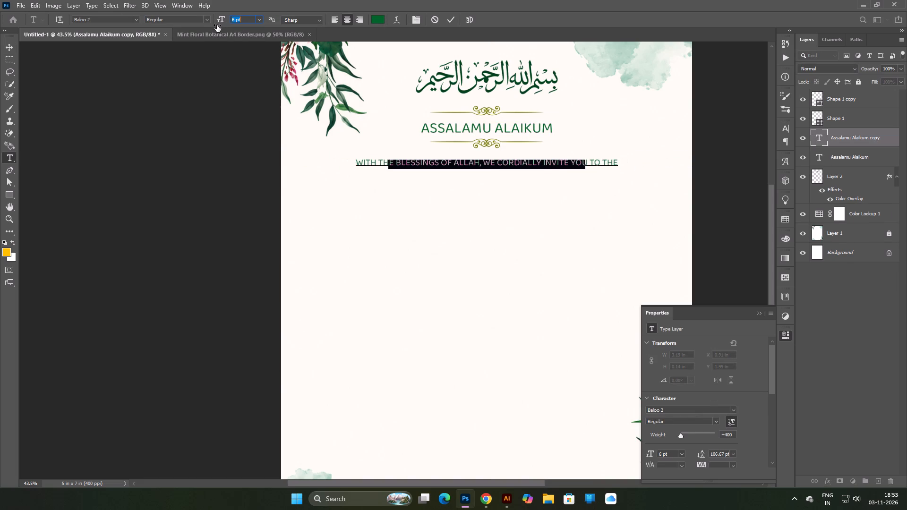
{"action": "left_click_drag", "start_coordinate": [217, 25], "coordinate": [217, 27]}
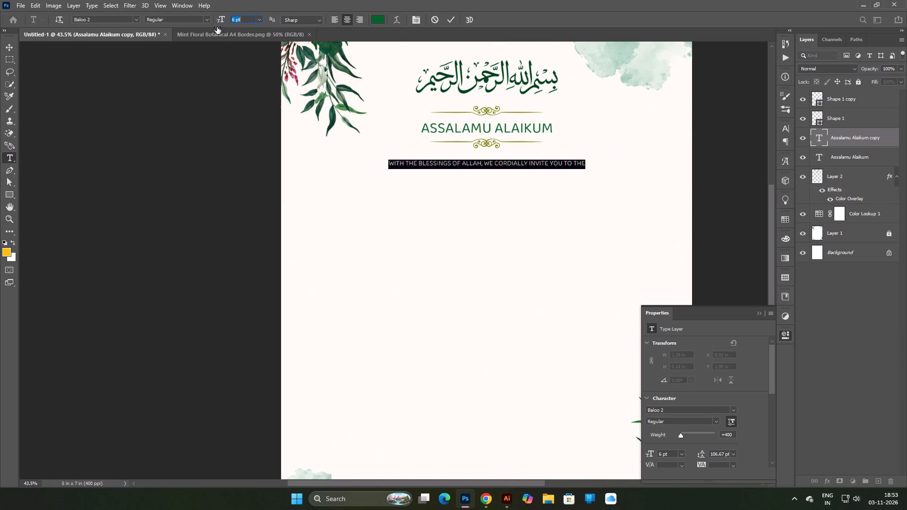
{"action": "left_click", "coordinate": [58, 71]}
{"action": "scroll", "coordinate": [505, 201], "scroll_direction": "down", "scroll_amount": 5}
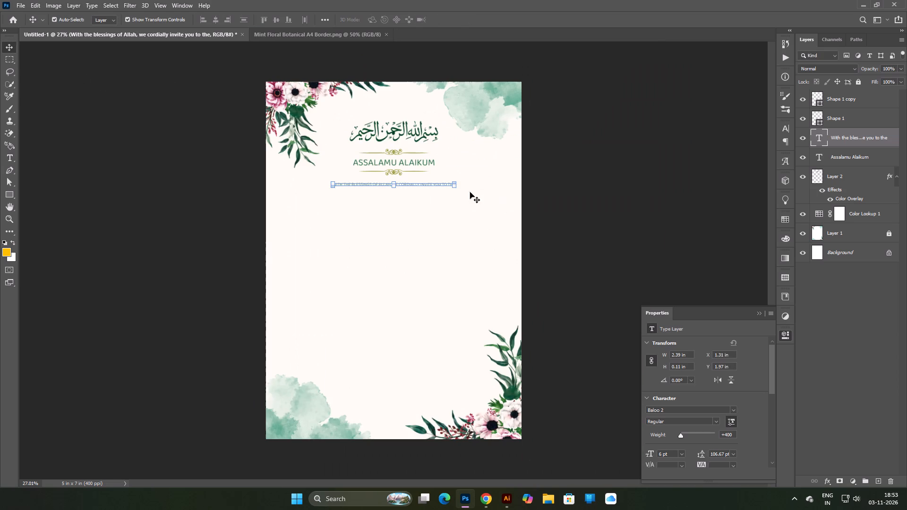
{"action": "left_click", "coordinate": [638, 196]}
Raise the blessings line slightly towards the lower divider, to about Y 1.96 in.
{"action": "scroll", "coordinate": [457, 205], "scroll_direction": "up", "scroll_amount": 9}
{"action": "key", "text": "space"}
{"action": "key", "text": "space"}
{"action": "key", "text": "space"}
{"action": "key", "text": "space"}
{"action": "key", "text": "space"}
{"action": "left_click_drag", "start_coordinate": [376, 157], "coordinate": [417, 212]}
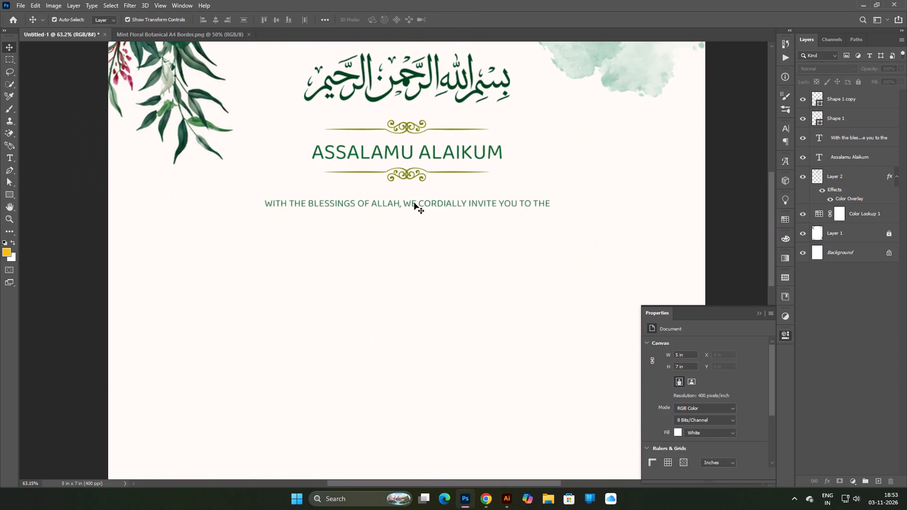
{"action": "left_click", "coordinate": [415, 203]}
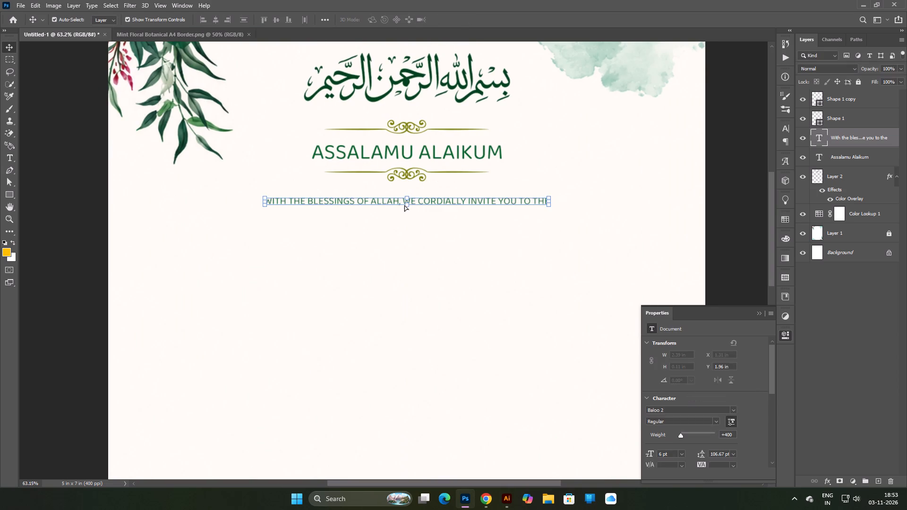
{"action": "left_click", "coordinate": [405, 205]}
Enlarge the blessings line proportionally to about 3.27 in wide, keeping it centred, then commit the transform and deselect.
{"action": "left_click_drag", "start_coordinate": [410, 206], "coordinate": [409, 211]}
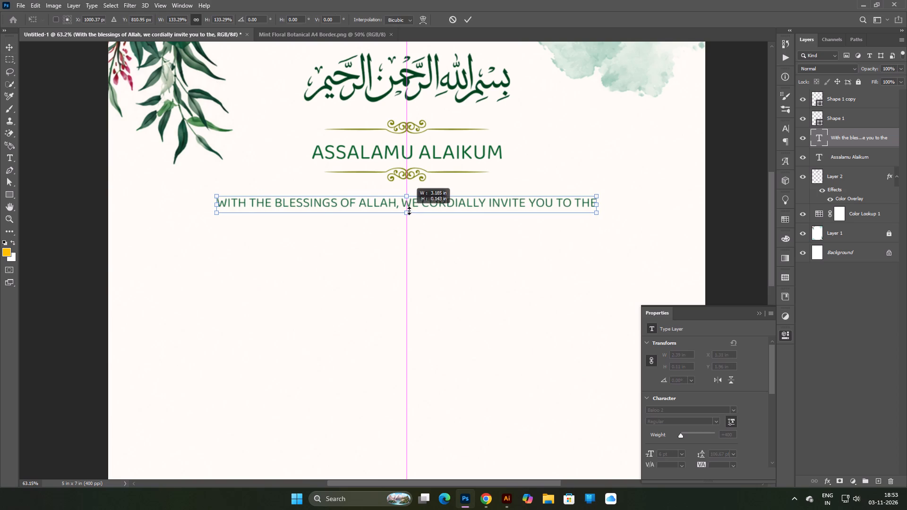
{"action": "left_click_drag", "start_coordinate": [409, 211], "coordinate": [409, 211]}
{"action": "double_click", "coordinate": [425, 205]}
{"action": "scroll", "coordinate": [422, 205], "scroll_direction": "down", "scroll_amount": 5}
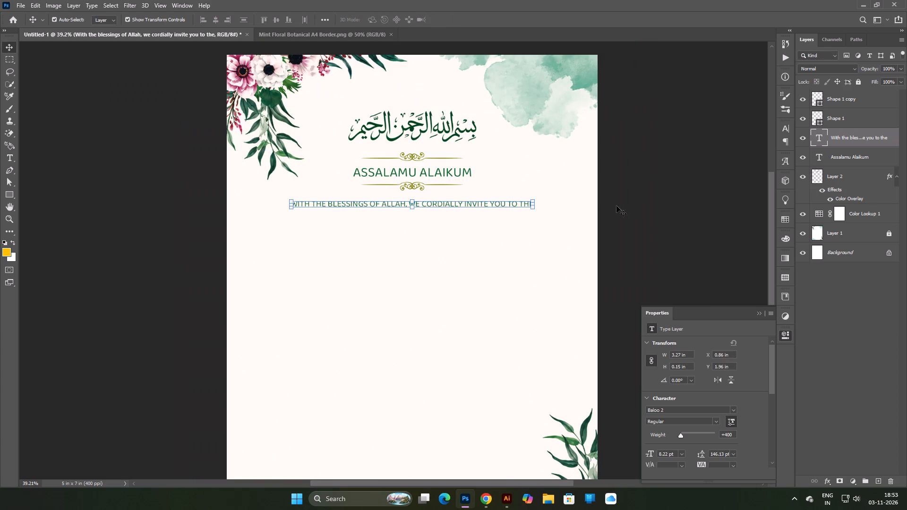
{"action": "key", "text": "Return"}
{"action": "left_click", "coordinate": [643, 200]}
Select all the text of the blessings line and set its Baloo 2 font style to Medium.
{"action": "scroll", "coordinate": [445, 224], "scroll_direction": "up", "scroll_amount": 3}
{"action": "left_click", "coordinate": [433, 199]}
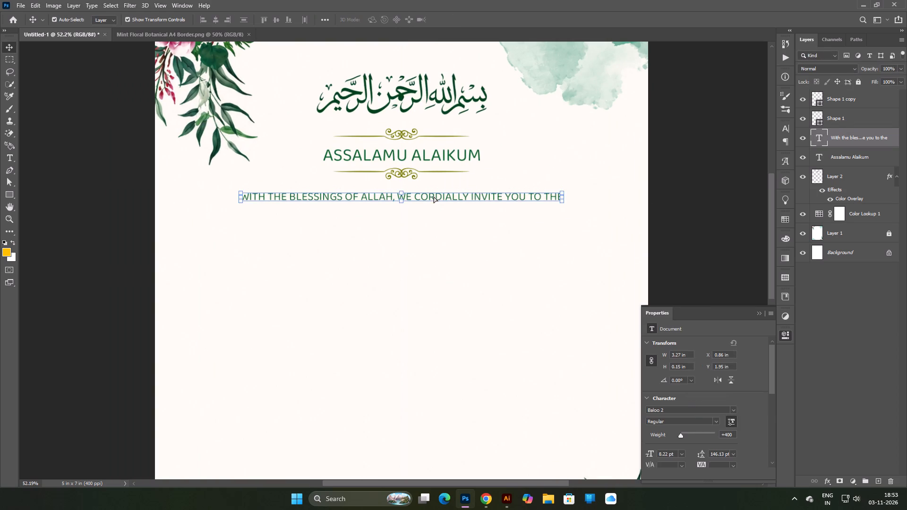
{"action": "left_click", "coordinate": [434, 196]}
{"action": "double_click", "coordinate": [321, 194]}
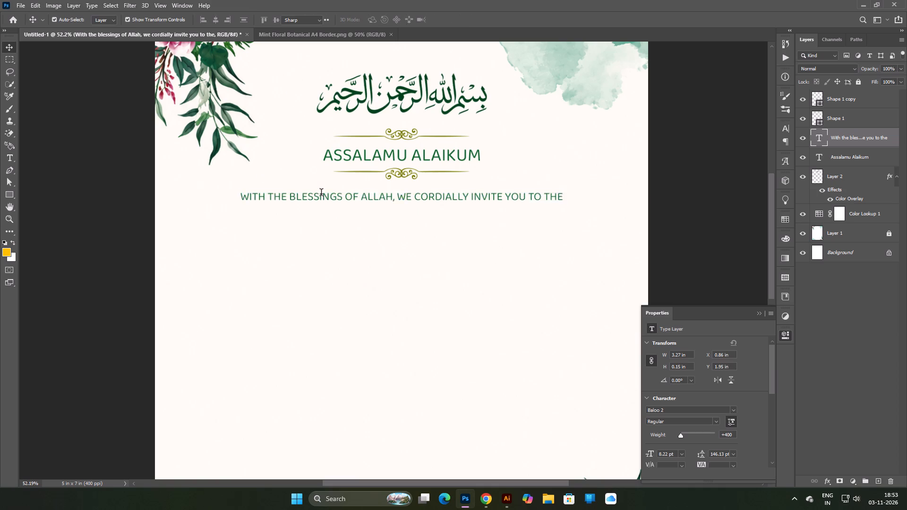
{"action": "left_click", "coordinate": [205, 16]}
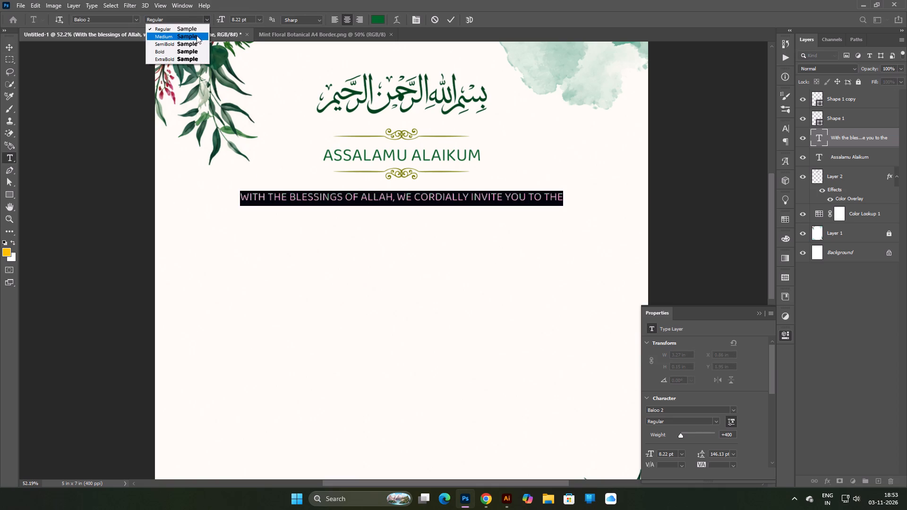
{"action": "left_click", "coordinate": [197, 35]}
Change the blessings line's text colour to dark grey #3e3e3e and commit the text edit.
{"action": "left_click", "coordinate": [374, 17]}
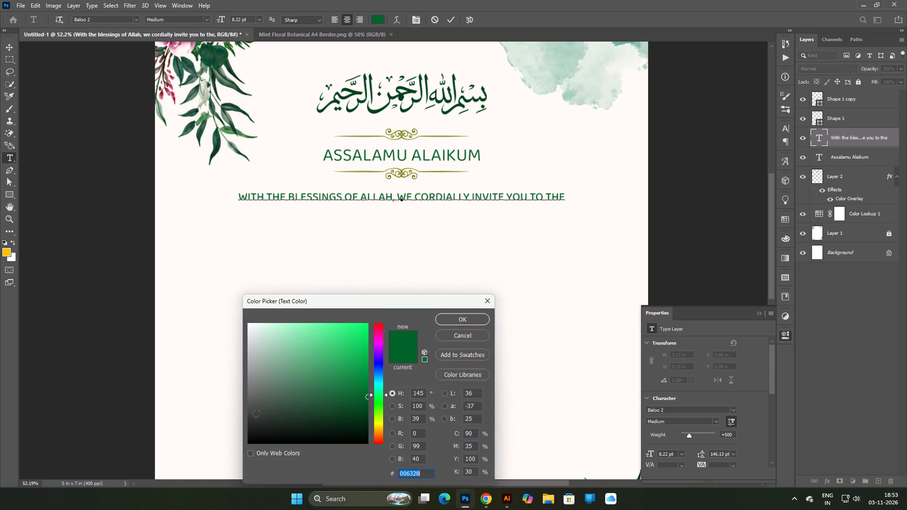
{"action": "left_click_drag", "start_coordinate": [255, 417], "coordinate": [236, 414]}
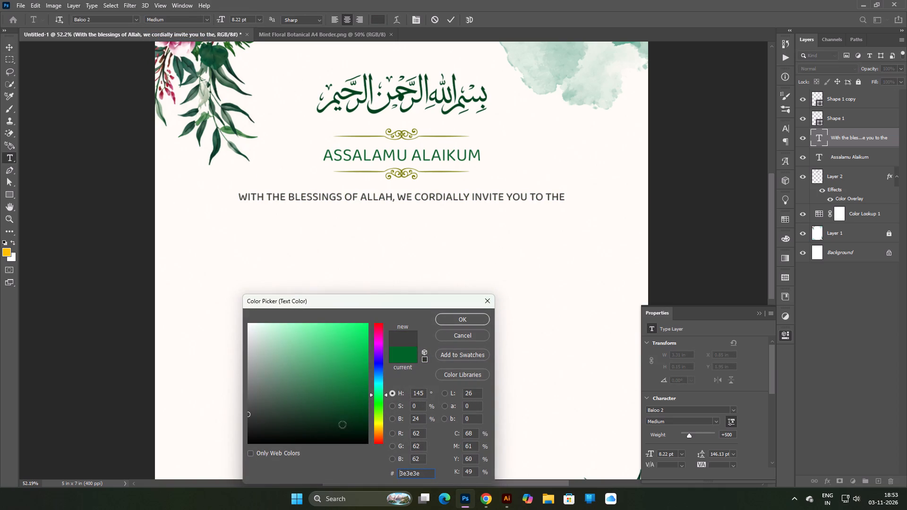
{"action": "left_click", "coordinate": [466, 316]}
{"action": "key", "text": "Return"}
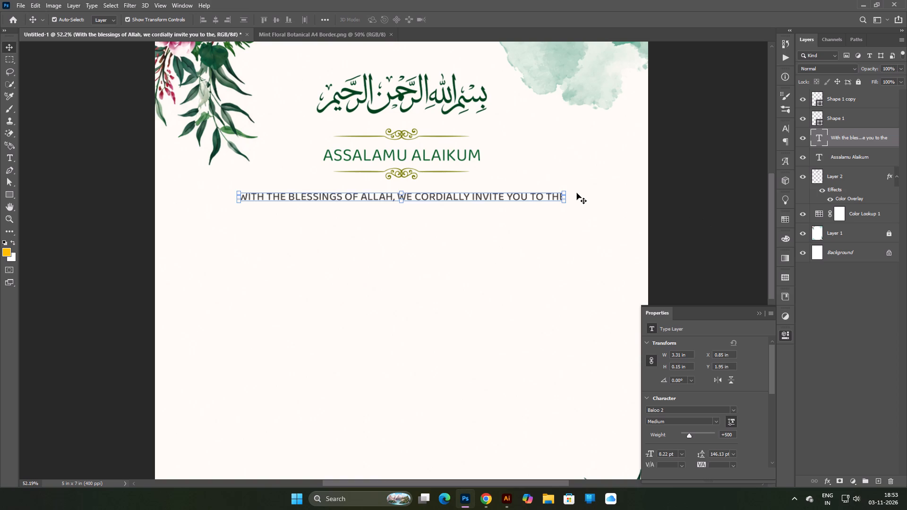
Set the ASSALAMU ALAIKUM heading's Baloo 2 font style to SemiBold and commit the text edit.
{"action": "double_click", "coordinate": [462, 156]}
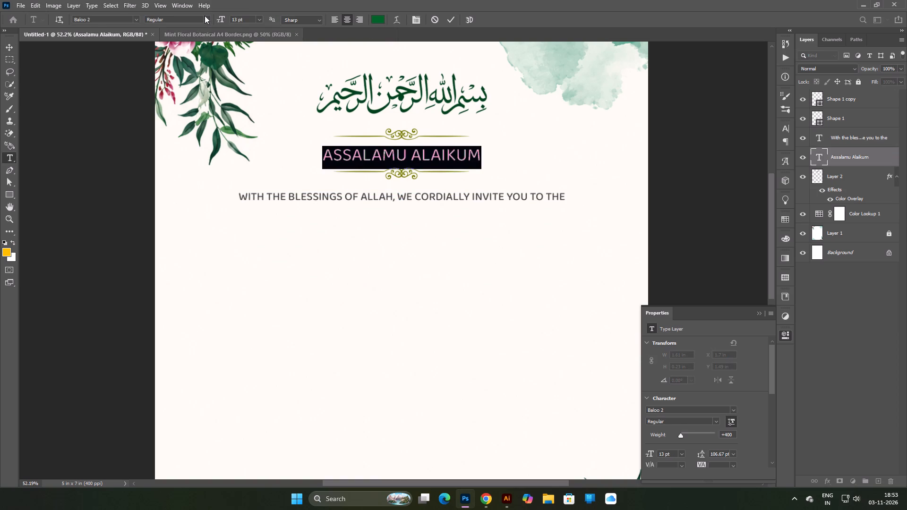
{"action": "left_click", "coordinate": [205, 17]}
{"action": "left_click", "coordinate": [200, 42]}
{"action": "key", "text": "Return"}
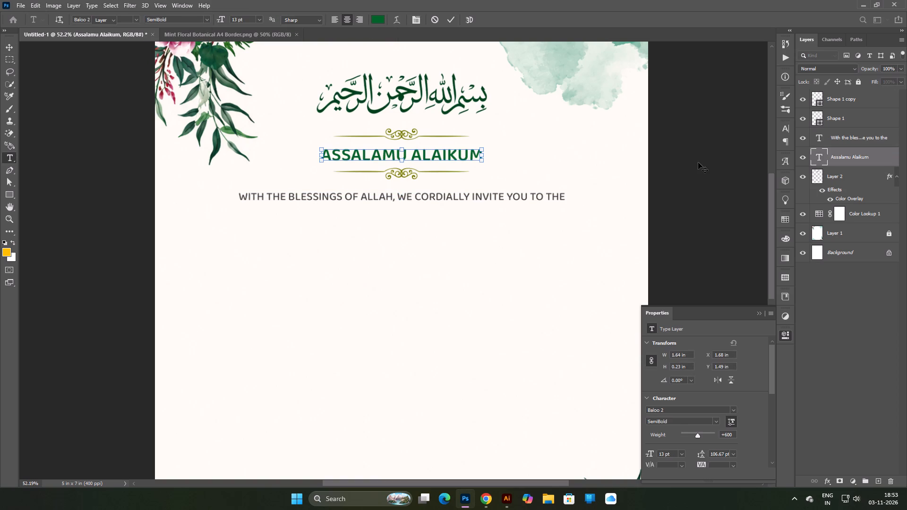
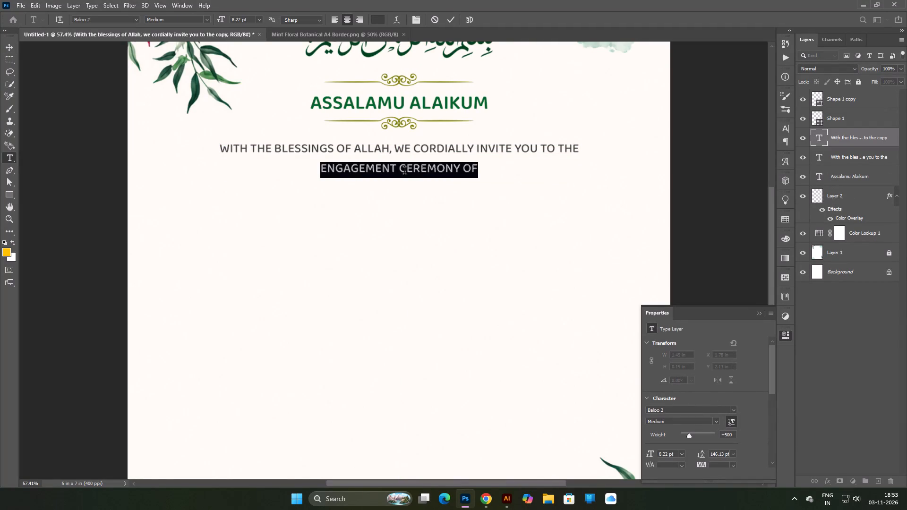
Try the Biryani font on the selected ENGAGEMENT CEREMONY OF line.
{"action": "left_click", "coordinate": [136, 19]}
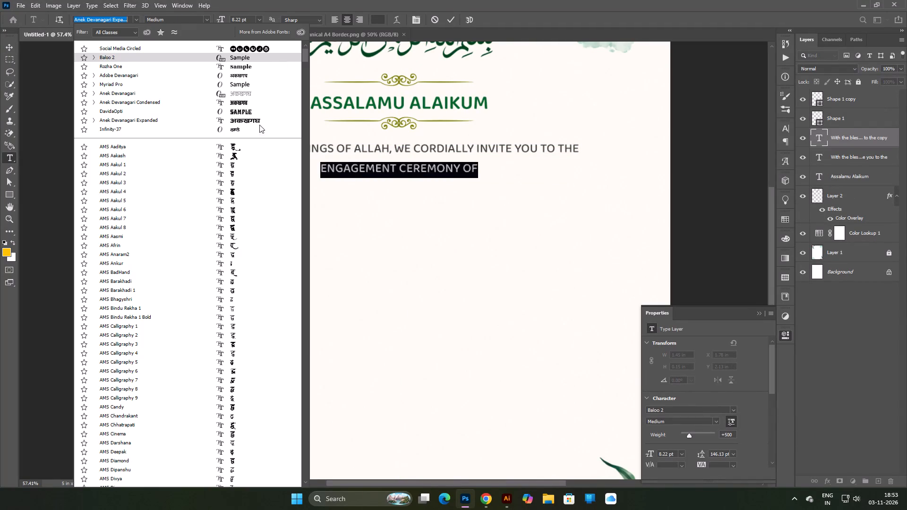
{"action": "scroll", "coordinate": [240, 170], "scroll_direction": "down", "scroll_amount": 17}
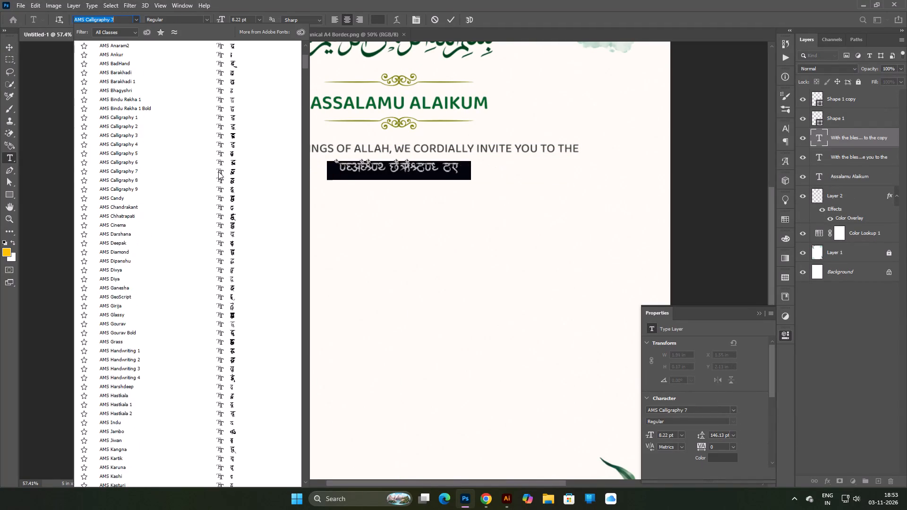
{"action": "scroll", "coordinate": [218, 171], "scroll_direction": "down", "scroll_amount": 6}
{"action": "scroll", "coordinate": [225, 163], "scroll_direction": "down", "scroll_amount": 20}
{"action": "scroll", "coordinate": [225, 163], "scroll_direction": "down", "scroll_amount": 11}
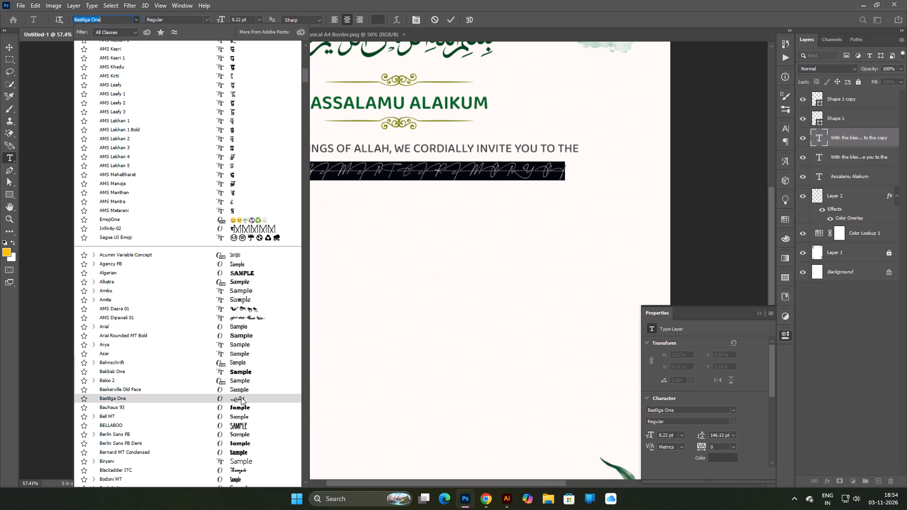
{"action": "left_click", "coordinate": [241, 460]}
Turn off All Caps for the engagement ceremony line and toggle its standard ligatures setting.
{"action": "left_click", "coordinate": [789, 127]}
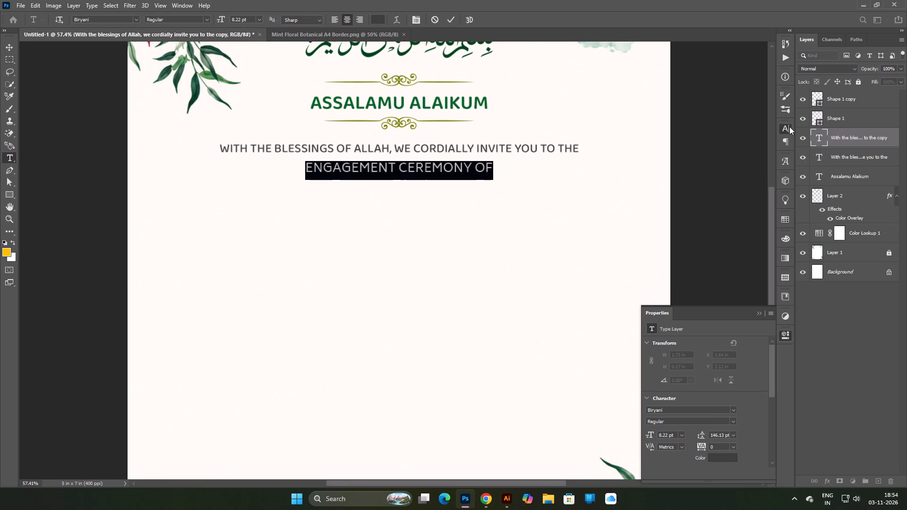
{"action": "left_click", "coordinate": [707, 194]}
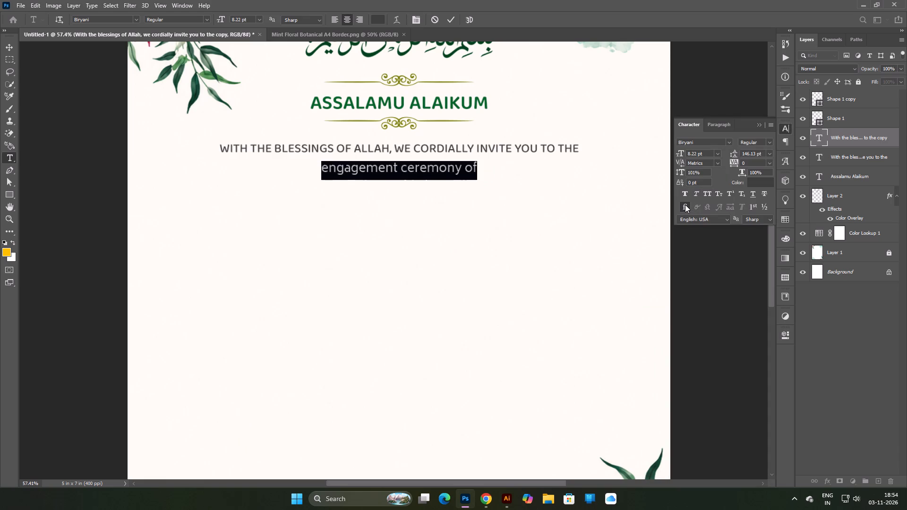
{"action": "left_click", "coordinate": [685, 204]}
{"action": "left_click", "coordinate": [760, 123]}
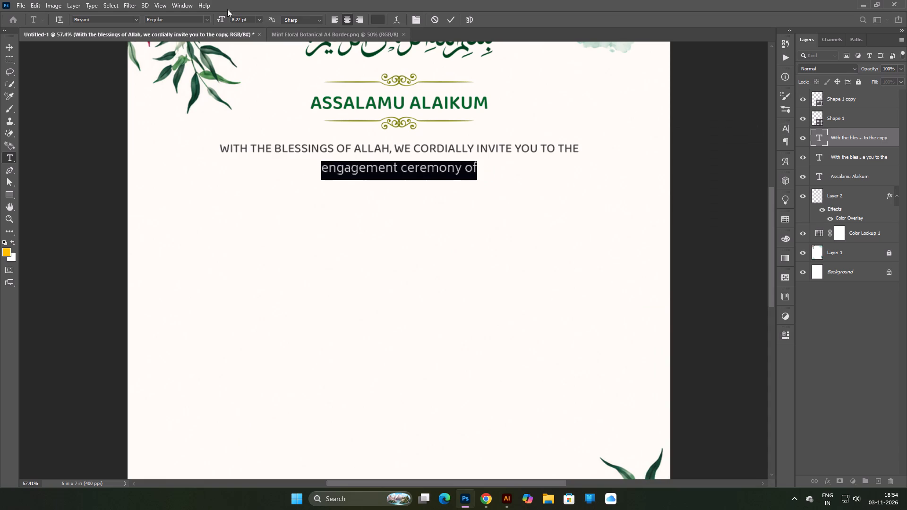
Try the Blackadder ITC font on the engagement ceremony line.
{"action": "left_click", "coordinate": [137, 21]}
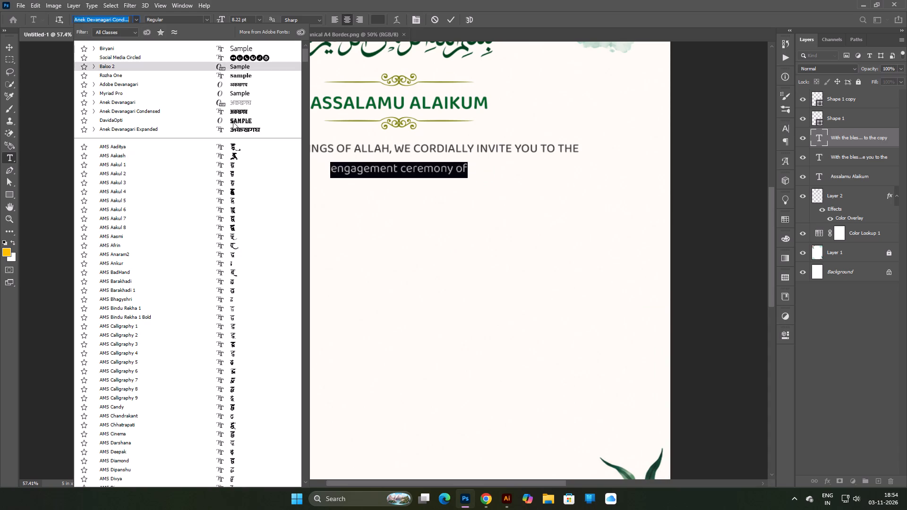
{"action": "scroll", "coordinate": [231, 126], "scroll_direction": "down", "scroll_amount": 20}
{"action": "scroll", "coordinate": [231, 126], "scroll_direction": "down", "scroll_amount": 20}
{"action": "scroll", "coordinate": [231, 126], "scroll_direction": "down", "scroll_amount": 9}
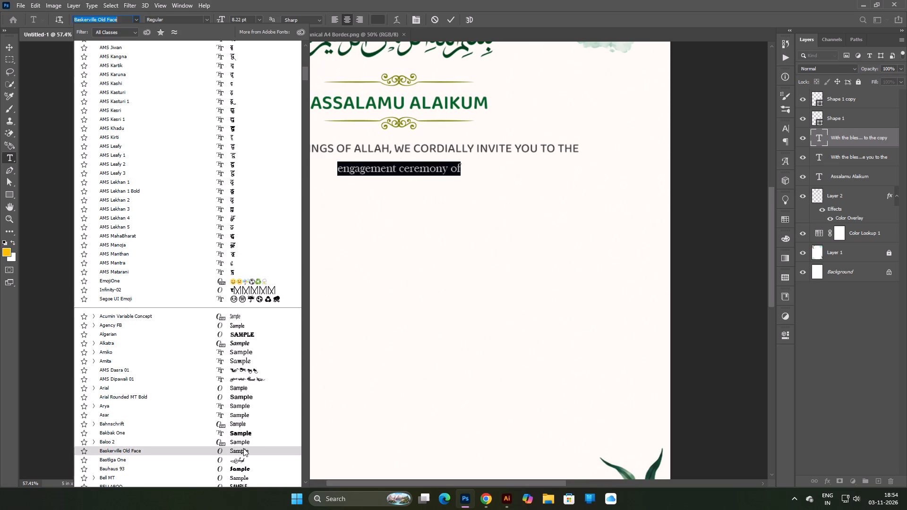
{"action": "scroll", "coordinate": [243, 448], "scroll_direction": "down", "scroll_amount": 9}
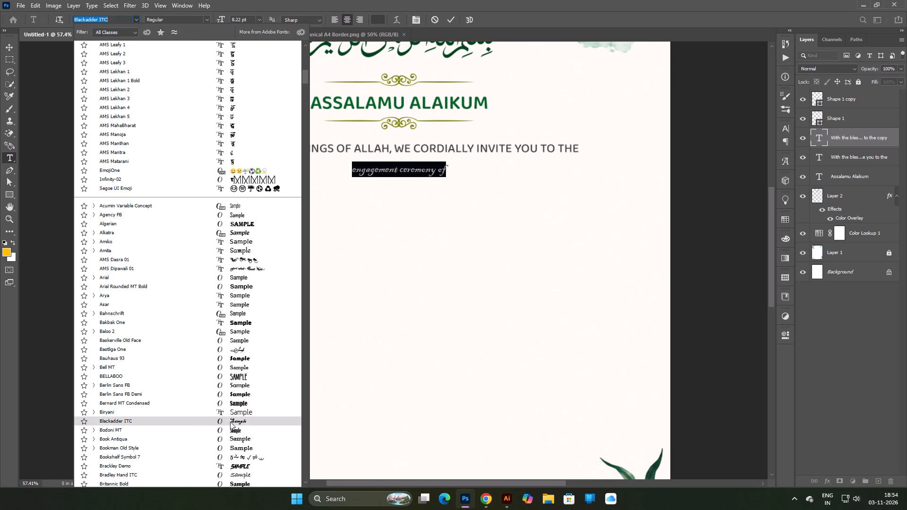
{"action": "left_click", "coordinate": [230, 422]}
Enlarge the engagement ceremony line's font size to 21 pt and commit the text edit.
{"action": "left_click", "coordinate": [218, 17]}
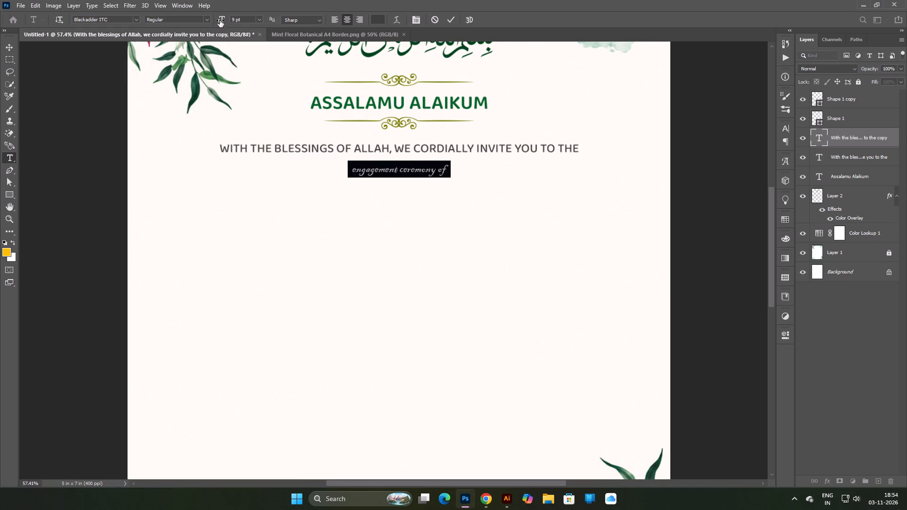
{"action": "left_click", "coordinate": [247, 28]}
{"action": "left_click", "coordinate": [220, 19]}
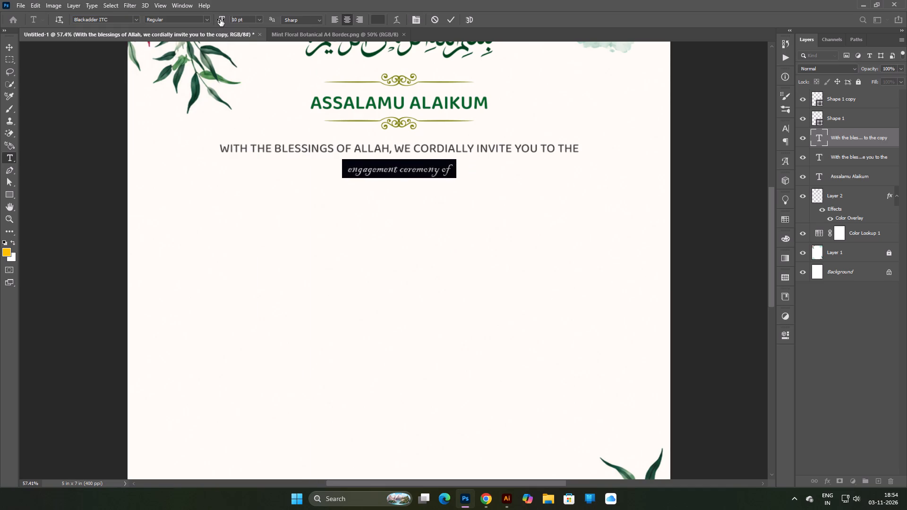
{"action": "left_click_drag", "start_coordinate": [221, 19], "coordinate": [227, 25]}
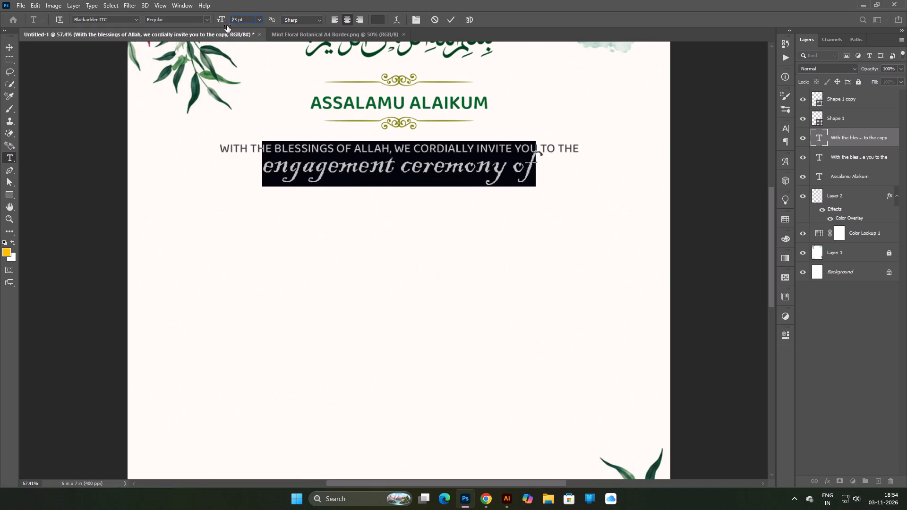
{"action": "left_click_drag", "start_coordinate": [227, 25], "coordinate": [226, 27]}
{"action": "left_click", "coordinate": [8, 42]}
{"action": "left_click", "coordinate": [22, 51]}
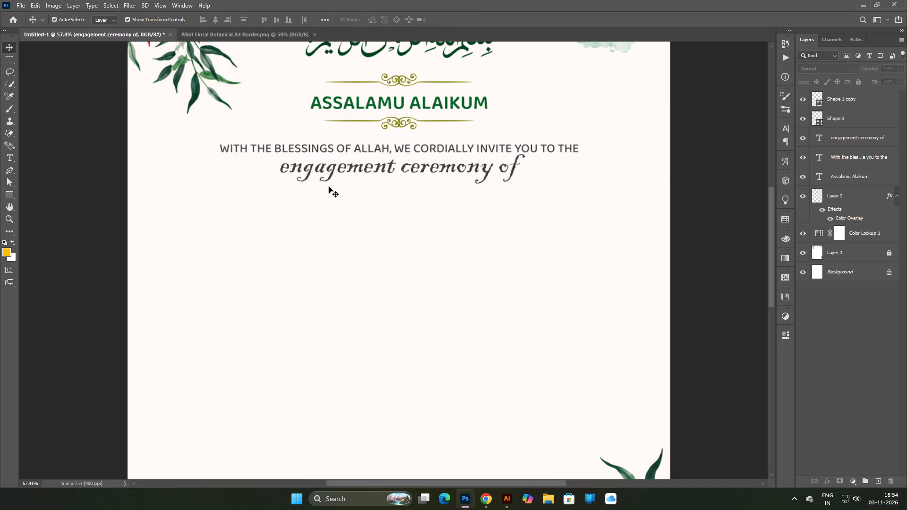
Move the engagement ceremony line slightly lower so it sits clear beneath the blessings line.
{"action": "scroll", "coordinate": [385, 227], "scroll_direction": "down", "scroll_amount": 5}
{"action": "left_click", "coordinate": [594, 228]}
{"action": "scroll", "coordinate": [420, 212], "scroll_direction": "up", "scroll_amount": 4}
{"action": "left_click_drag", "start_coordinate": [396, 179], "coordinate": [397, 181]}
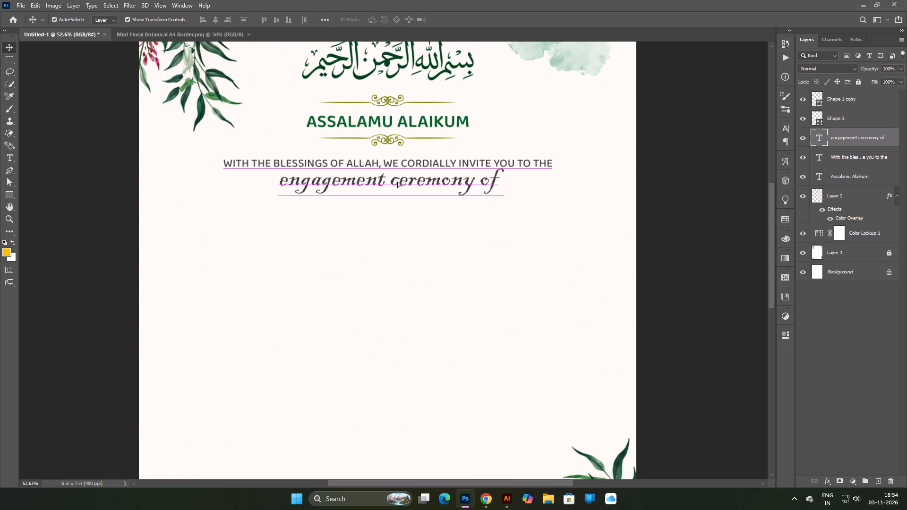
{"action": "left_click_drag", "start_coordinate": [397, 181], "coordinate": [394, 184]}
{"action": "left_click", "coordinate": [391, 184]}
{"action": "left_click_drag", "start_coordinate": [391, 184], "coordinate": [388, 184]}
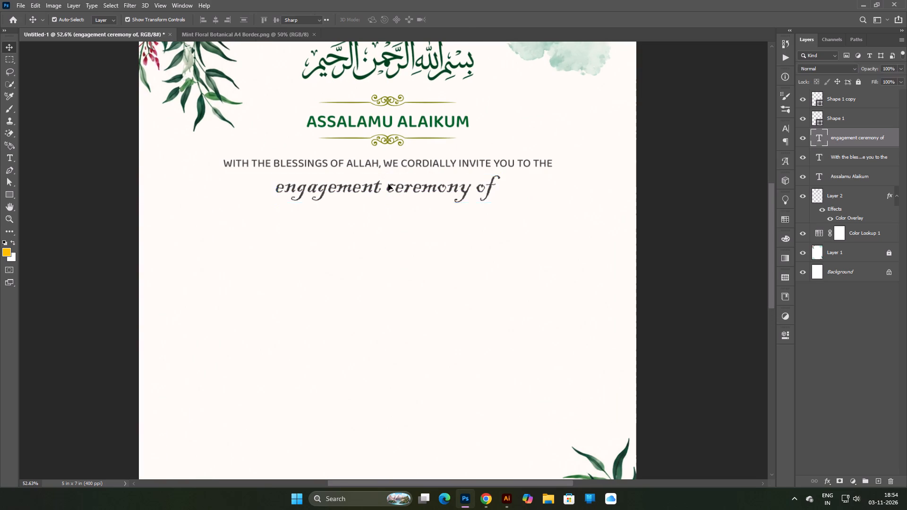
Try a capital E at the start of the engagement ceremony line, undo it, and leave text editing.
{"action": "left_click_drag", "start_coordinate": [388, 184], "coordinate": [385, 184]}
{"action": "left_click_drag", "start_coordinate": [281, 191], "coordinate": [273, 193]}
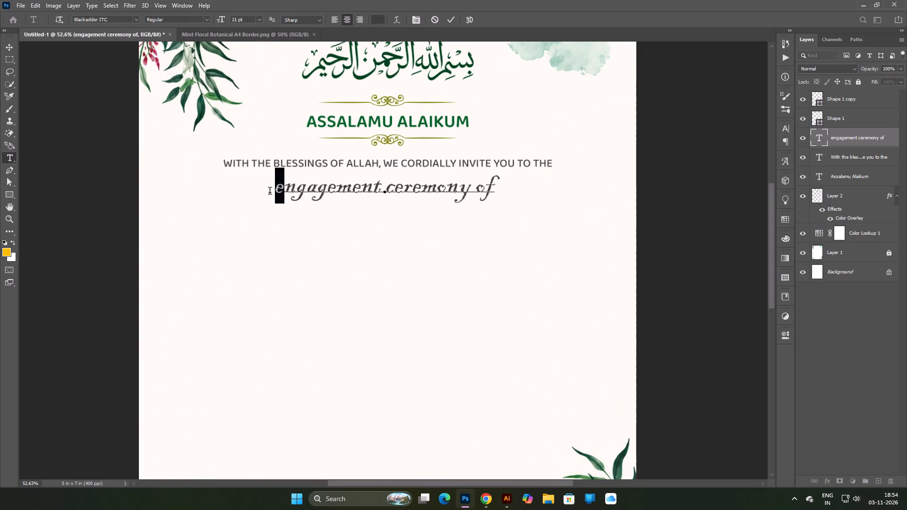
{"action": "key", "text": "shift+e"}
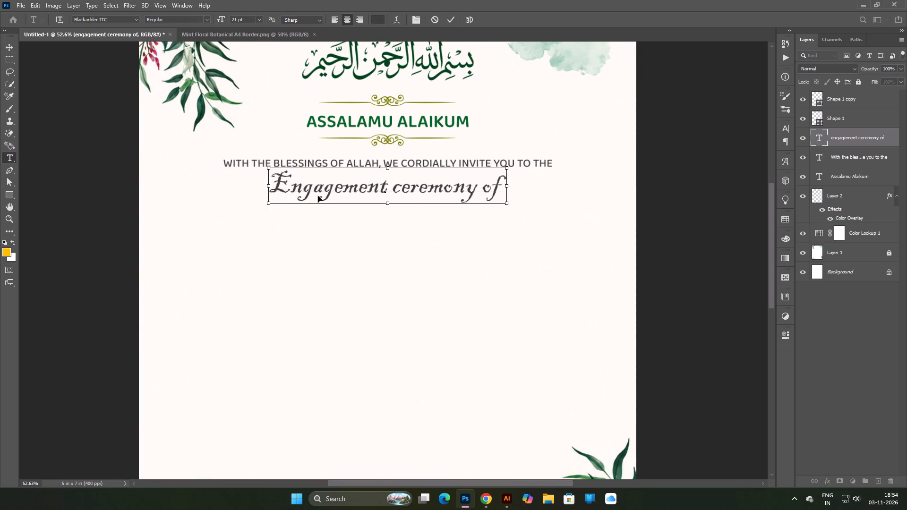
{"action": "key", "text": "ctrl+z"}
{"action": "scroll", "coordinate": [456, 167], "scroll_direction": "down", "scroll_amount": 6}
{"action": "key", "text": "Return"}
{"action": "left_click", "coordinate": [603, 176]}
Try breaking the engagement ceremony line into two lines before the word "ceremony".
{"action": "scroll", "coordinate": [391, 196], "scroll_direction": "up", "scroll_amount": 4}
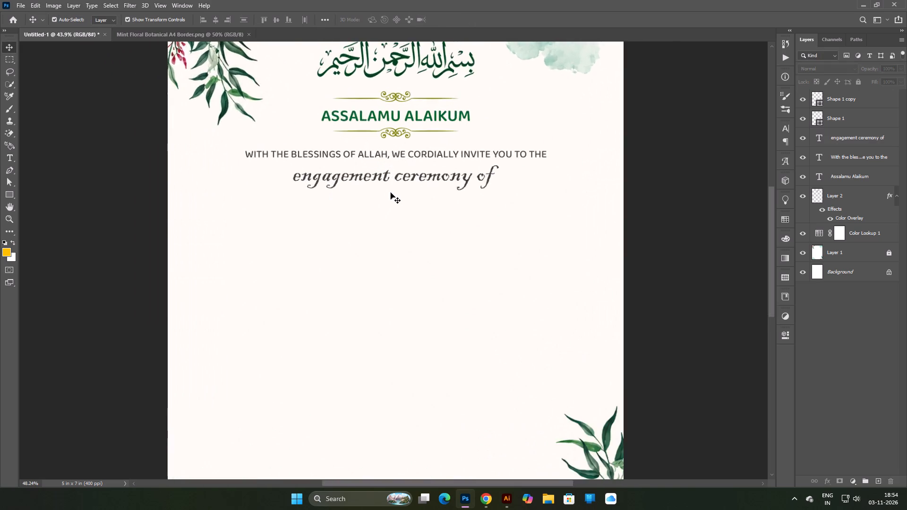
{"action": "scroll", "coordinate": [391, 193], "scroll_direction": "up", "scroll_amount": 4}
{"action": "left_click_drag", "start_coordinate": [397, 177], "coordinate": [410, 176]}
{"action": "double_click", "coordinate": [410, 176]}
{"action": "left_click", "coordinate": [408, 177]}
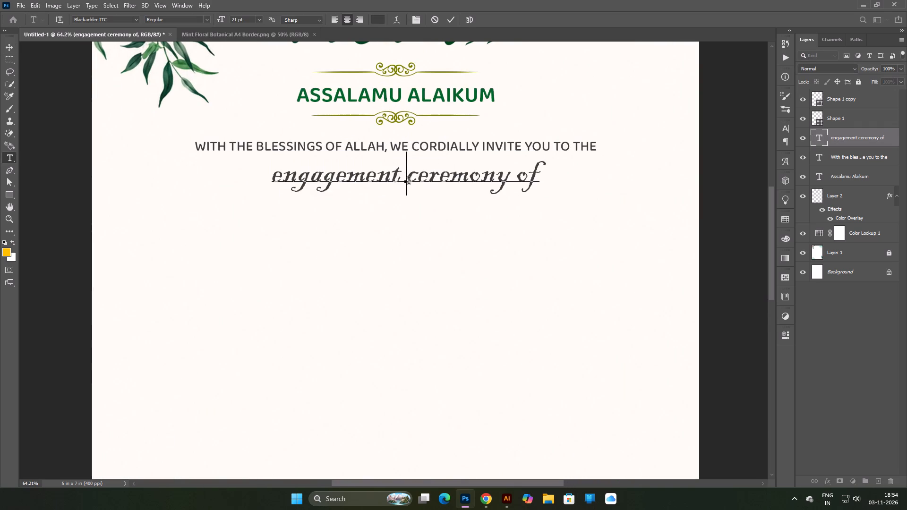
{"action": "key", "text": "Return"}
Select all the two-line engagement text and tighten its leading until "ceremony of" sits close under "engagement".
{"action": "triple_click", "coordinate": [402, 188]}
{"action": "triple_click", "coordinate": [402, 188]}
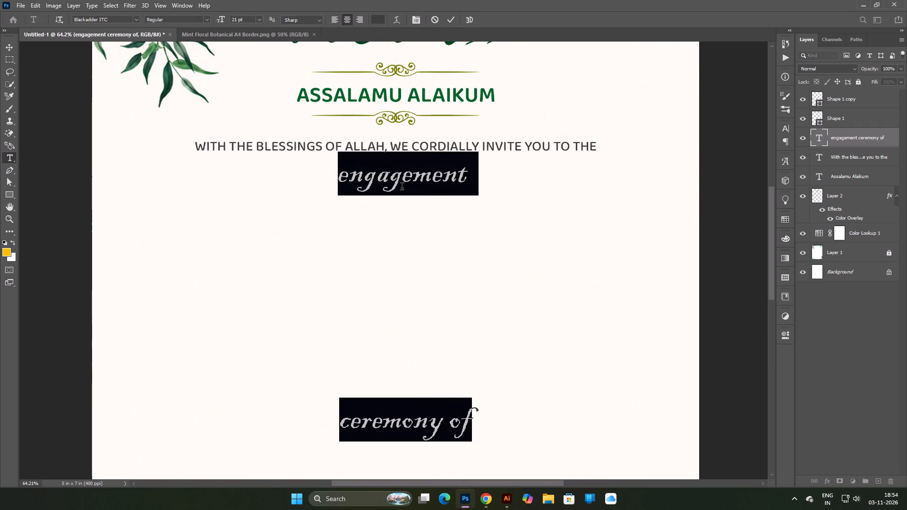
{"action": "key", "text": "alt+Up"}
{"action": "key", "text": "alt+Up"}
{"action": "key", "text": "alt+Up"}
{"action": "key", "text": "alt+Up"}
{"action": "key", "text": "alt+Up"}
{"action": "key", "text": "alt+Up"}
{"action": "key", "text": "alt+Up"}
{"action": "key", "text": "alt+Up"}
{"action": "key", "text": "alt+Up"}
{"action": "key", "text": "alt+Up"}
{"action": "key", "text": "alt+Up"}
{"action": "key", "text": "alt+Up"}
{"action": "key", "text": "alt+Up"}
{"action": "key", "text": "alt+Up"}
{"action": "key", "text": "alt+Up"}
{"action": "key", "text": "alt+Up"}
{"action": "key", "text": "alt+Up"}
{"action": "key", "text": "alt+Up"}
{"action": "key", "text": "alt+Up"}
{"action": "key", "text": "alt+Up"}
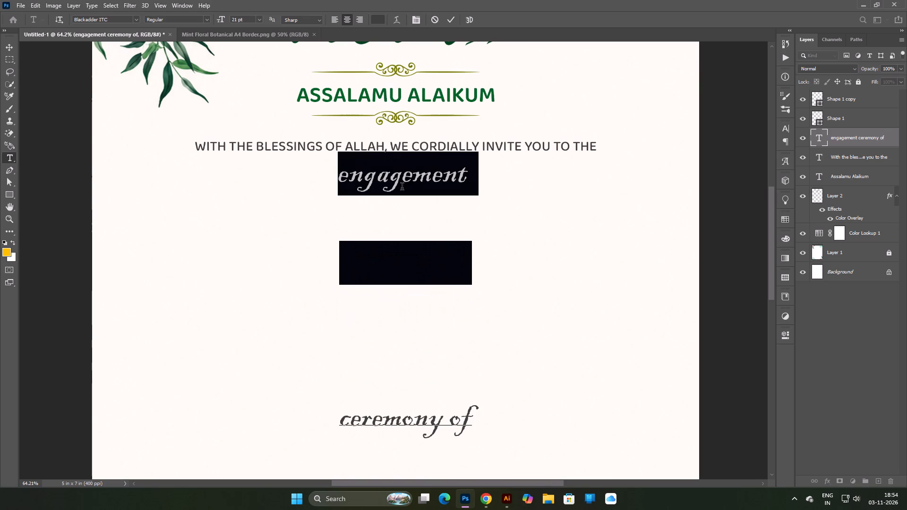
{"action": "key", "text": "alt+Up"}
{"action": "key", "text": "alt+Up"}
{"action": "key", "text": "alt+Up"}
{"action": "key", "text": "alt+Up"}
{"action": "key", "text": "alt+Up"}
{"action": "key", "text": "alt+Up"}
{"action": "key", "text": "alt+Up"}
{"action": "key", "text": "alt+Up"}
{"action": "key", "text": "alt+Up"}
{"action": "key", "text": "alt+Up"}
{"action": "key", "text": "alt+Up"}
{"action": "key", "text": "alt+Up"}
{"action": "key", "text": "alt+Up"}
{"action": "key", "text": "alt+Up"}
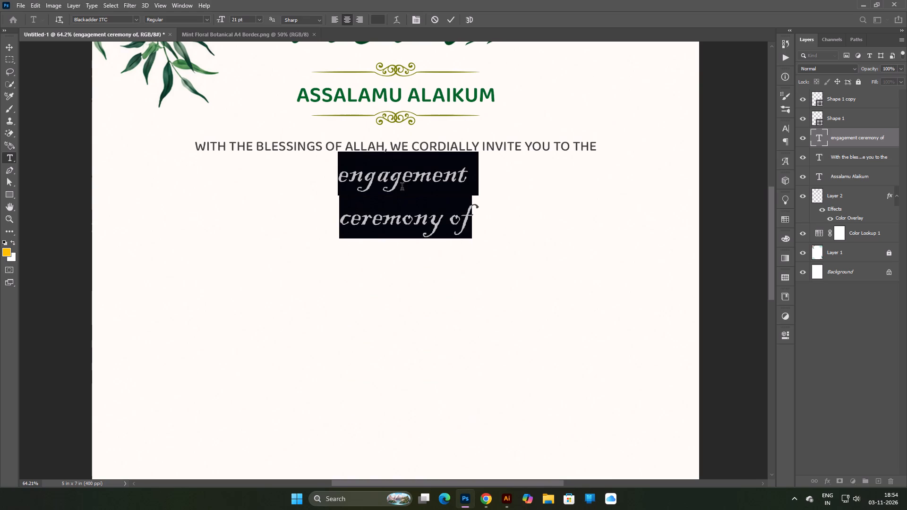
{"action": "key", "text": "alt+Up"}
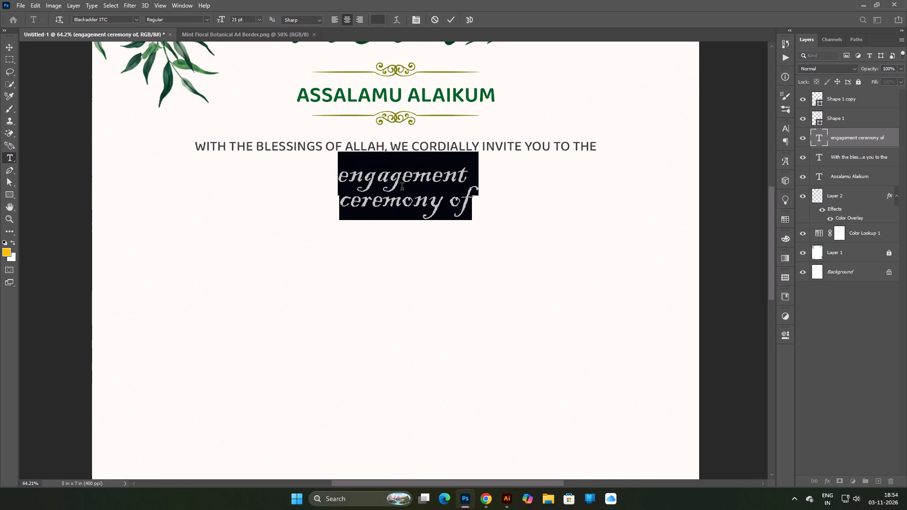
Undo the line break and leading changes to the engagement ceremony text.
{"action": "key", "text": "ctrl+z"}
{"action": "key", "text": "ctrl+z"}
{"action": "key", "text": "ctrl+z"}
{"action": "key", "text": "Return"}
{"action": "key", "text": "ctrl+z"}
Select all the engagement ceremony text, change its font to Brush Script MT, and commit the text edit.
{"action": "double_click", "coordinate": [399, 167]}
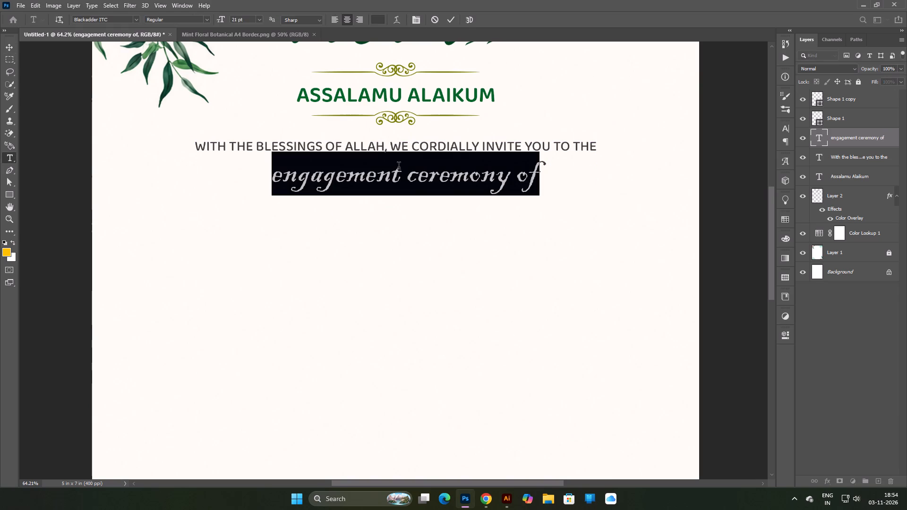
{"action": "left_click", "coordinate": [140, 20]}
{"action": "scroll", "coordinate": [214, 255], "scroll_direction": "down", "scroll_amount": 12}
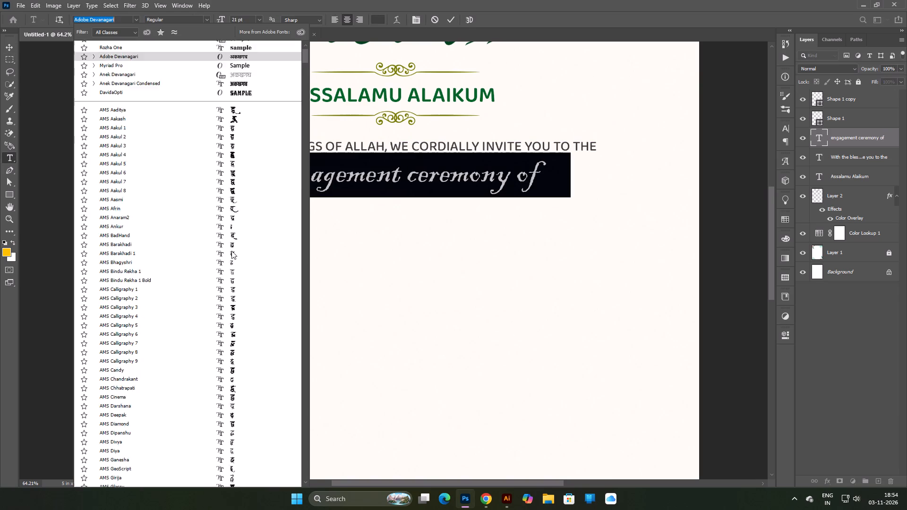
{"action": "scroll", "coordinate": [231, 251], "scroll_direction": "down", "scroll_amount": 20}
{"action": "scroll", "coordinate": [231, 251], "scroll_direction": "down", "scroll_amount": 20}
{"action": "scroll", "coordinate": [231, 251], "scroll_direction": "down", "scroll_amount": 6}
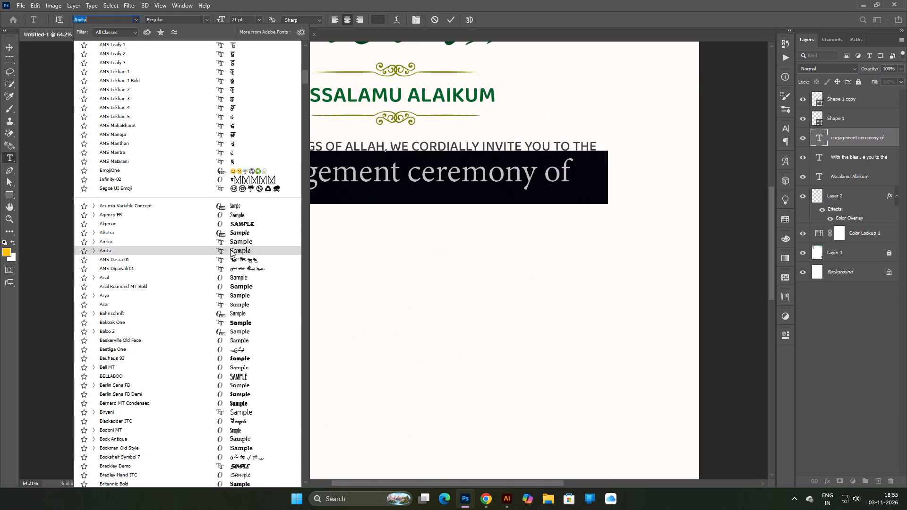
{"action": "scroll", "coordinate": [246, 323], "scroll_direction": "down", "scroll_amount": 4}
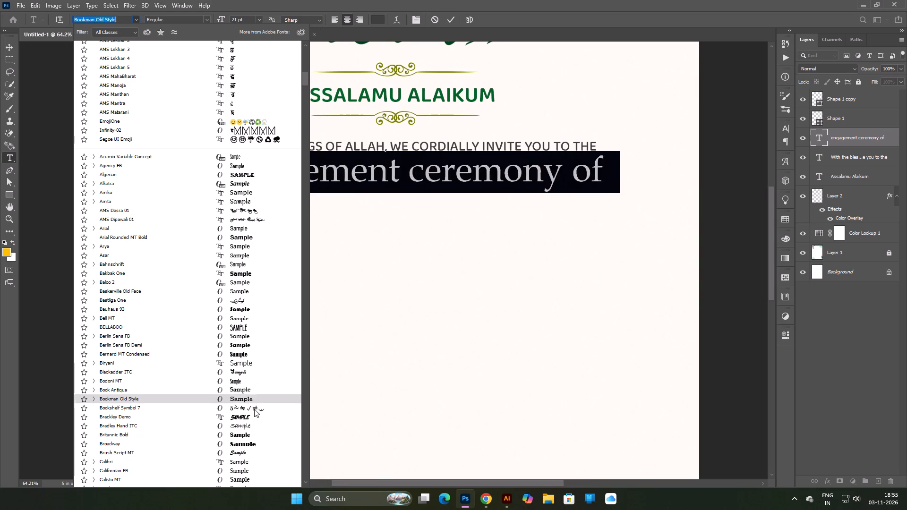
{"action": "left_click", "coordinate": [245, 452]}
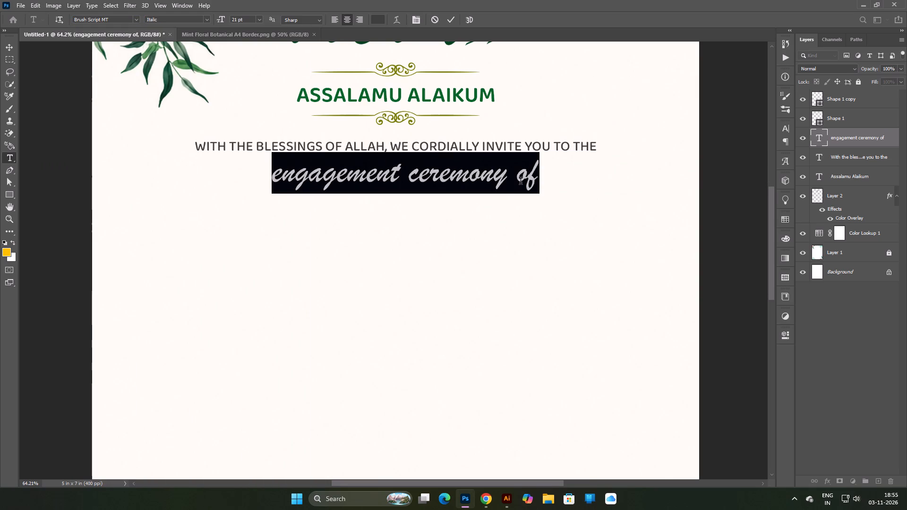
{"action": "scroll", "coordinate": [469, 205], "scroll_direction": "down", "scroll_amount": 6}
{"action": "key", "text": "Return"}
Scale the engagement ceremony line proportionally to 119.67%, centre it beneath the blessings line, and commit the transform.
{"action": "scroll", "coordinate": [499, 171], "scroll_direction": "up", "scroll_amount": 4}
{"action": "scroll", "coordinate": [499, 171], "scroll_direction": "down", "scroll_amount": 6}
{"action": "scroll", "coordinate": [467, 194], "scroll_direction": "up", "scroll_amount": 2}
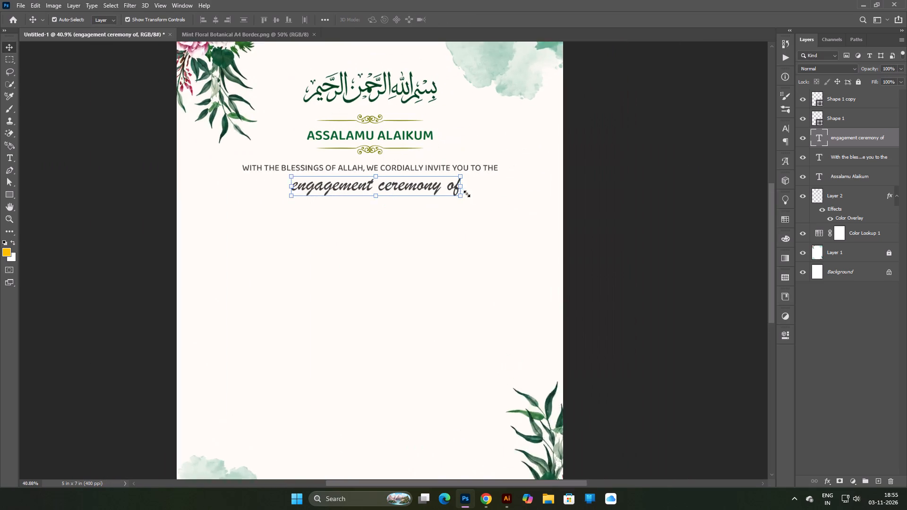
{"action": "scroll", "coordinate": [467, 194], "scroll_direction": "up", "scroll_amount": 2}
{"action": "left_click_drag", "start_coordinate": [462, 188], "coordinate": [477, 190], "text": "alt"}
{"action": "left_click_drag", "start_coordinate": [418, 183], "coordinate": [423, 183]}
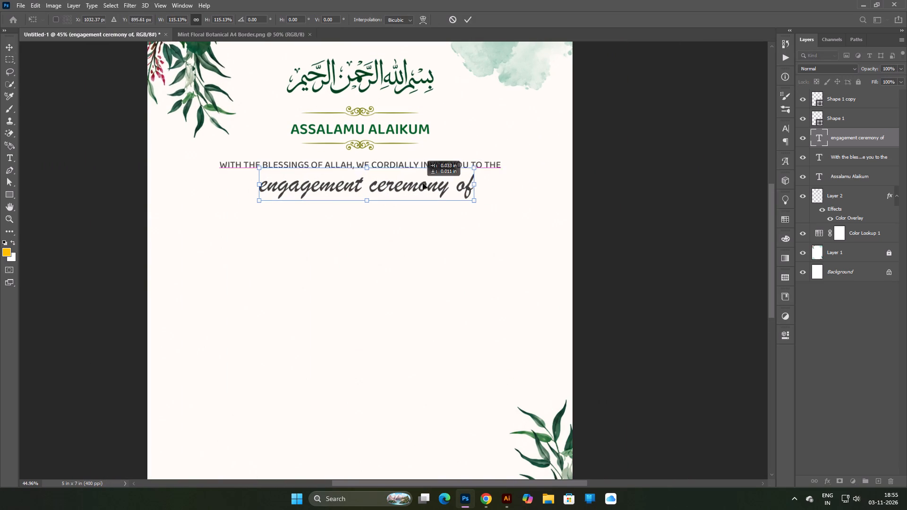
{"action": "left_click_drag", "start_coordinate": [423, 183], "coordinate": [412, 185]}
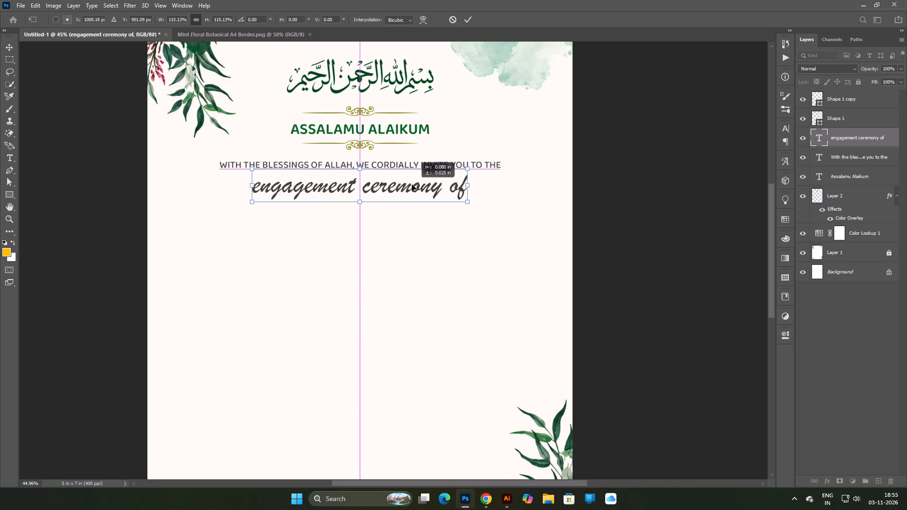
{"action": "left_click_drag", "start_coordinate": [412, 185], "coordinate": [411, 185]}
{"action": "left_click_drag", "start_coordinate": [468, 187], "coordinate": [477, 187]}
{"action": "left_click_drag", "start_coordinate": [444, 187], "coordinate": [442, 186]}
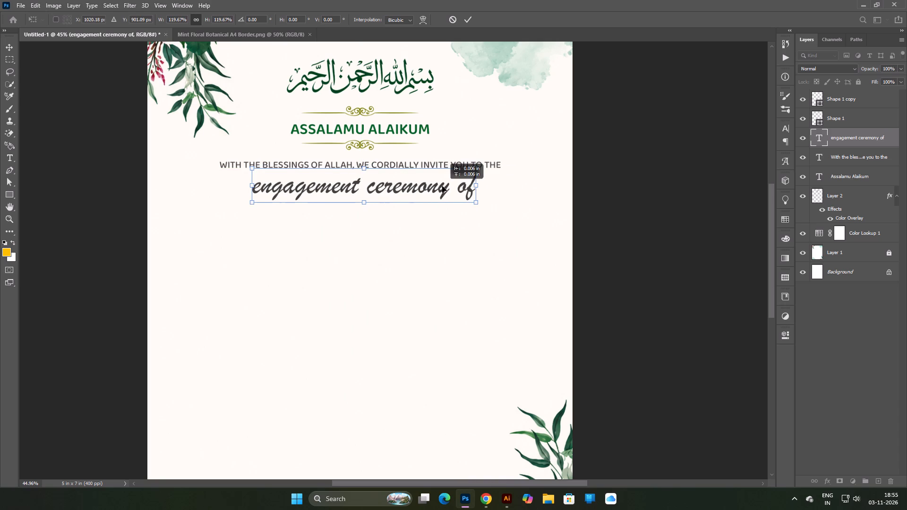
{"action": "left_click_drag", "start_coordinate": [442, 186], "coordinate": [440, 186]}
{"action": "left_click", "coordinate": [434, 186]}
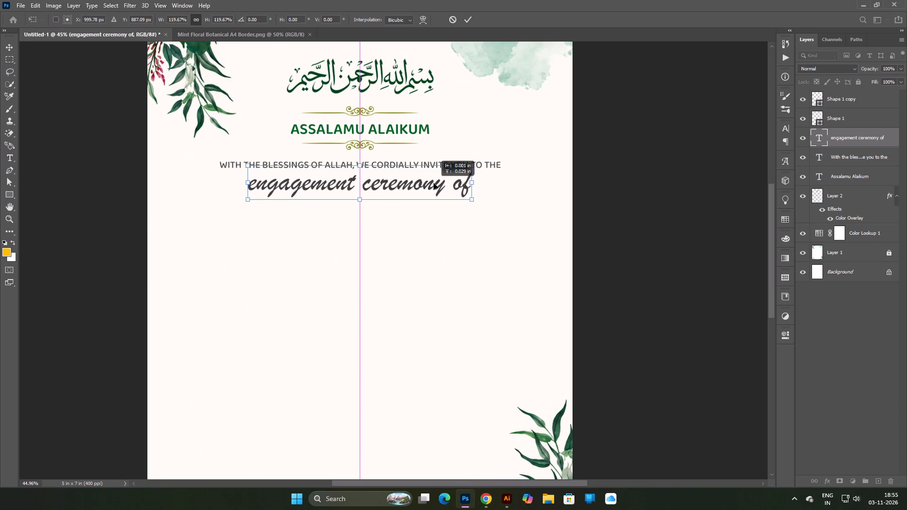
{"action": "key", "text": "Return"}
{"action": "left_click", "coordinate": [408, 185]}
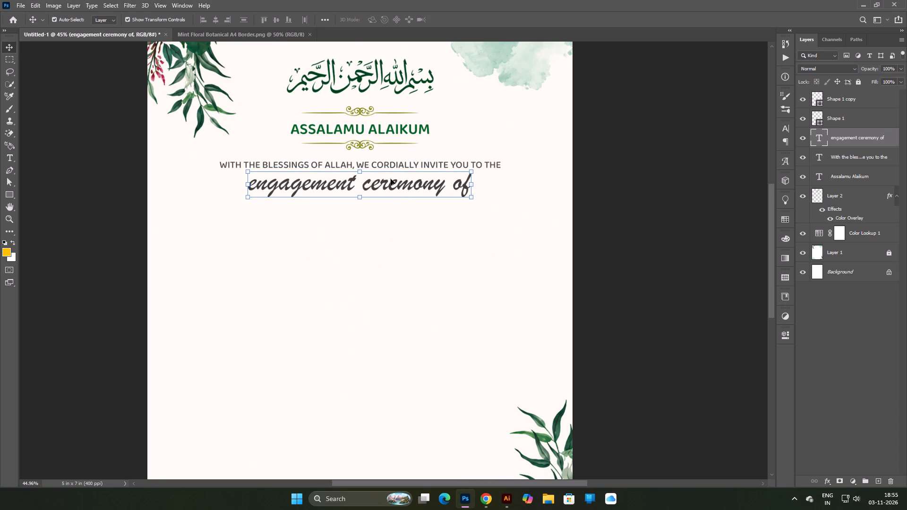
Recolour the engagement ceremony text to dark green 00421b sampled from the Bismillah calligraphy, and commit the text edit.
{"action": "double_click", "coordinate": [385, 181]}
{"action": "left_click", "coordinate": [373, 20]}
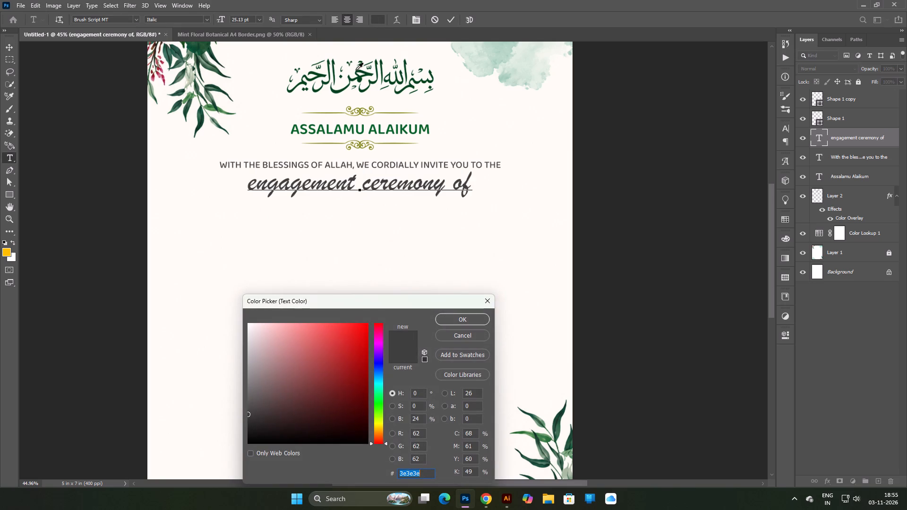
{"action": "left_click", "coordinate": [350, 79]}
{"action": "left_click", "coordinate": [458, 321]}
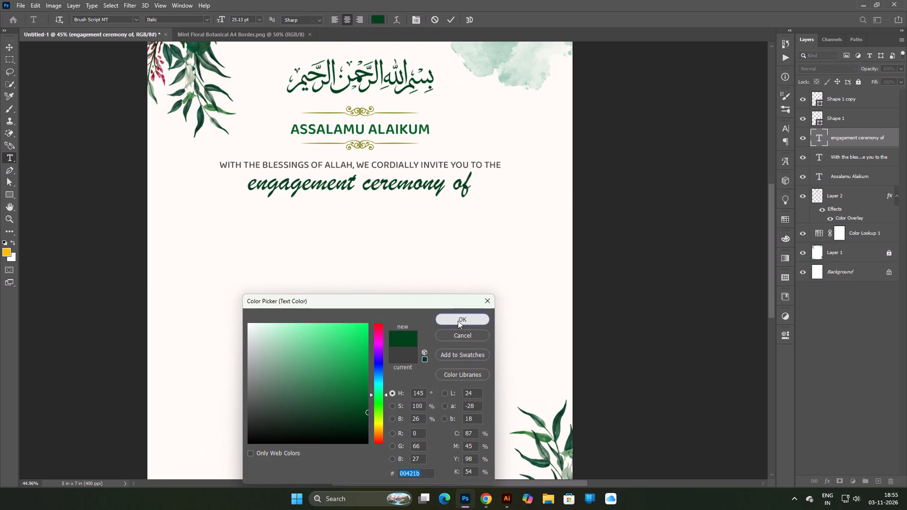
{"action": "triple_click", "coordinate": [420, 188]}
{"action": "left_click", "coordinate": [420, 188]}
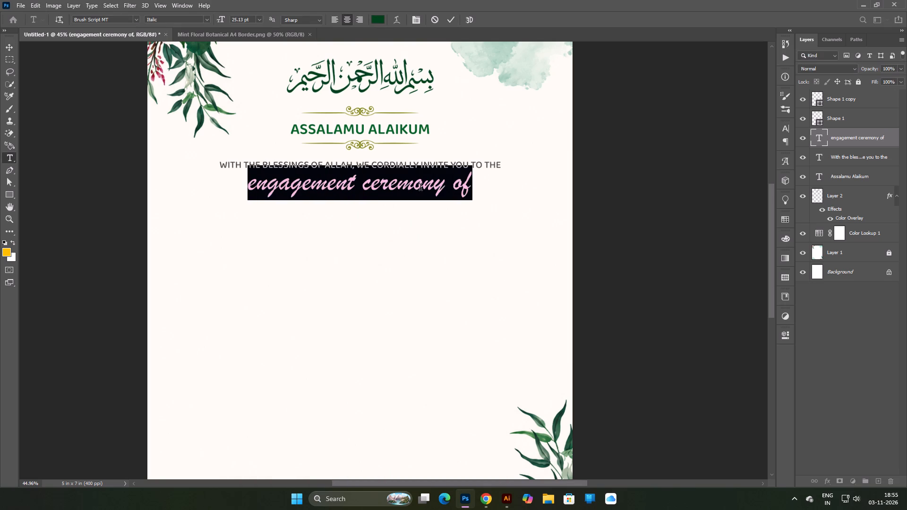
{"action": "key", "text": "Return"}
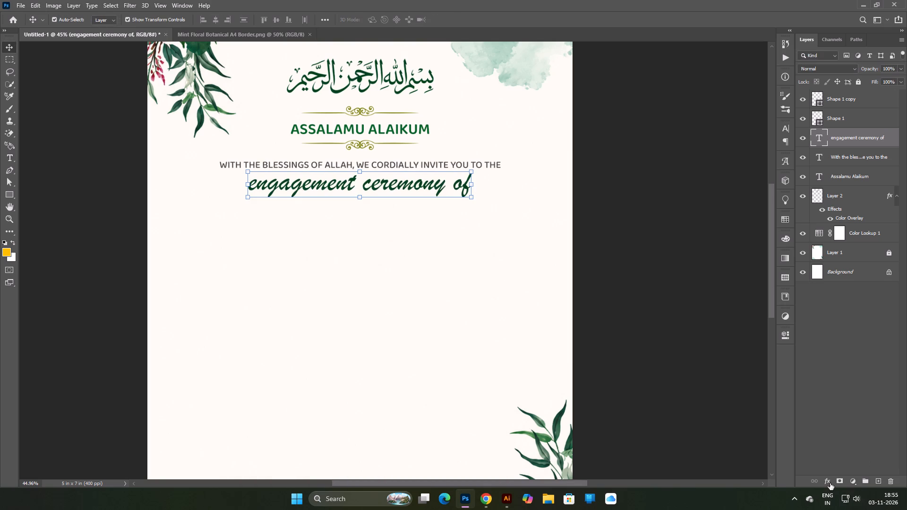
Add a Gradient Overlay to the engagement ceremony line and set the gradient's starting stop to dark green 00421b sampled from the calligraphy.
{"action": "left_click", "coordinate": [830, 483]}
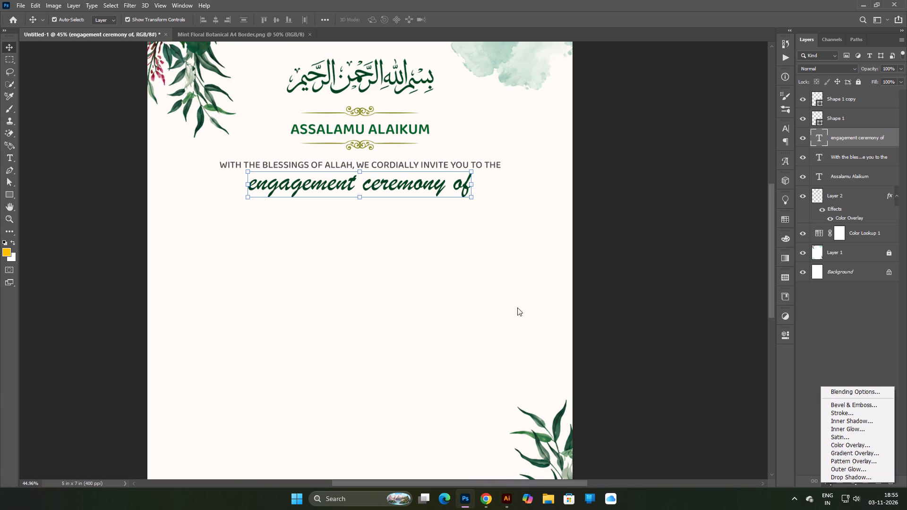
{"action": "left_click", "coordinate": [839, 450]}
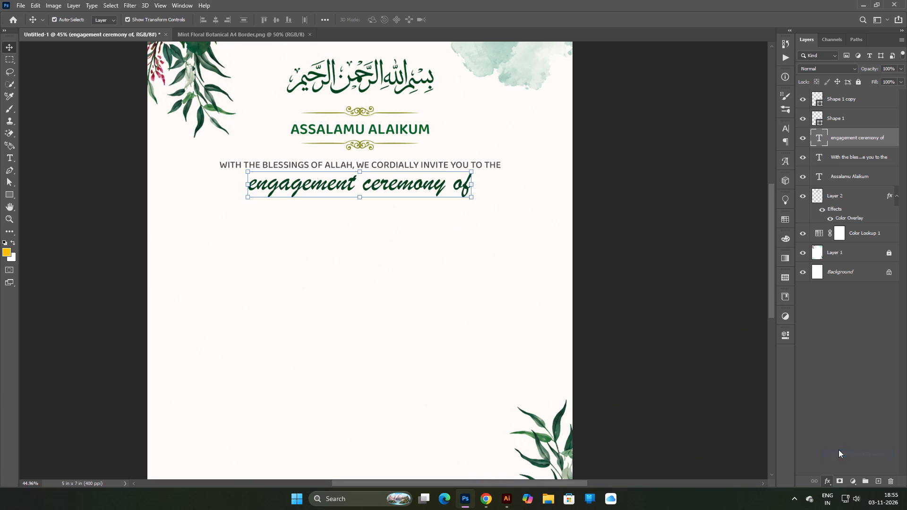
{"action": "left_click_drag", "start_coordinate": [250, 186], "coordinate": [405, 263]}
{"action": "left_click", "coordinate": [405, 263]}
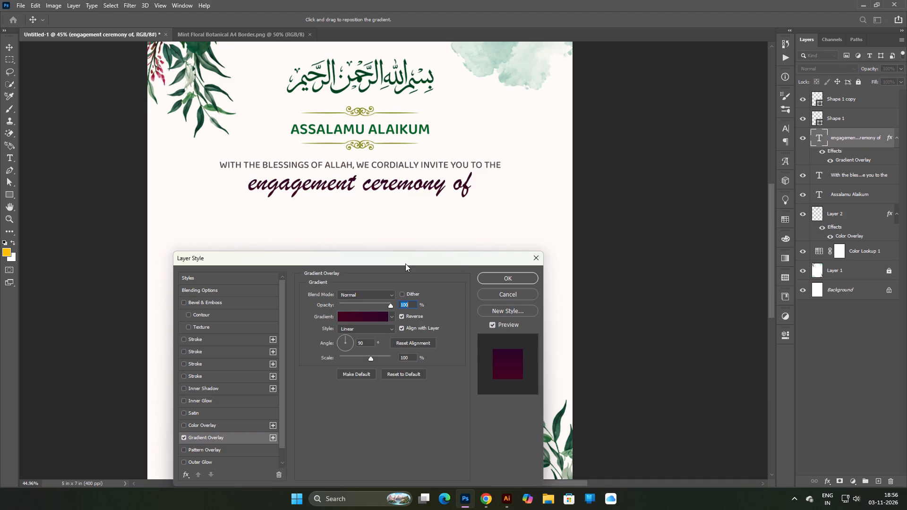
{"action": "left_click", "coordinate": [382, 312]}
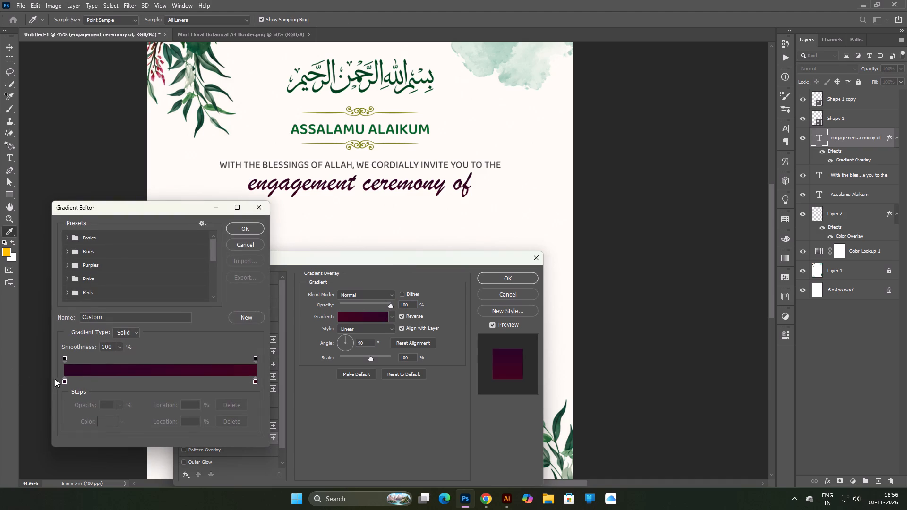
{"action": "left_click", "coordinate": [64, 382]}
{"action": "left_click", "coordinate": [103, 425]}
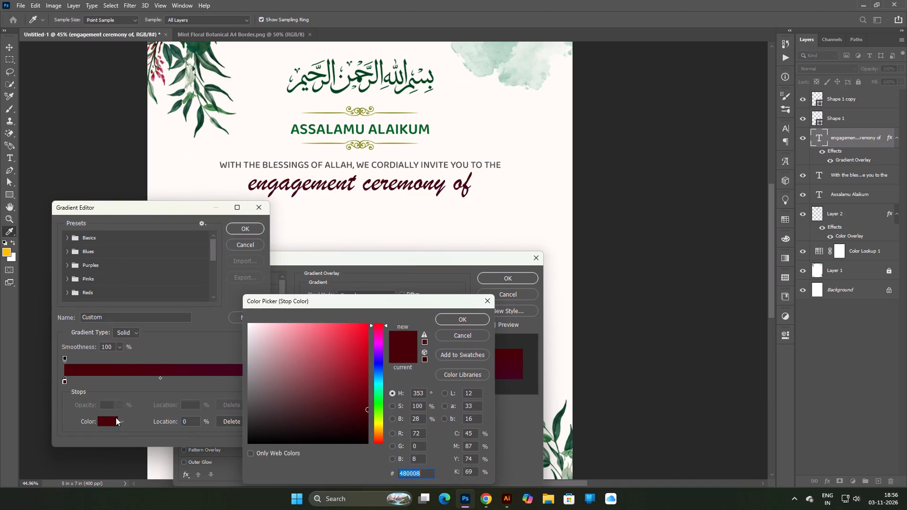
{"action": "left_click", "coordinate": [338, 91]}
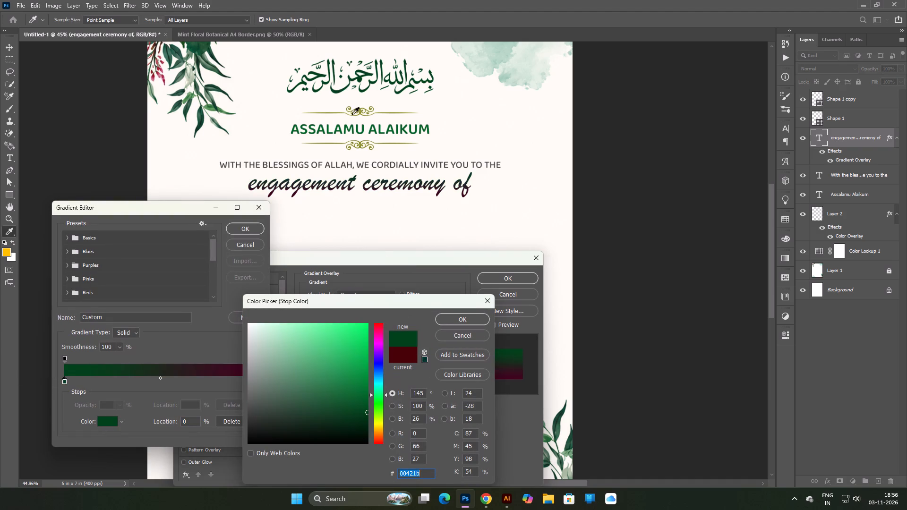
{"action": "left_click", "coordinate": [469, 323]}
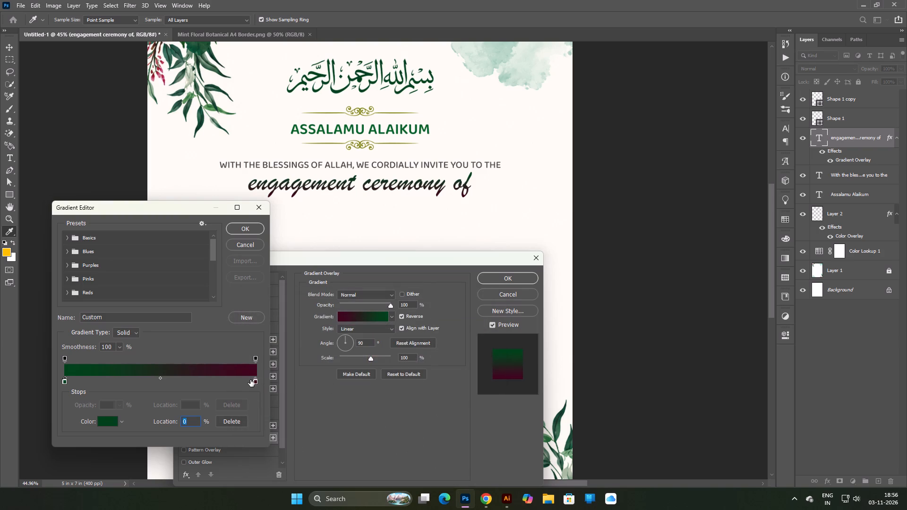
Set the gradient's end stop to green 006328 sampled from the Assalamu Alaikum greeting, apply the overlay, and deselect the layer.
{"action": "left_click", "coordinate": [255, 380]}
{"action": "left_click", "coordinate": [112, 421]}
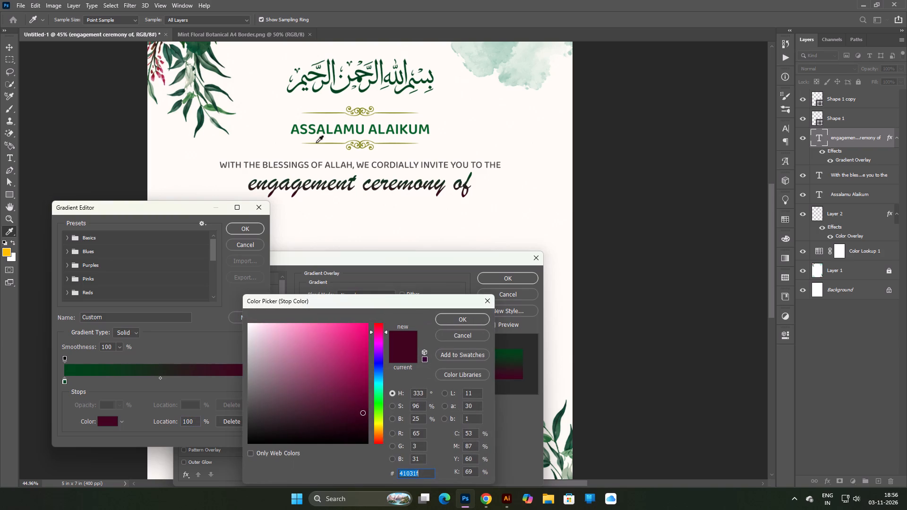
{"action": "left_click", "coordinate": [309, 126]}
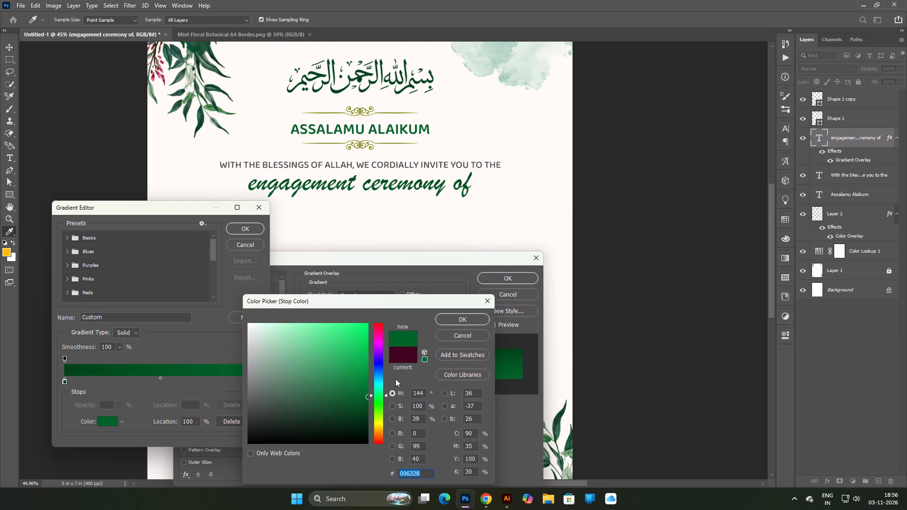
{"action": "left_click", "coordinate": [459, 317]}
{"action": "left_click", "coordinate": [237, 222]}
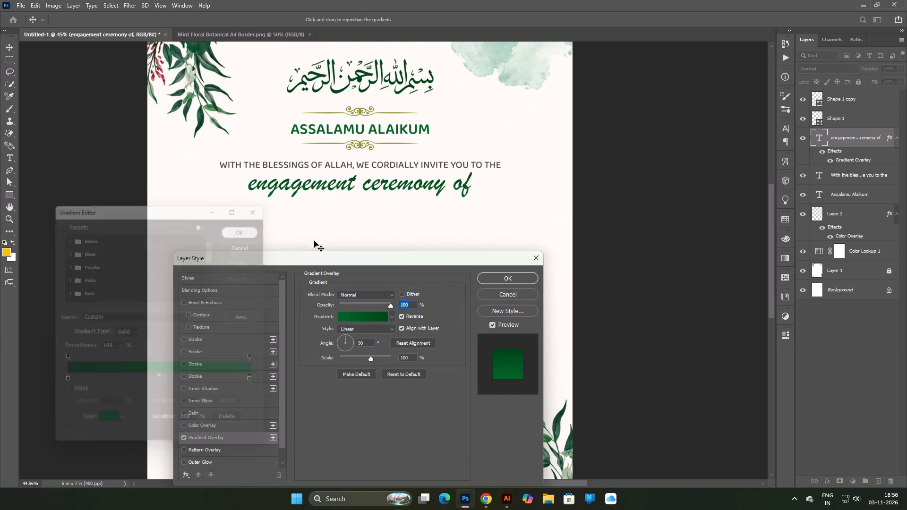
{"action": "left_click", "coordinate": [513, 274]}
{"action": "left_click", "coordinate": [708, 252]}
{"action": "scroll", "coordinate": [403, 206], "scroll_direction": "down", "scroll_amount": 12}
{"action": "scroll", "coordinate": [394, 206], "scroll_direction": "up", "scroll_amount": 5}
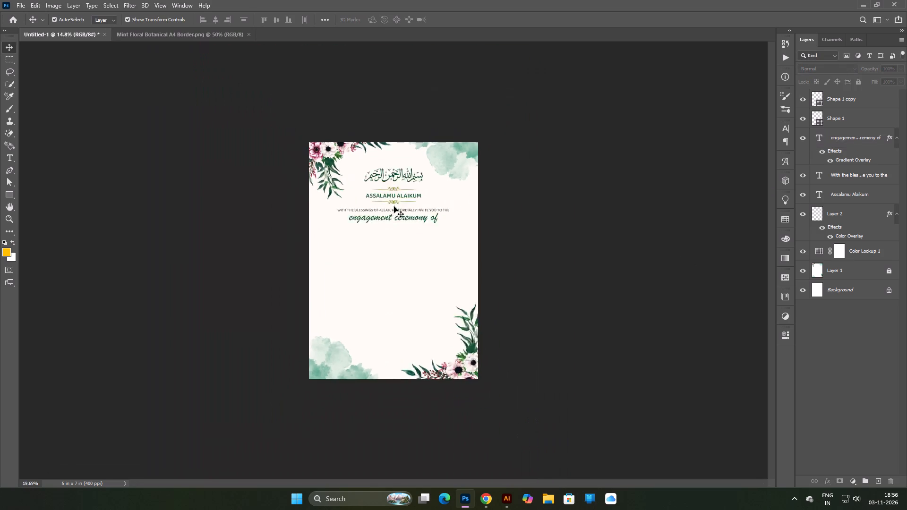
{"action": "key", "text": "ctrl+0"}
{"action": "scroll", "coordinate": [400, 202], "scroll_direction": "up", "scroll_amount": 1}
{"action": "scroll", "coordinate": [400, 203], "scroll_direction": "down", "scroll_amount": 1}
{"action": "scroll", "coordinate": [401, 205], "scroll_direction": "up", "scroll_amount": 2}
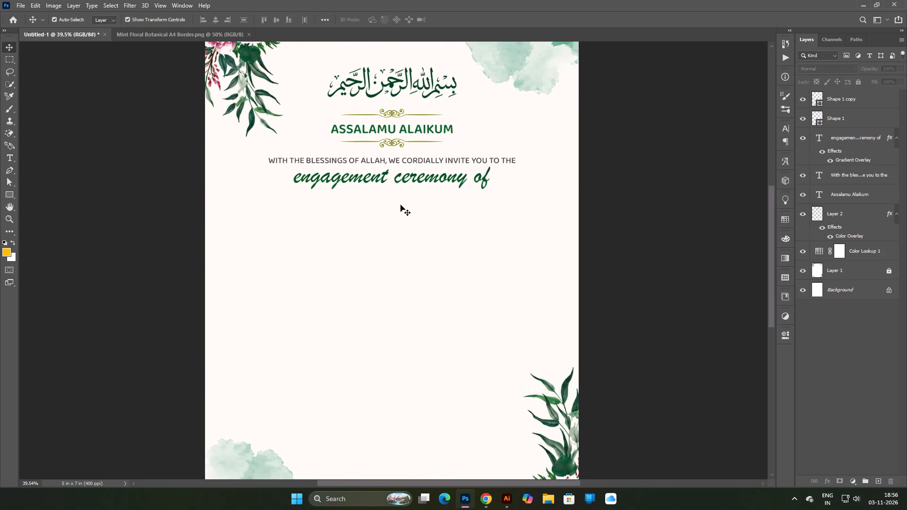
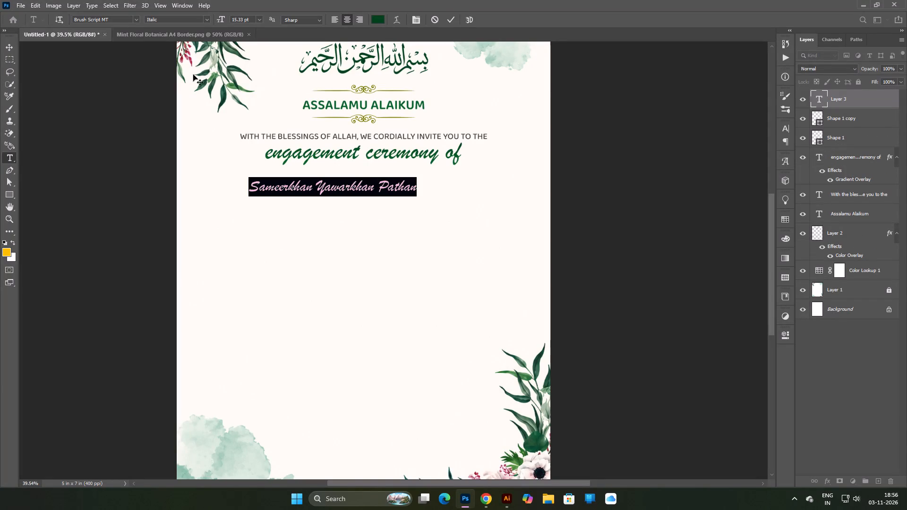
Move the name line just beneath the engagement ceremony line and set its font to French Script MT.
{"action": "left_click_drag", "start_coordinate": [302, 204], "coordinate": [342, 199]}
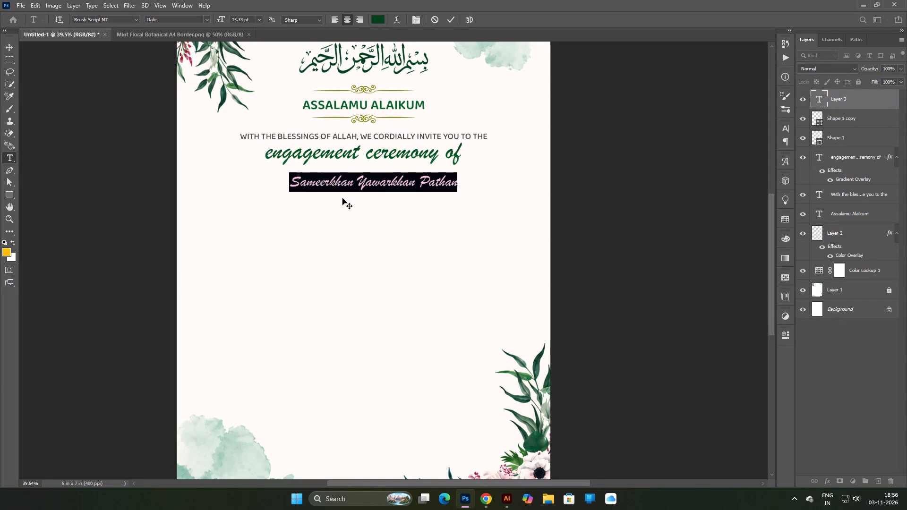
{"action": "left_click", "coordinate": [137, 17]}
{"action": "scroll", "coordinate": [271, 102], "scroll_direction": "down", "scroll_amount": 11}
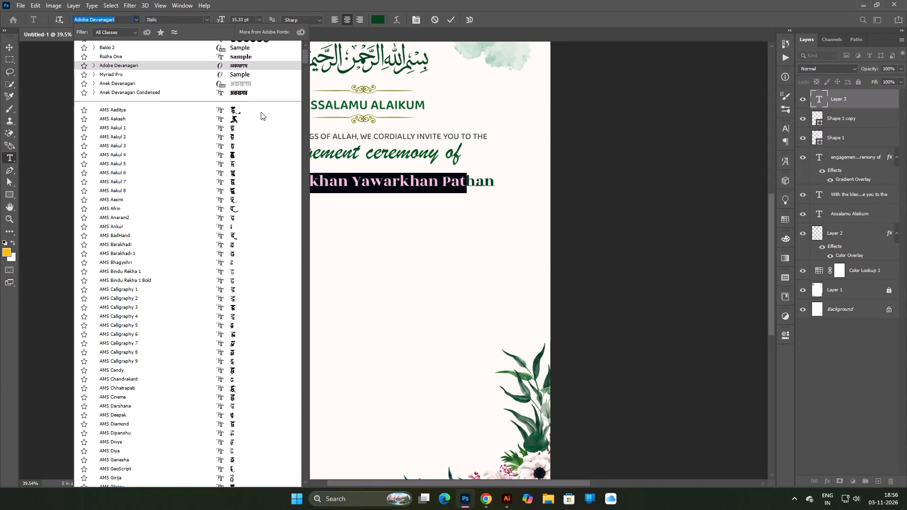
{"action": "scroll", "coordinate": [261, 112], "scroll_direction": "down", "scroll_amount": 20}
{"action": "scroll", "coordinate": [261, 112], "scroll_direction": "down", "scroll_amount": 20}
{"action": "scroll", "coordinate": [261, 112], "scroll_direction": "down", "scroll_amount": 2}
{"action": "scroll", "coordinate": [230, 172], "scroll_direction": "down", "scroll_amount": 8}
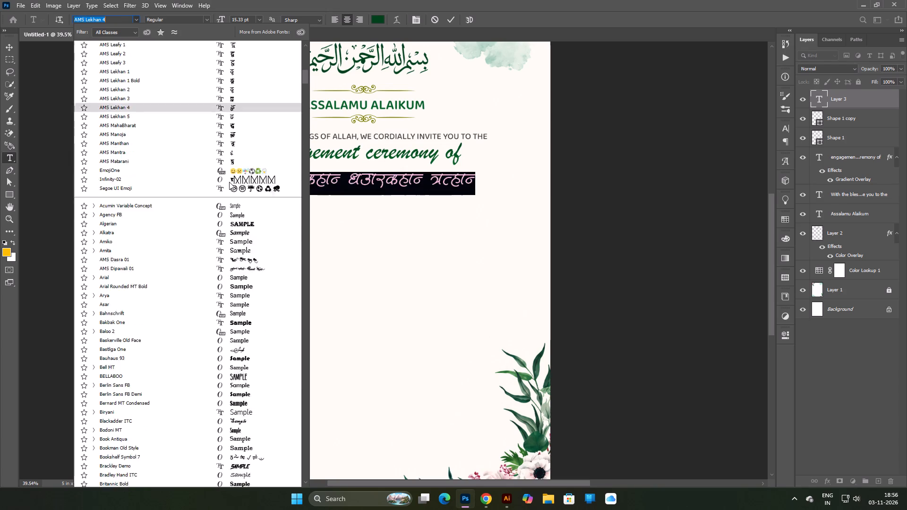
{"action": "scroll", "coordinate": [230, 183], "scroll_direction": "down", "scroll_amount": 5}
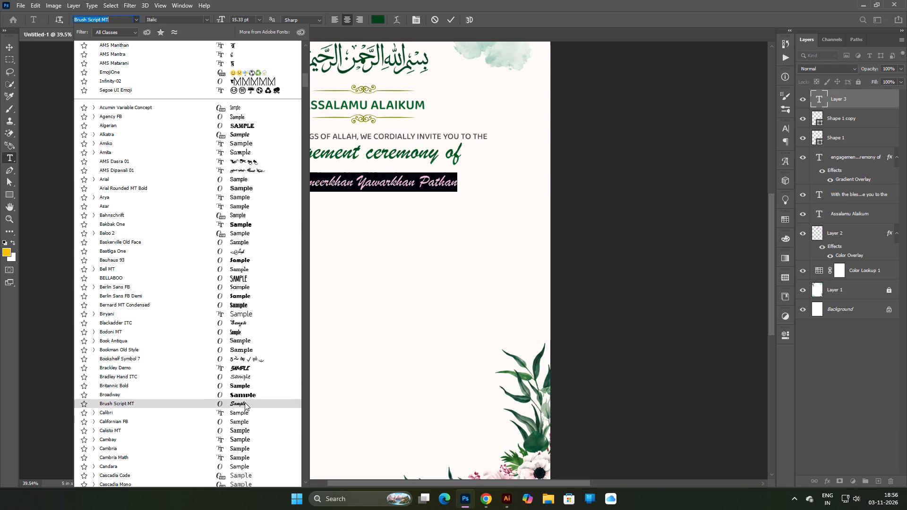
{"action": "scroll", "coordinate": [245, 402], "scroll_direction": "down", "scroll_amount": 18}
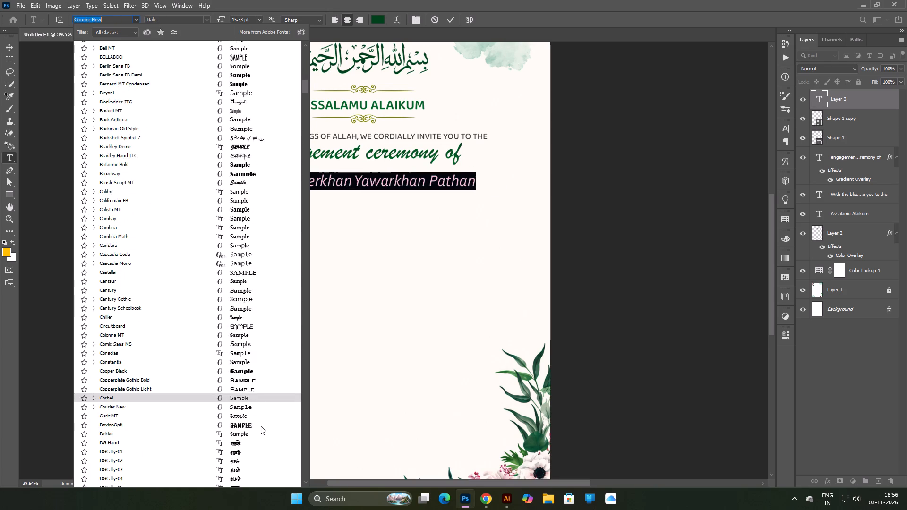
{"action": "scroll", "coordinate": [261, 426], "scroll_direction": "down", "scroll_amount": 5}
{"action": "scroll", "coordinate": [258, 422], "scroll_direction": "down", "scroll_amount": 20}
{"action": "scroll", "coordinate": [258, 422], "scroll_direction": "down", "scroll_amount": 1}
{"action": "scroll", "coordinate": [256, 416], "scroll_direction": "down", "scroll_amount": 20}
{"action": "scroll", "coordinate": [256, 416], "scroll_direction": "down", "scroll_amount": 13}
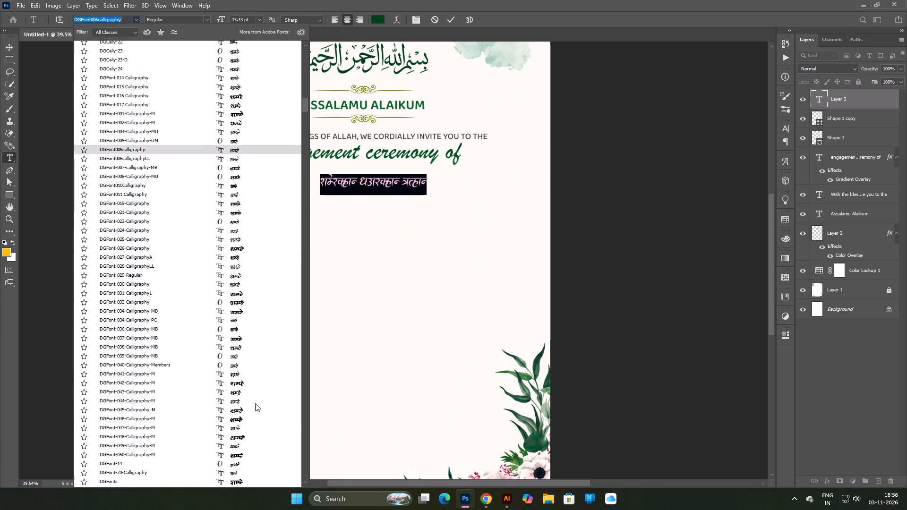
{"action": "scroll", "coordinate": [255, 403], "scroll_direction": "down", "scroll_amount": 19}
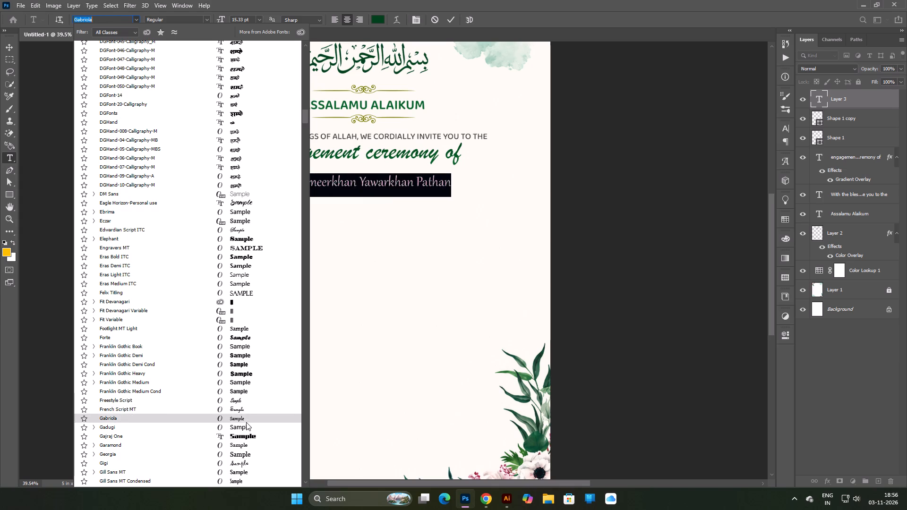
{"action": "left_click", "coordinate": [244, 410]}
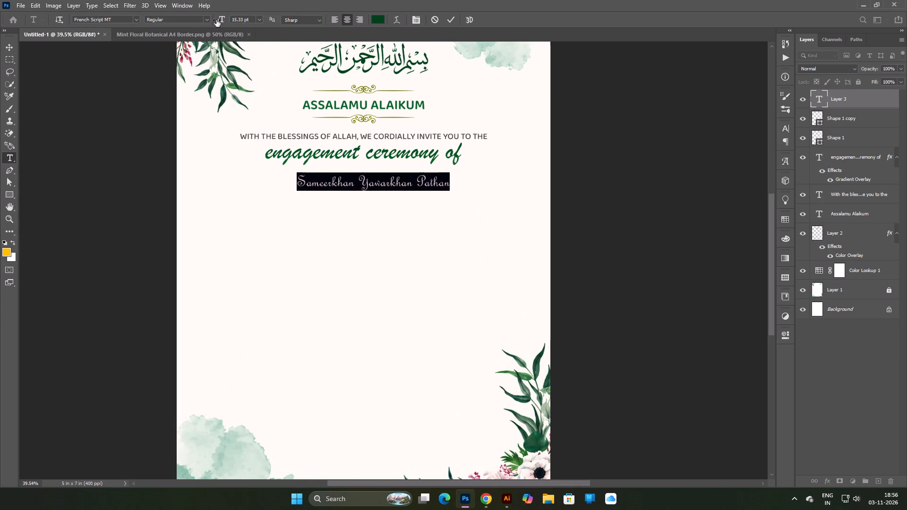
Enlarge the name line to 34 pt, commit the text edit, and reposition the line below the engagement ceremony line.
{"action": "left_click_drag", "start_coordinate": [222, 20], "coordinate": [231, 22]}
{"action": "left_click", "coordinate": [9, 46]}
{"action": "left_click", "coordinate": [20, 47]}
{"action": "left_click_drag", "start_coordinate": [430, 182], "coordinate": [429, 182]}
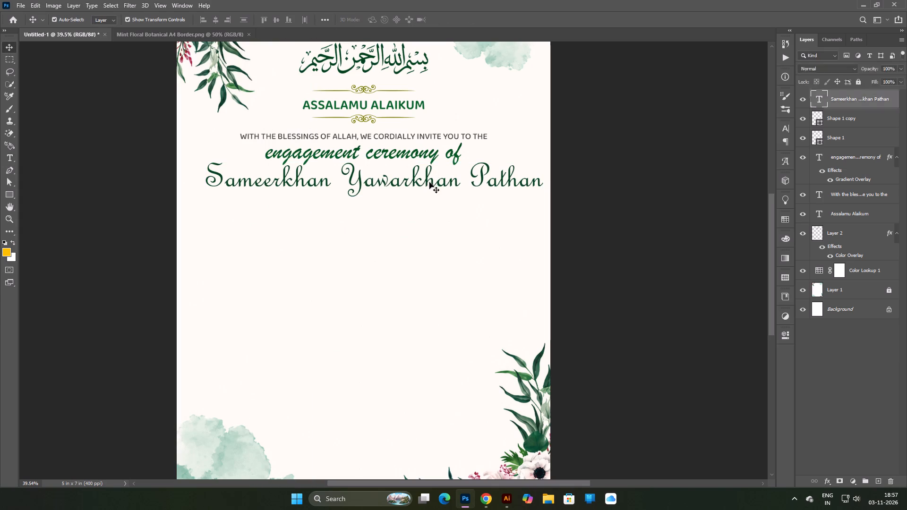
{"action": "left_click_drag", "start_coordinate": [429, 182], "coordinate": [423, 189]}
Delete the space between the name line's first and second words, and replace the gap before the last word with a single space.
{"action": "double_click", "coordinate": [423, 189]}
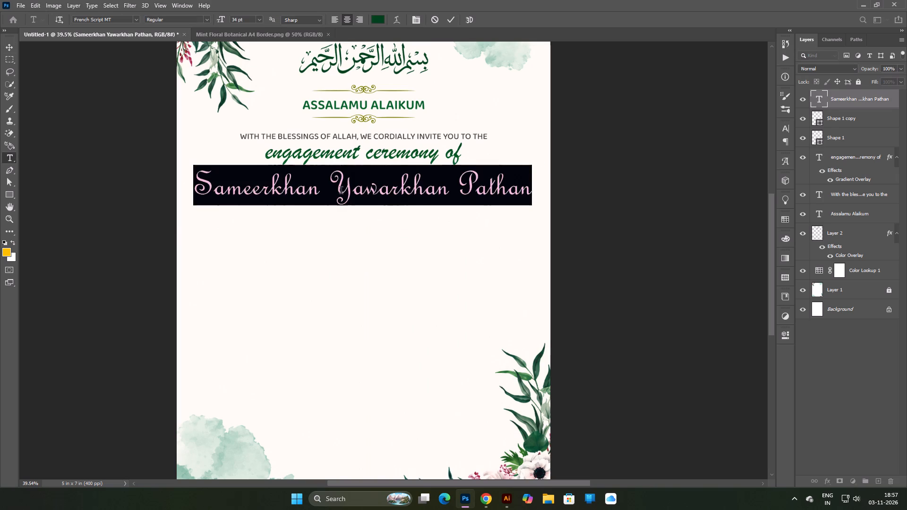
{"action": "left_click", "coordinate": [337, 193]}
{"action": "key", "text": "BackSpace"}
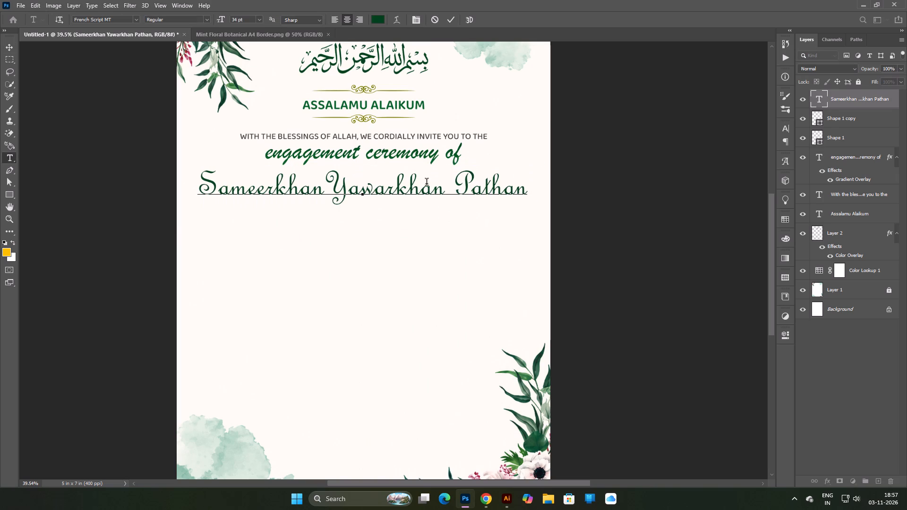
{"action": "left_click", "coordinate": [459, 190]}
{"action": "key", "text": "BackSpace"}
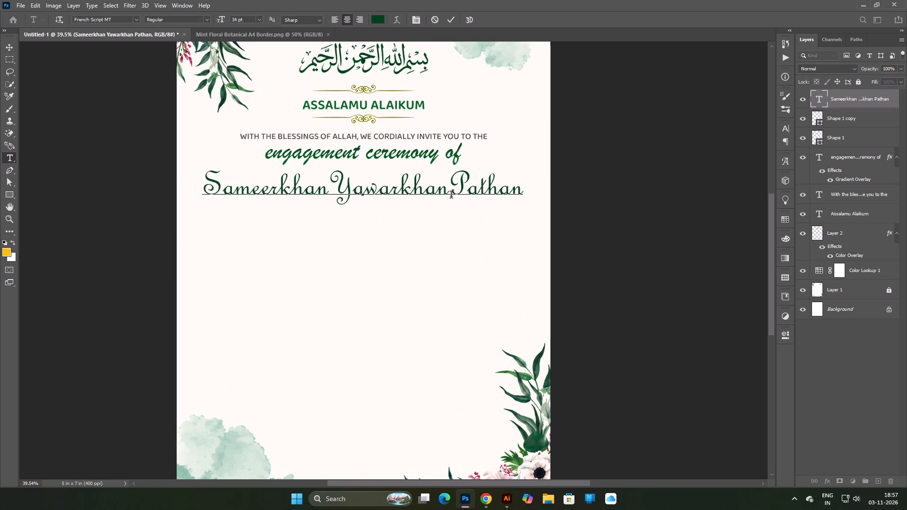
{"action": "key", "text": "space"}
Set the font size of the whole name line to 28 pt.
{"action": "triple_click", "coordinate": [398, 195]}
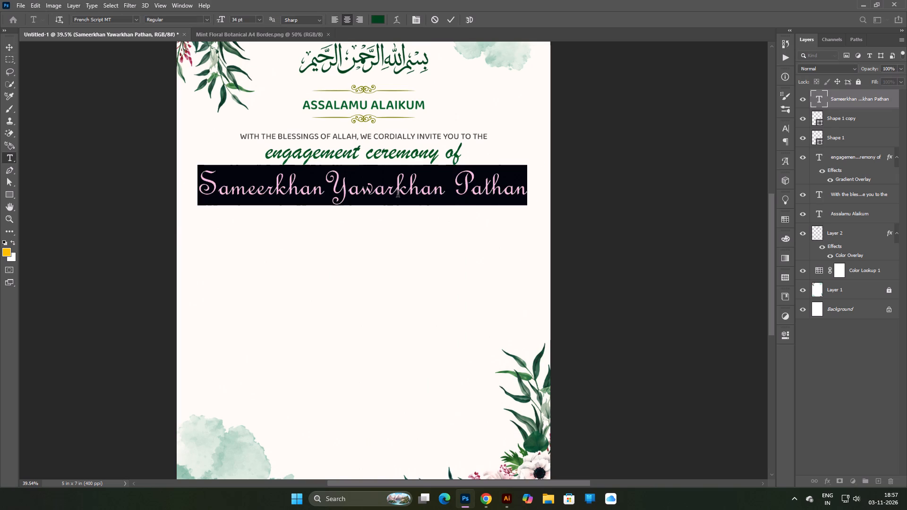
{"action": "left_click", "coordinate": [220, 22]}
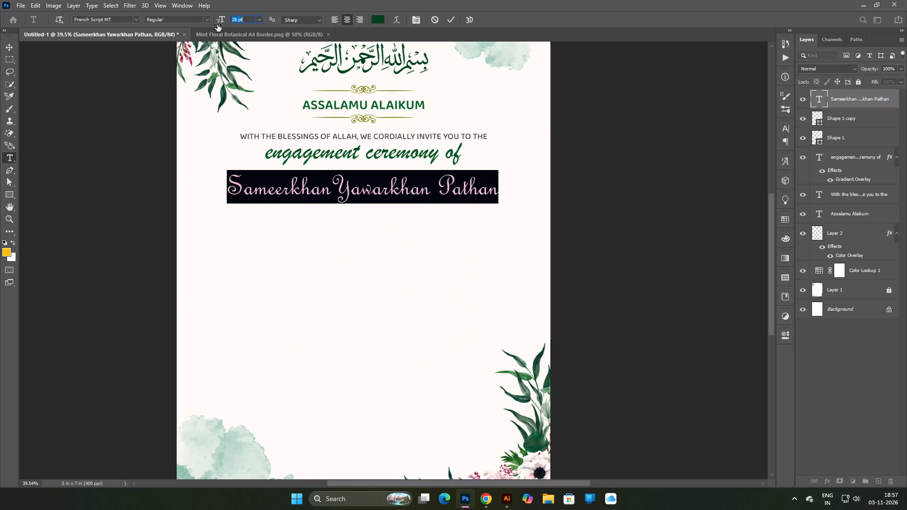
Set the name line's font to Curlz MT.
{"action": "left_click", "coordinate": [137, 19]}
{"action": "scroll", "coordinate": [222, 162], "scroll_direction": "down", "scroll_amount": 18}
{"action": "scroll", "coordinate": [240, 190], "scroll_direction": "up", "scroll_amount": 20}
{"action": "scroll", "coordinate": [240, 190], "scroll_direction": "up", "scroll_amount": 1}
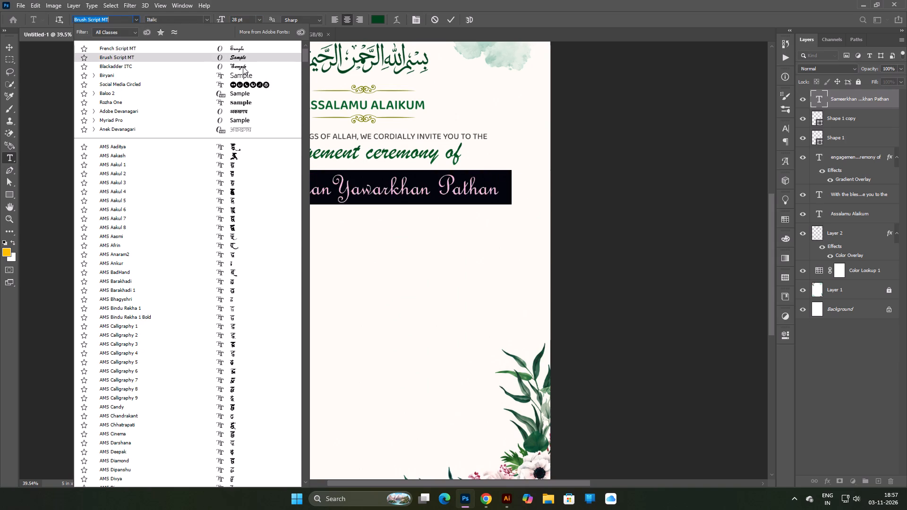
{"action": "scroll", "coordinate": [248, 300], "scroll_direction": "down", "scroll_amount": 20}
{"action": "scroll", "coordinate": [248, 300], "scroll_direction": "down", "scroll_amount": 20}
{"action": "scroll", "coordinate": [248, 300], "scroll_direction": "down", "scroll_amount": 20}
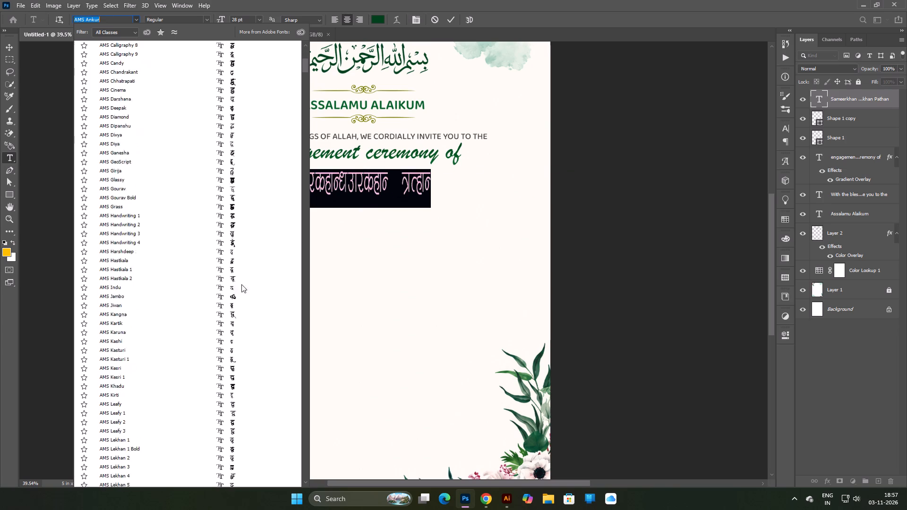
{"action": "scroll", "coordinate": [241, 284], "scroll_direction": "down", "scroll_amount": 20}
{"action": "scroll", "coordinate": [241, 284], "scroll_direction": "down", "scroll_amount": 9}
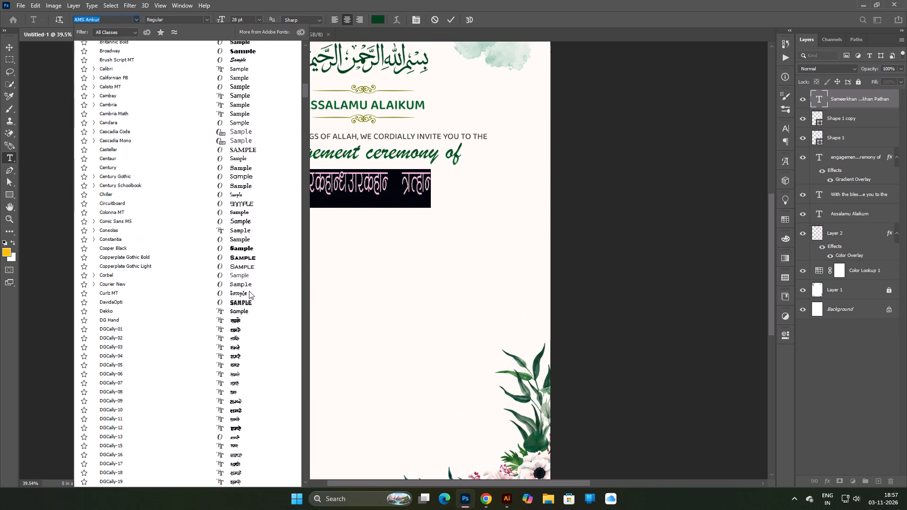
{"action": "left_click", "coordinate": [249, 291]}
Set the name line's font to Edwardian Script ITC, commit the text edit, and deselect the layer.
{"action": "left_click", "coordinate": [139, 18]}
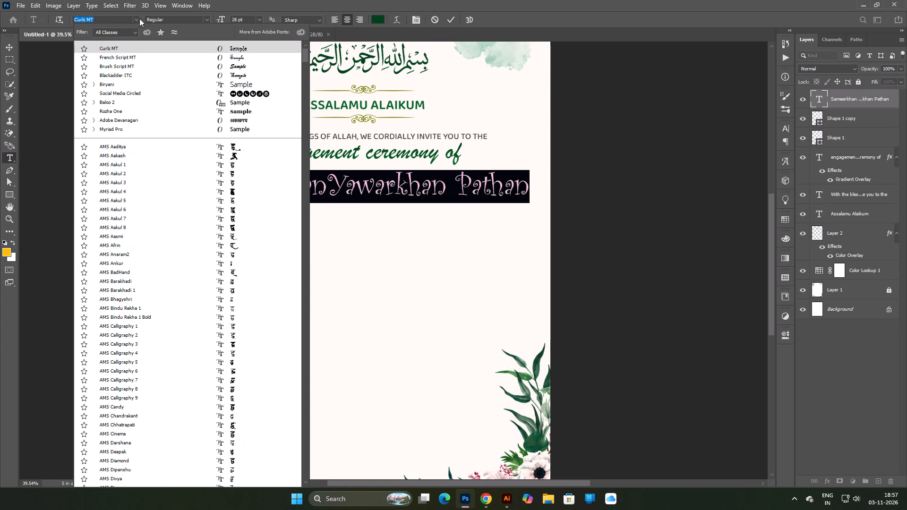
{"action": "scroll", "coordinate": [256, 241], "scroll_direction": "down", "scroll_amount": 20}
{"action": "scroll", "coordinate": [256, 241], "scroll_direction": "down", "scroll_amount": 20}
{"action": "scroll", "coordinate": [256, 241], "scroll_direction": "down", "scroll_amount": 20}
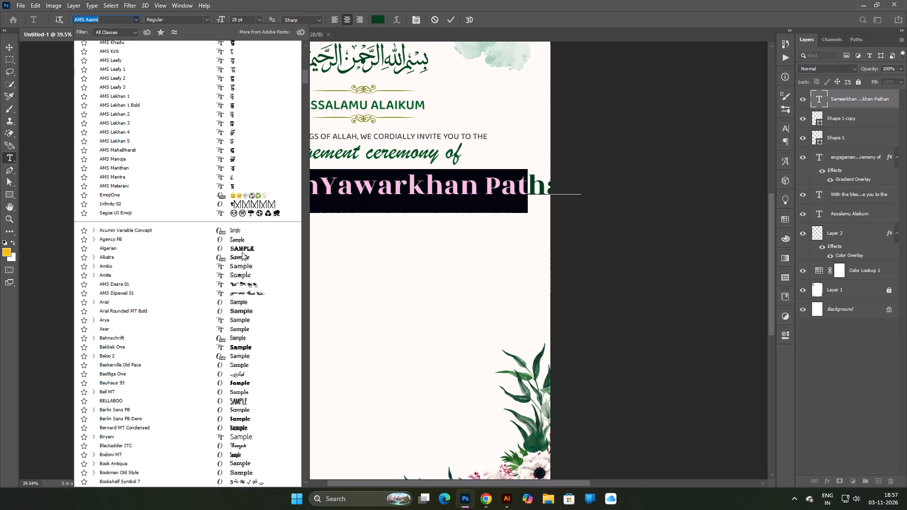
{"action": "scroll", "coordinate": [241, 254], "scroll_direction": "down", "scroll_amount": 15}
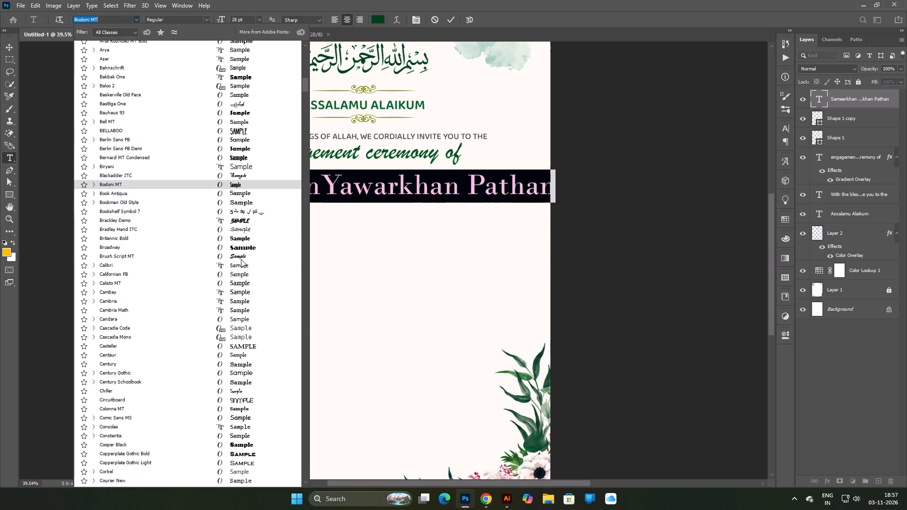
{"action": "scroll", "coordinate": [254, 368], "scroll_direction": "down", "scroll_amount": 6}
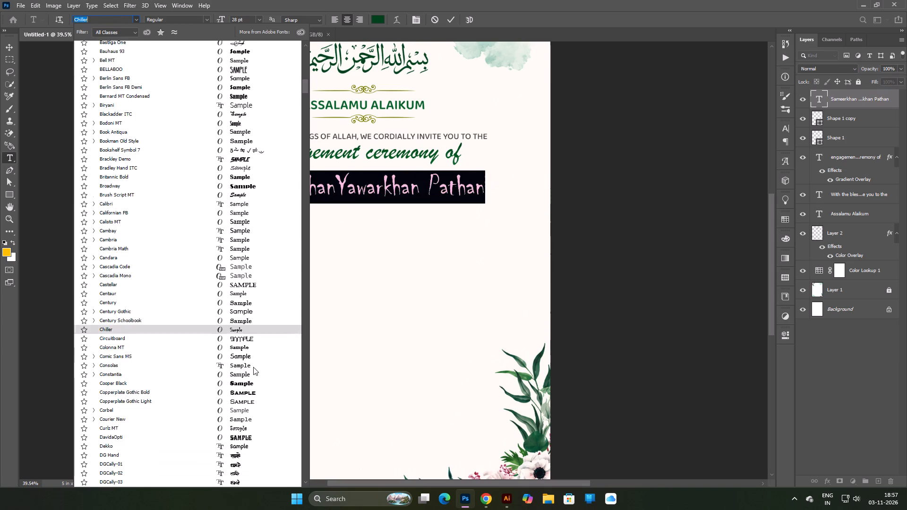
{"action": "scroll", "coordinate": [253, 367], "scroll_direction": "down", "scroll_amount": 6}
{"action": "scroll", "coordinate": [253, 367], "scroll_direction": "down", "scroll_amount": 20}
{"action": "scroll", "coordinate": [253, 367], "scroll_direction": "down", "scroll_amount": 7}
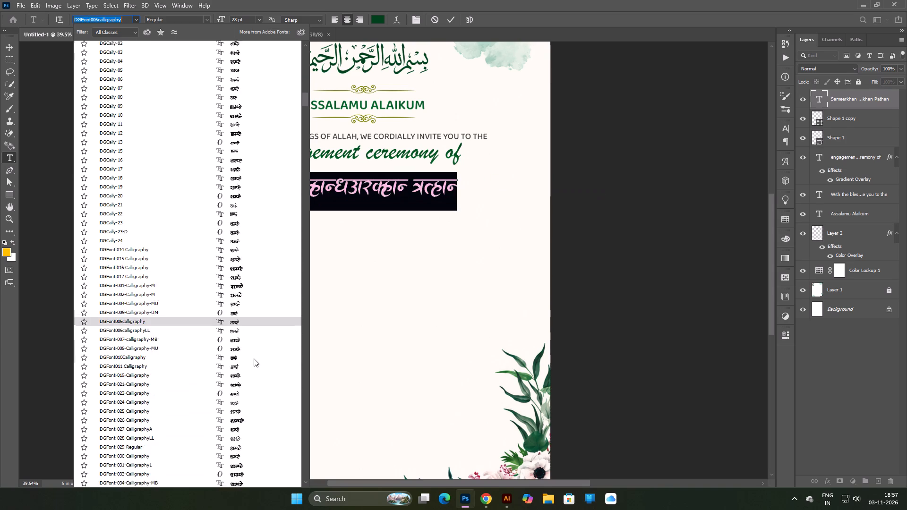
{"action": "scroll", "coordinate": [254, 358], "scroll_direction": "down", "scroll_amount": 20}
{"action": "scroll", "coordinate": [254, 358], "scroll_direction": "down", "scroll_amount": 10}
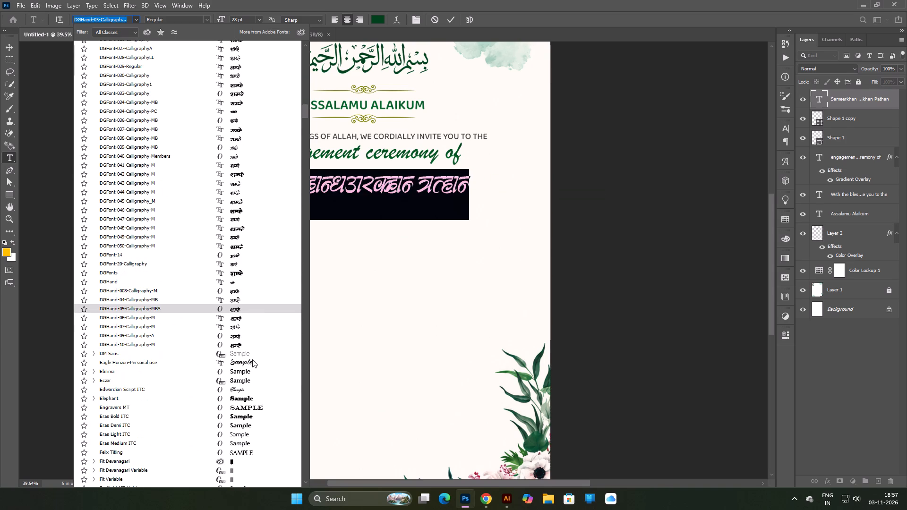
{"action": "left_click", "coordinate": [243, 390]}
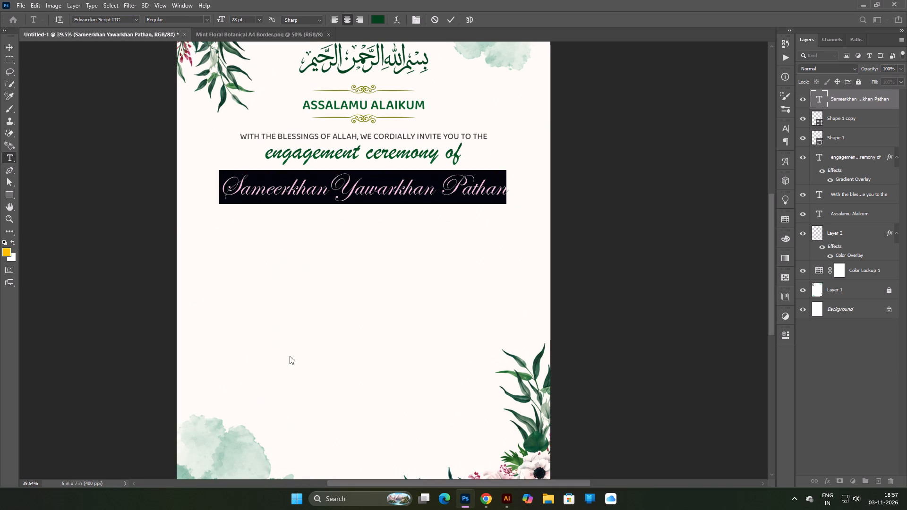
{"action": "left_click", "coordinate": [10, 46]}
{"action": "left_click", "coordinate": [33, 56]}
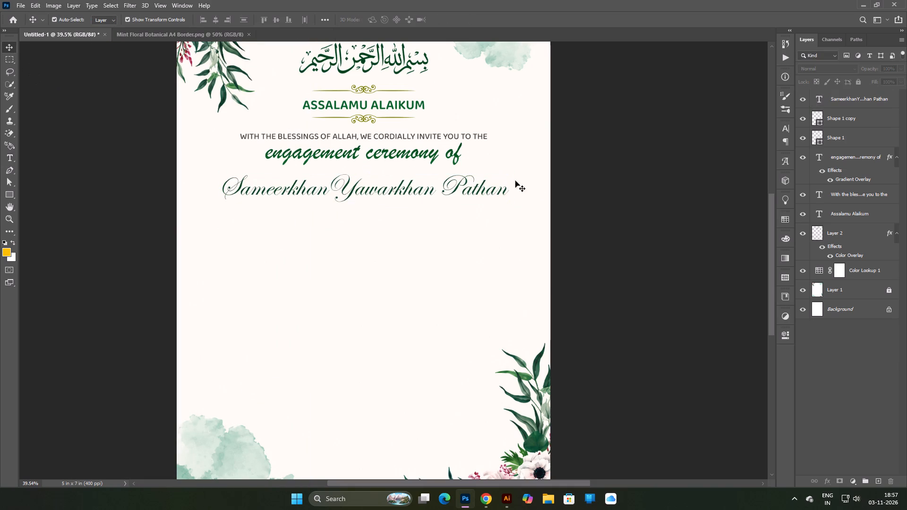
Reposition the name line beneath the engagement ceremony line, centre it horizontally on the whole canvas, and clear the selection.
{"action": "scroll", "coordinate": [525, 183], "scroll_direction": "down", "scroll_amount": 6}
{"action": "scroll", "coordinate": [456, 182], "scroll_direction": "up", "scroll_amount": 5}
{"action": "left_click_drag", "start_coordinate": [402, 212], "coordinate": [407, 207]}
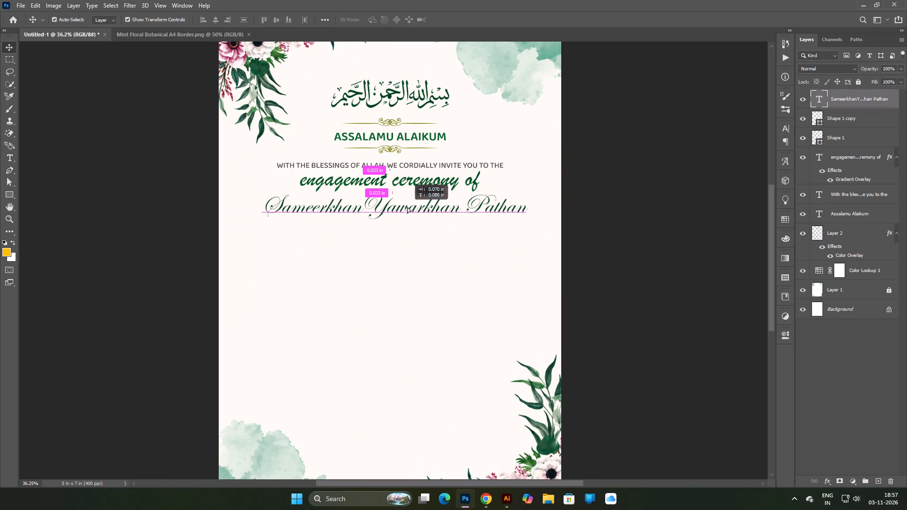
{"action": "left_click_drag", "start_coordinate": [407, 207], "coordinate": [395, 204]}
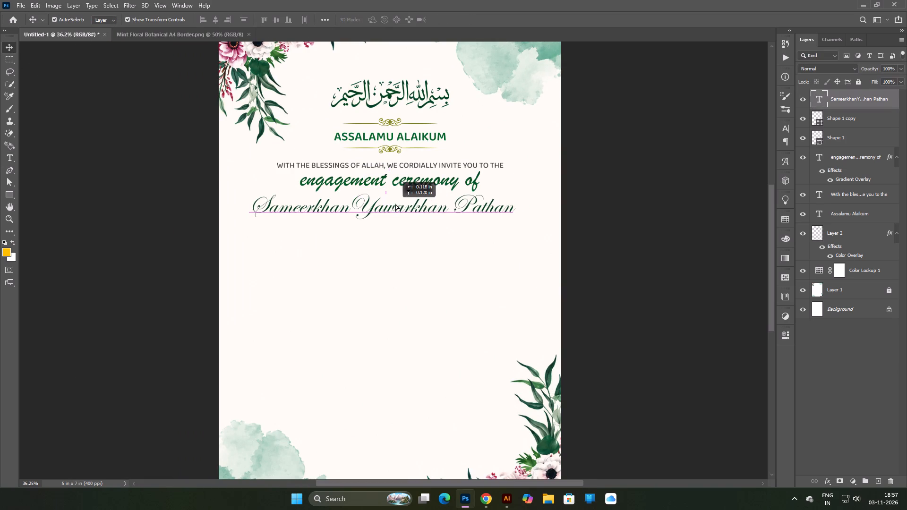
{"action": "left_click_drag", "start_coordinate": [395, 204], "coordinate": [404, 207]}
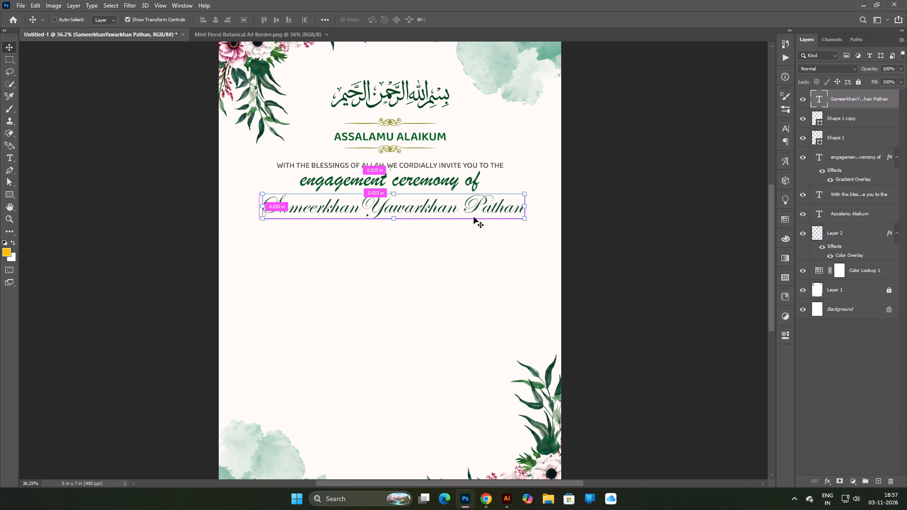
{"action": "key", "text": "ctrl+a"}
{"action": "triple_click", "coordinate": [215, 20]}
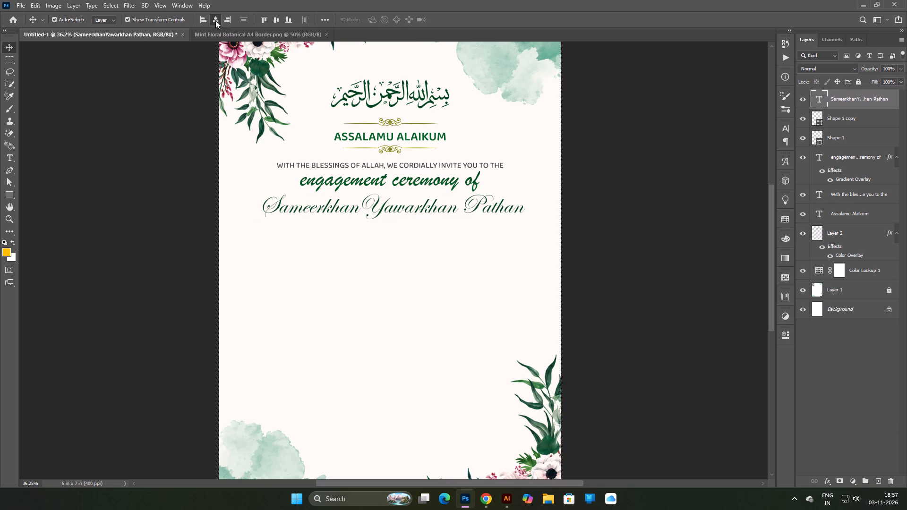
{"action": "key", "text": "ctrl+d"}
{"action": "left_click", "coordinate": [694, 195]}
Shift the name line slightly lower to widen the gap beneath the engagement ceremony line, keeping it centred.
{"action": "scroll", "coordinate": [372, 225], "scroll_direction": "up", "scroll_amount": 5}
{"action": "left_click_drag", "start_coordinate": [384, 195], "coordinate": [384, 199]}
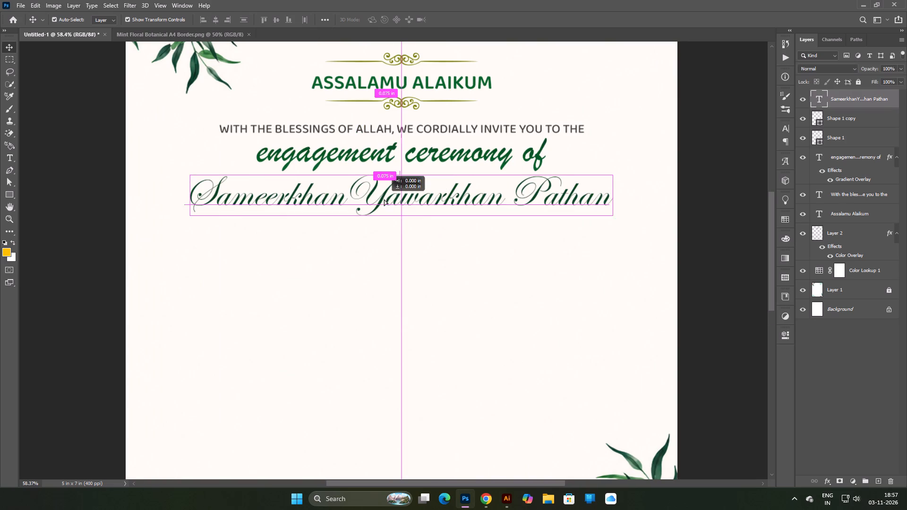
{"action": "left_click_drag", "start_coordinate": [384, 199], "coordinate": [384, 200]}
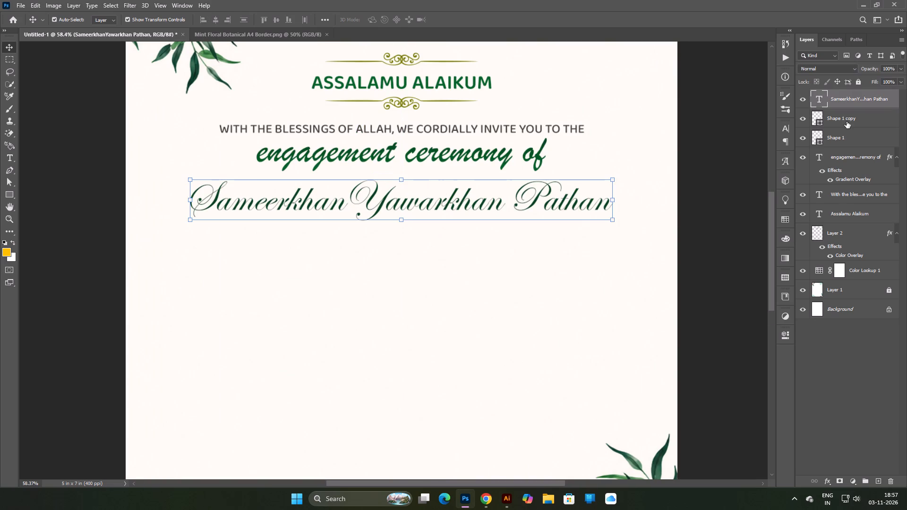
Add a Gradient Overlay effect to the name line and open the Gradient Overlays preset group for its gradient.
{"action": "triple_click", "coordinate": [828, 480]}
{"action": "left_click", "coordinate": [848, 450]}
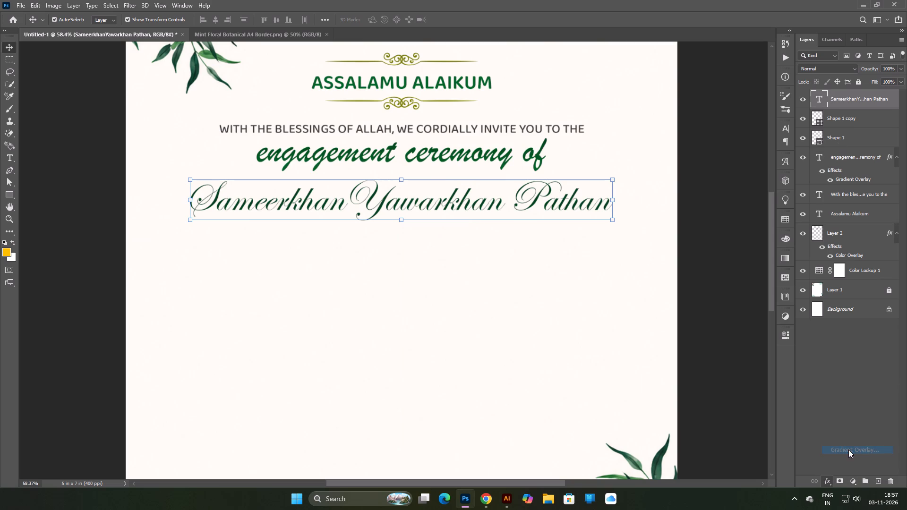
{"action": "left_click", "coordinate": [373, 313]}
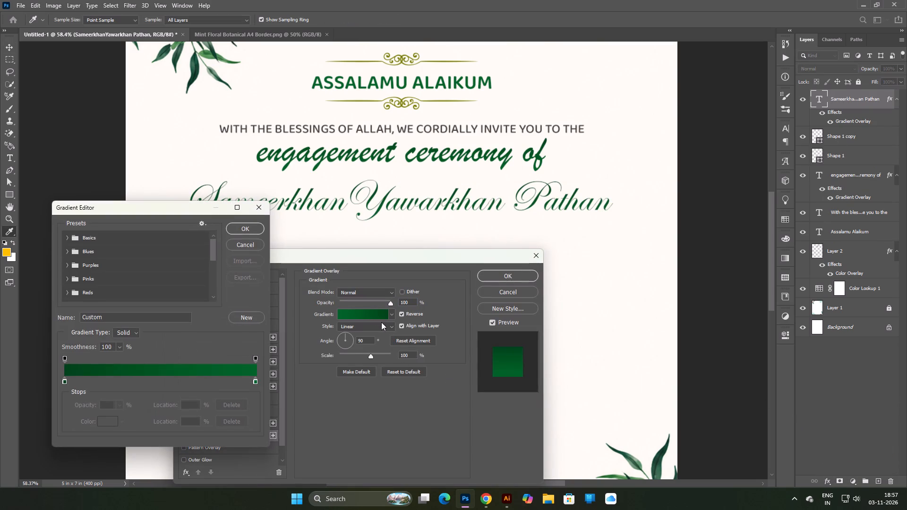
{"action": "left_click", "coordinate": [67, 276]}
{"action": "scroll", "coordinate": [137, 274], "scroll_direction": "down", "scroll_amount": 17}
{"action": "scroll", "coordinate": [127, 280], "scroll_direction": "down", "scroll_amount": 4}
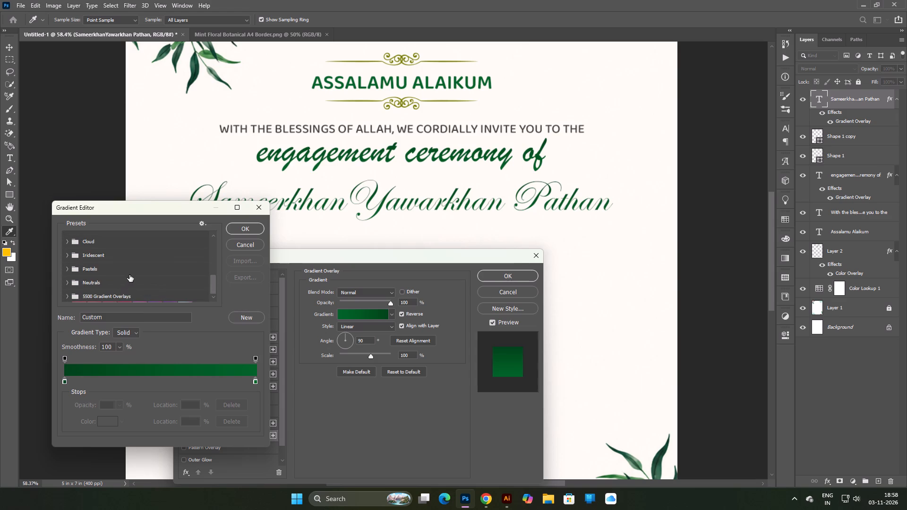
{"action": "scroll", "coordinate": [129, 275], "scroll_direction": "down", "scroll_amount": 20}
{"action": "scroll", "coordinate": [129, 275], "scroll_direction": "down", "scroll_amount": 3}
{"action": "left_click", "coordinate": [68, 296]}
{"action": "scroll", "coordinate": [143, 273], "scroll_direction": "down", "scroll_amount": 10}
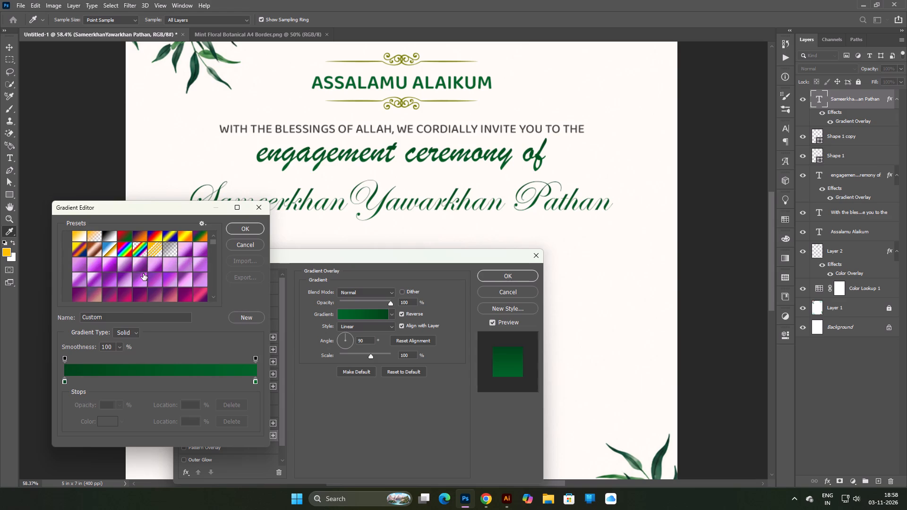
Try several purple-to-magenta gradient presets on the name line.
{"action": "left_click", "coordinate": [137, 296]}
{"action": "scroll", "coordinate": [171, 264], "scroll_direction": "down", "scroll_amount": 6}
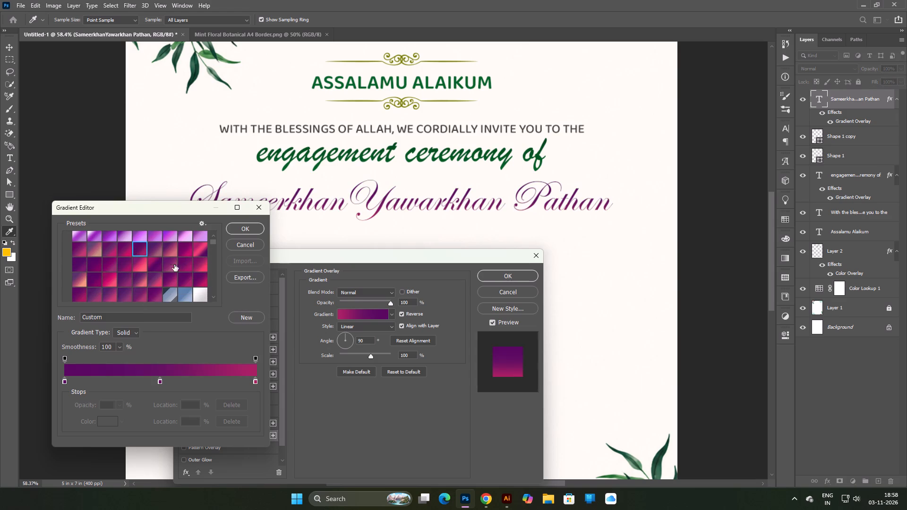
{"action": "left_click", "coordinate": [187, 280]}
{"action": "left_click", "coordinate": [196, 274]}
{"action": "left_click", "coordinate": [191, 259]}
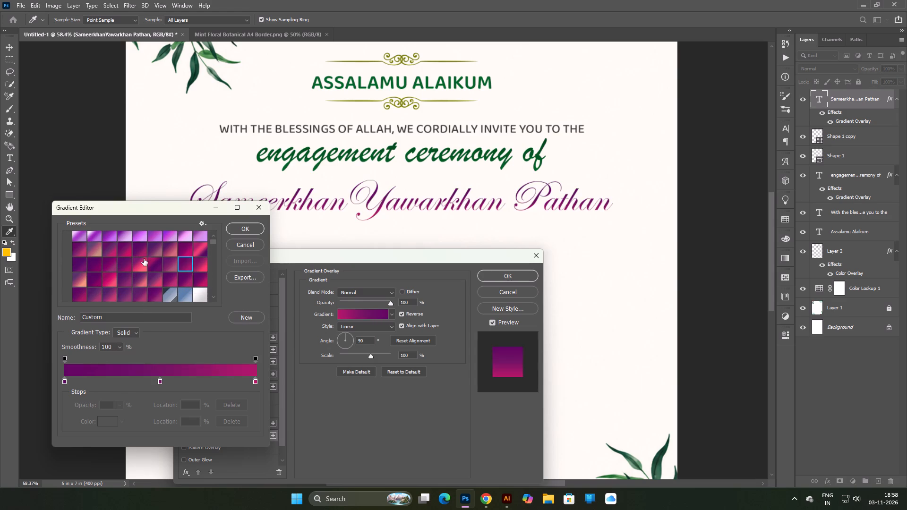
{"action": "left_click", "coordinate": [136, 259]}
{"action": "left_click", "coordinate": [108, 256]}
Apply the black-to-olive-green gradient preset to the name line, accept the layer style, and deselect the layer.
{"action": "scroll", "coordinate": [123, 288], "scroll_direction": "down", "scroll_amount": 9}
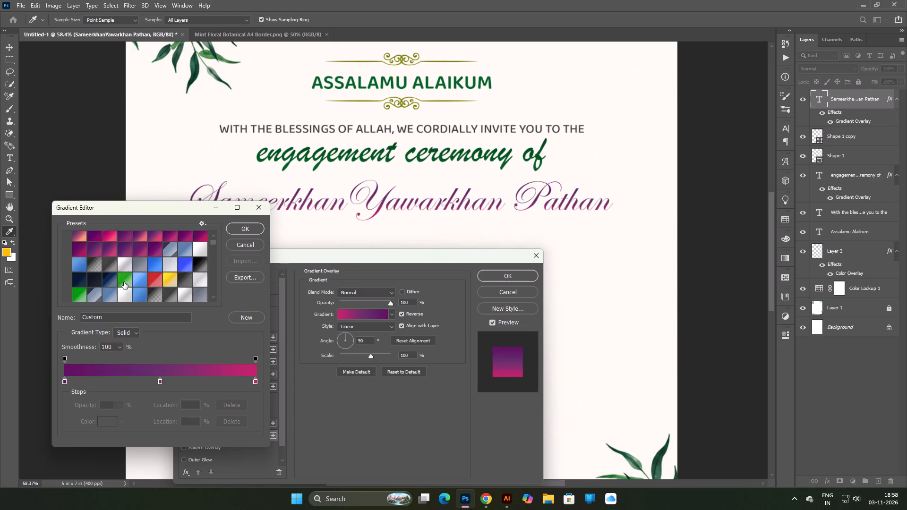
{"action": "scroll", "coordinate": [124, 282], "scroll_direction": "down", "scroll_amount": 11}
{"action": "left_click", "coordinate": [110, 279]}
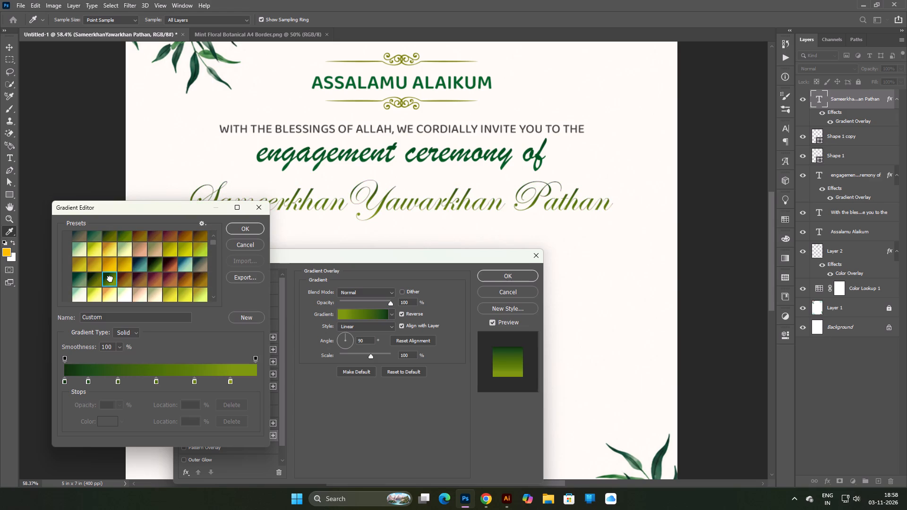
{"action": "left_click", "coordinate": [154, 264]}
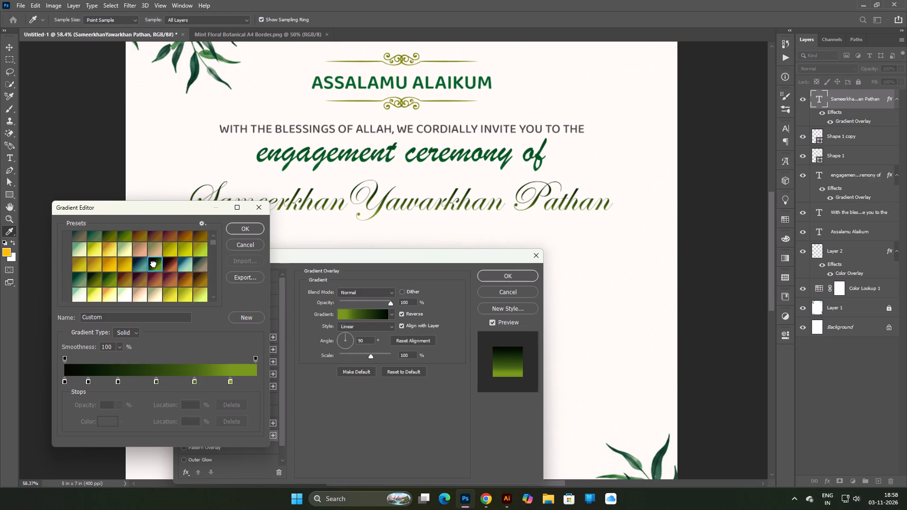
{"action": "left_click", "coordinate": [249, 225]}
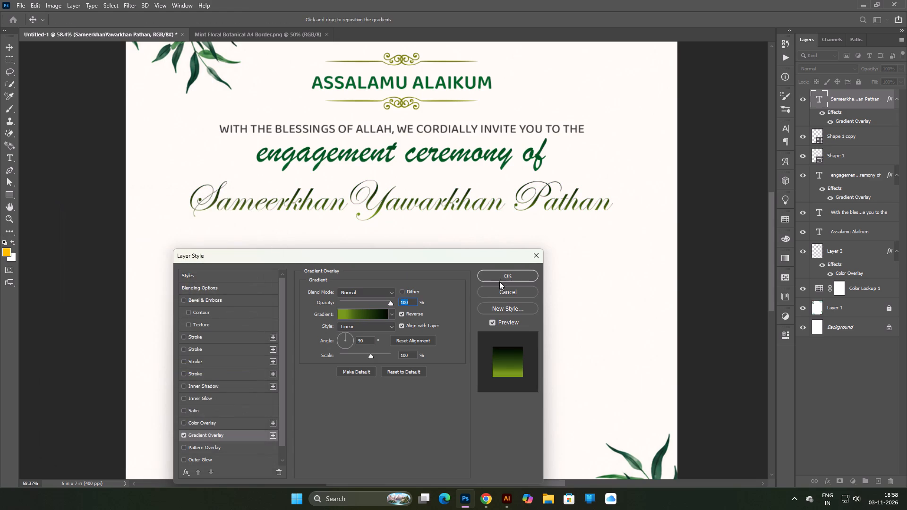
{"action": "left_click", "coordinate": [500, 275]}
{"action": "left_click", "coordinate": [692, 260]}
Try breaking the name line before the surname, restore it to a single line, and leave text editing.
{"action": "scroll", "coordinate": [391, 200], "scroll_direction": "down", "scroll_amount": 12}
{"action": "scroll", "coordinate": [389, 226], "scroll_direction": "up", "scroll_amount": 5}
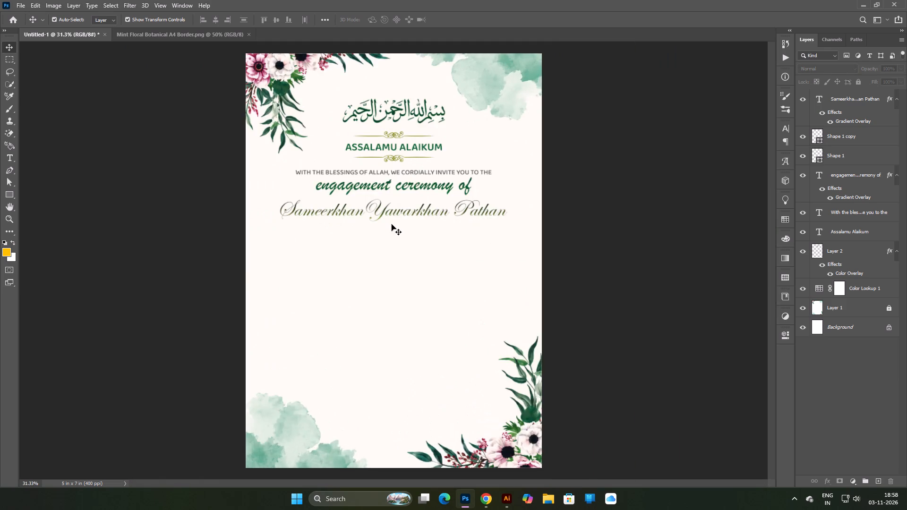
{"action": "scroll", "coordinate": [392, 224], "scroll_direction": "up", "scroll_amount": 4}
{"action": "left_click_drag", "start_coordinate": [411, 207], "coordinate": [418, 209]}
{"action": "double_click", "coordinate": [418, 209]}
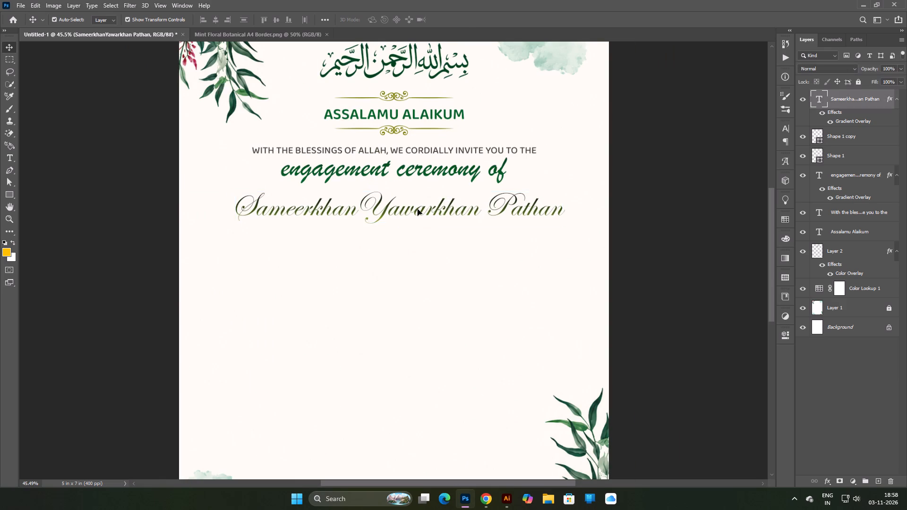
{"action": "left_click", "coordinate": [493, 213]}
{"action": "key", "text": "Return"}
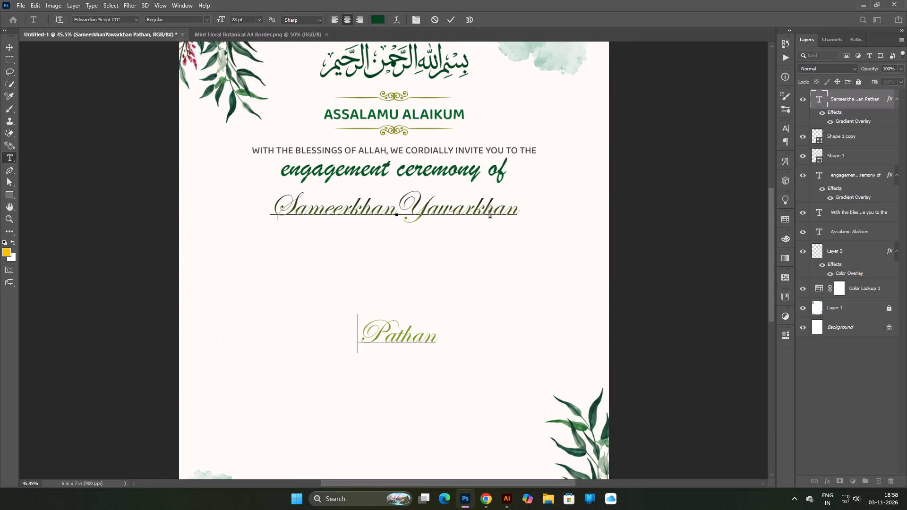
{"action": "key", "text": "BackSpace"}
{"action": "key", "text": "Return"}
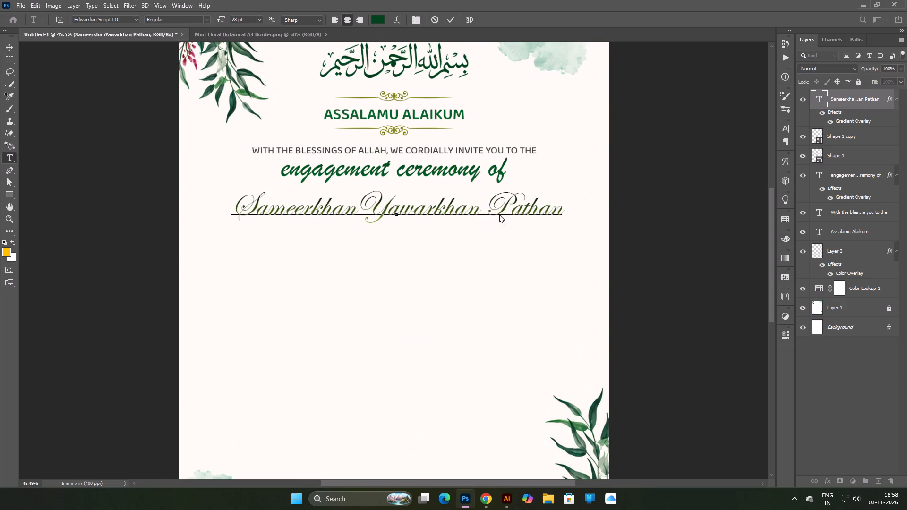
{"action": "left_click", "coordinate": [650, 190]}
Move the name line slightly up beneath the engagement ceremony line, centre it horizontally on the whole canvas, and clear the selection.
{"action": "left_click_drag", "start_coordinate": [421, 212], "coordinate": [419, 212]}
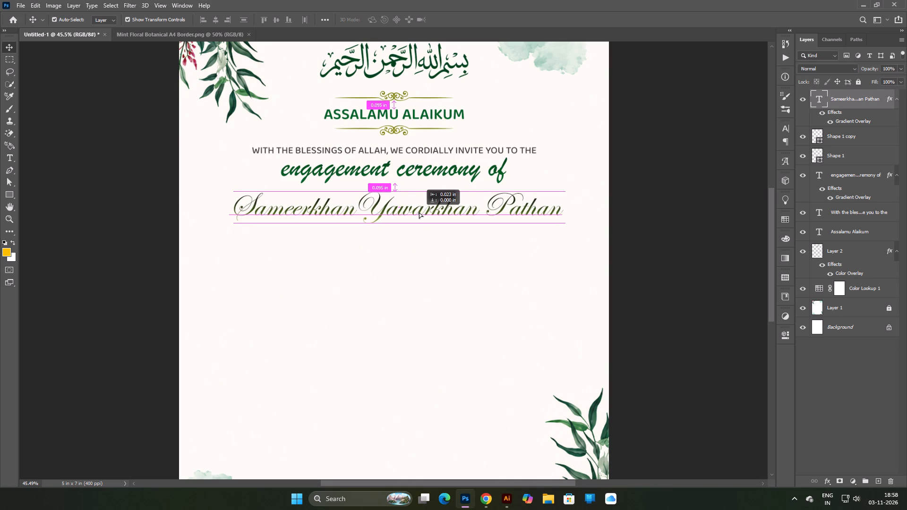
{"action": "left_click_drag", "start_coordinate": [419, 212], "coordinate": [403, 211]}
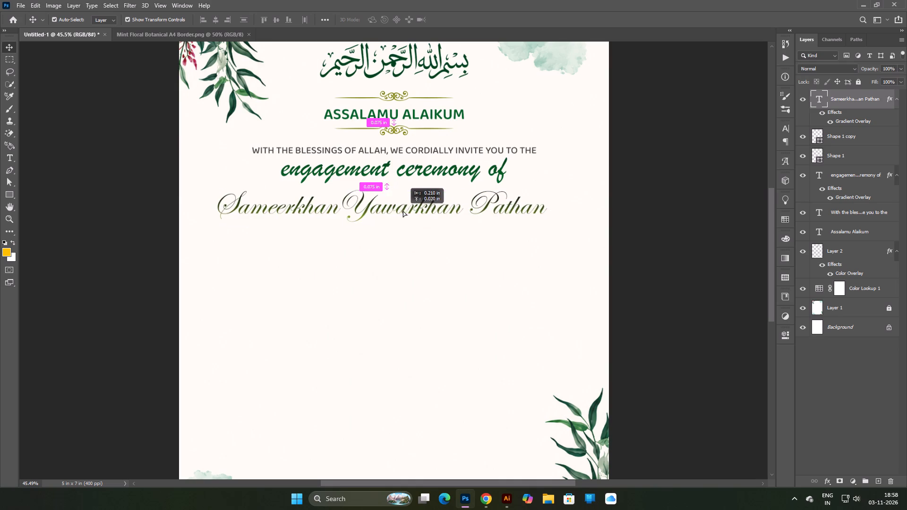
{"action": "left_click_drag", "start_coordinate": [403, 211], "coordinate": [405, 211]}
{"action": "key", "text": "ctrl+a"}
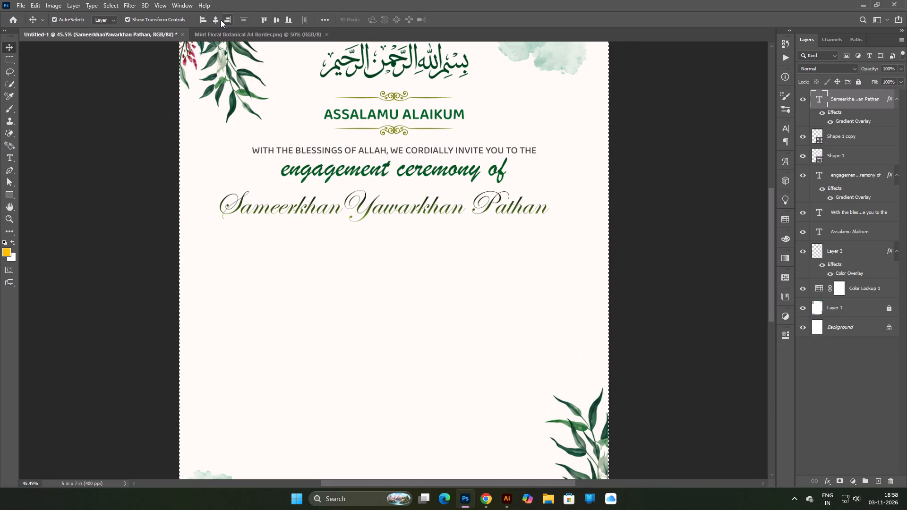
{"action": "left_click", "coordinate": [220, 17]}
{"action": "key", "text": "ctrl+d"}
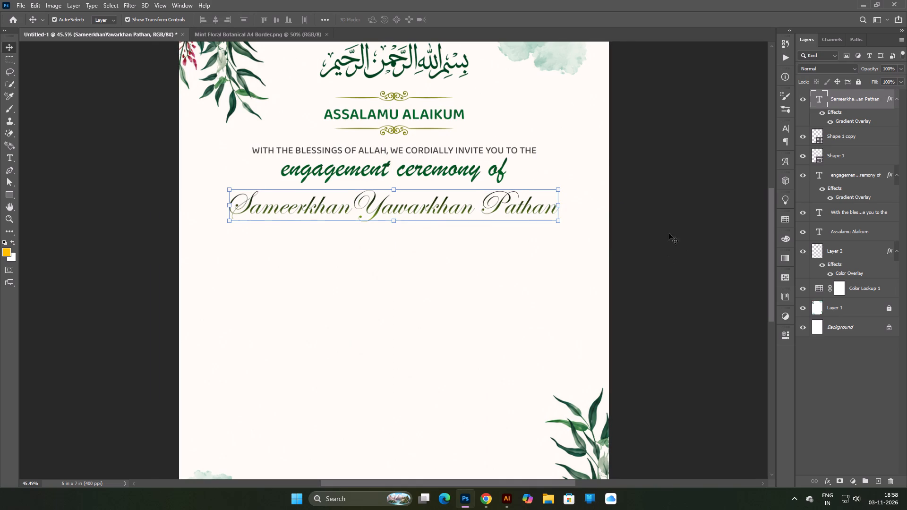
{"action": "left_click", "coordinate": [667, 232]}
Select the name line again and nudge it slightly lower beneath the engagement ceremony line.
{"action": "left_click", "coordinate": [428, 204]}
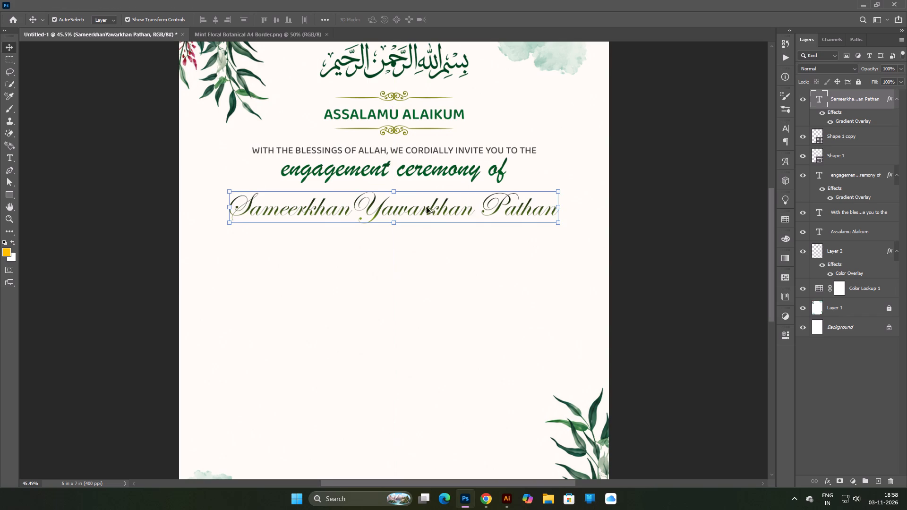
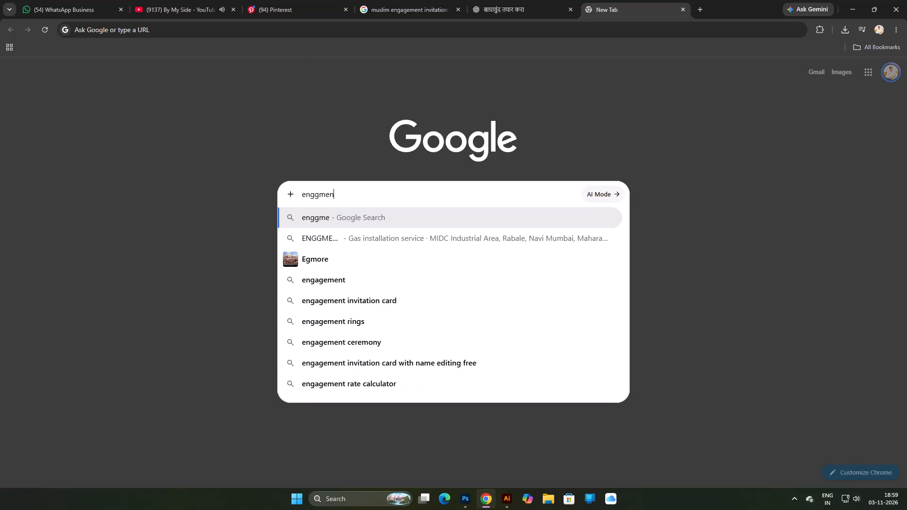
Search Google for engagement rings and switch to the image results.
{"action": "type", "text": "t"}
{"action": "key", "text": "space"}
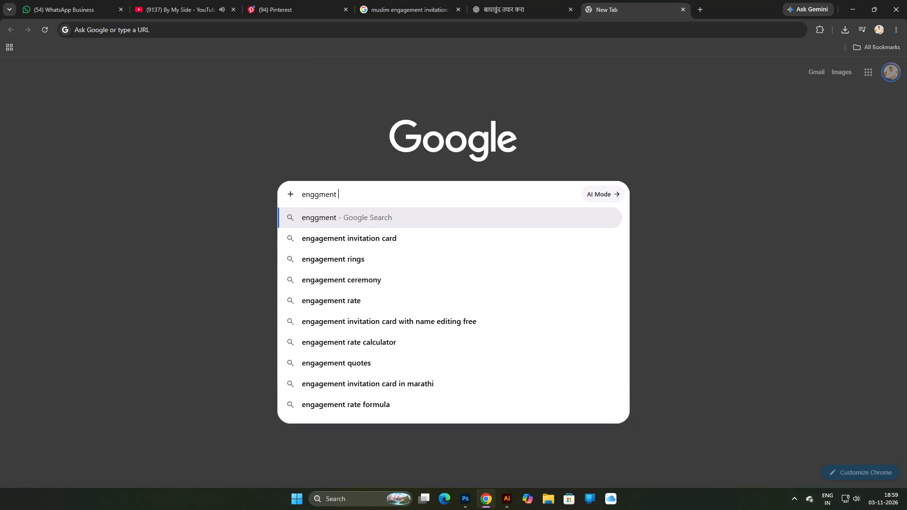
{"action": "key", "text": "Down"}
{"action": "key", "text": "Down"}
{"action": "key", "text": "Return"}
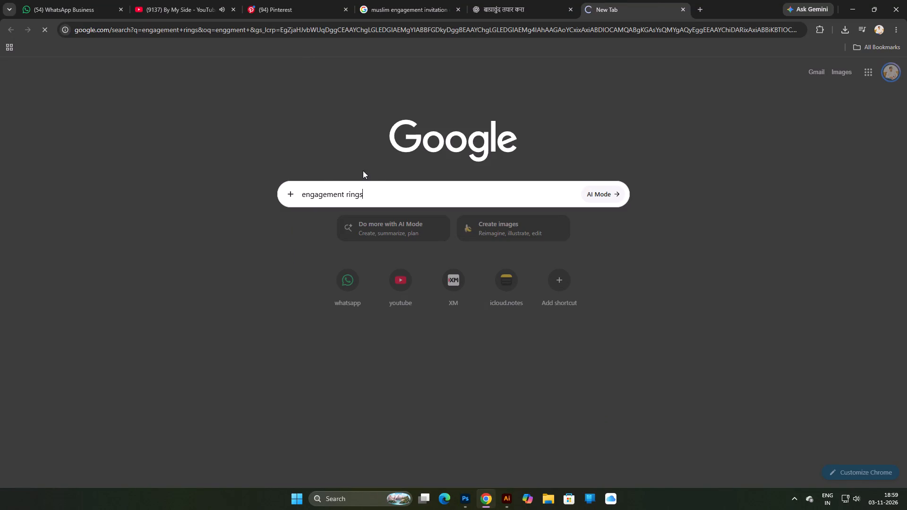
{"action": "left_click", "coordinate": [194, 112]}
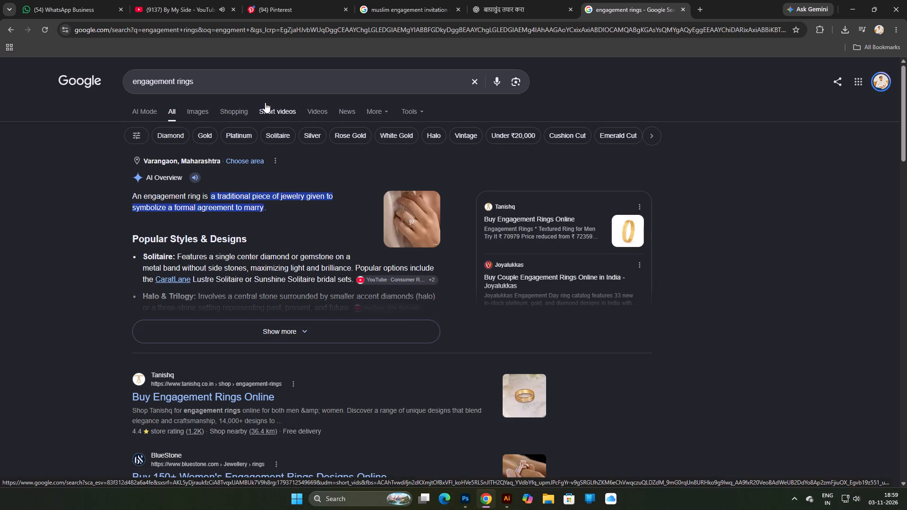
{"action": "scroll", "coordinate": [445, 169], "scroll_direction": "down", "scroll_amount": 3}
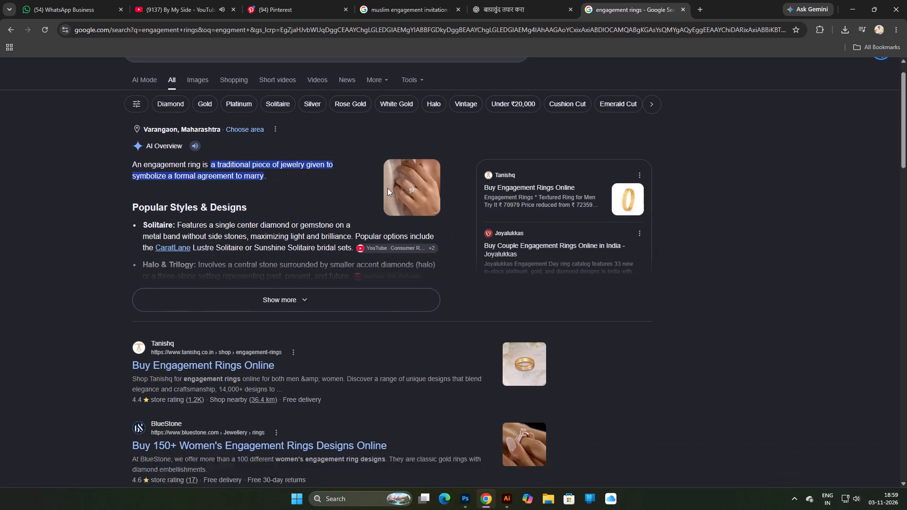
{"action": "scroll", "coordinate": [387, 188], "scroll_direction": "down", "scroll_amount": 2}
{"action": "scroll", "coordinate": [387, 188], "scroll_direction": "up", "scroll_amount": 5}
{"action": "scroll", "coordinate": [347, 197], "scroll_direction": "up", "scroll_amount": 4}
{"action": "left_click", "coordinate": [199, 111]}
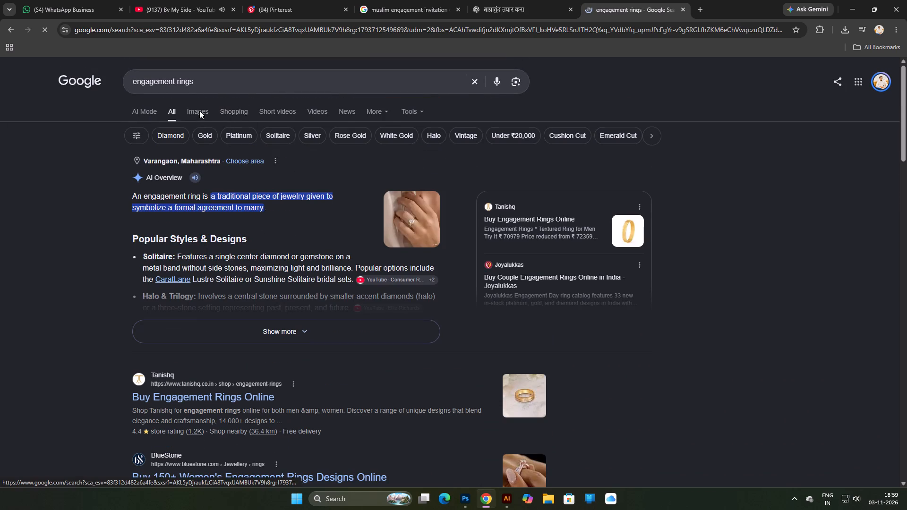
Refine the image search to "engagement rings png".
{"action": "left_click", "coordinate": [216, 79]}
{"action": "left_click", "coordinate": [225, 82]}
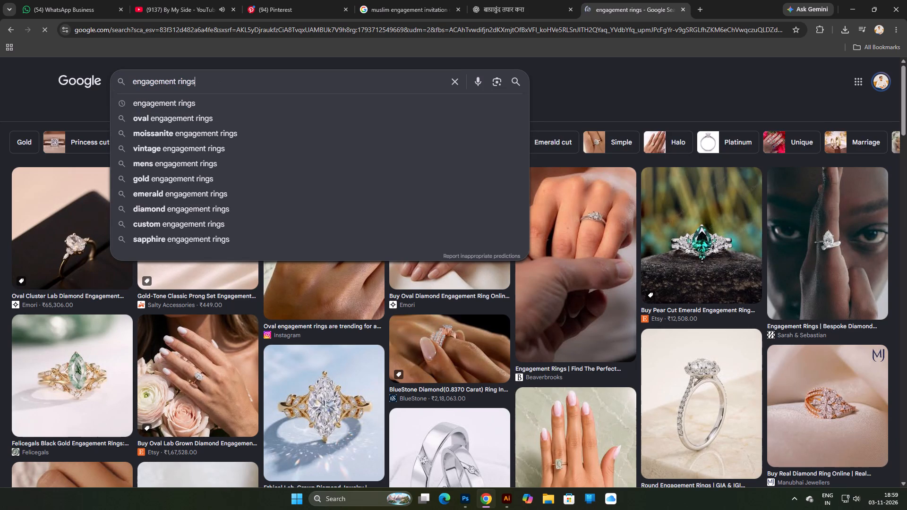
{"action": "key", "text": "space"}
{"action": "type", "text": "png"}
{"action": "key", "text": "space"}
{"action": "key", "text": "Return"}
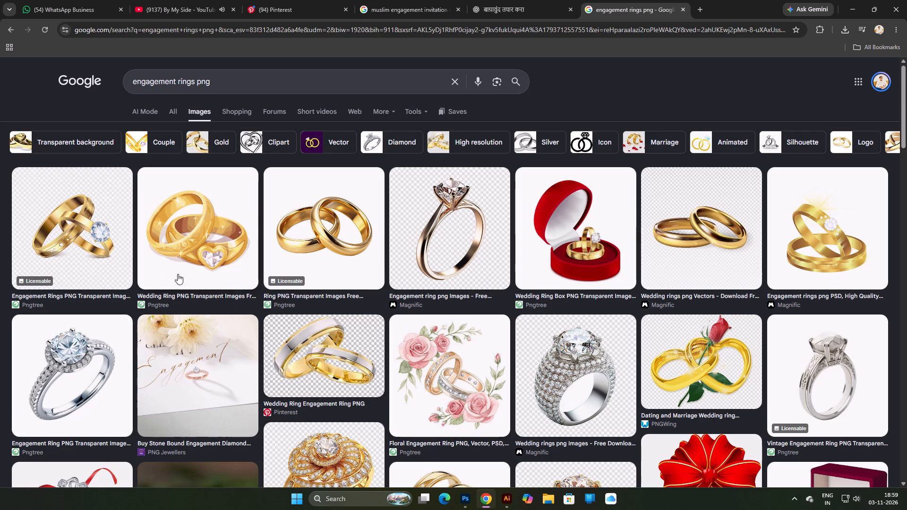
Preview the gold ring images and save the Pngtree PNG of two plain interlocked rings to the Downloads folder.
{"action": "left_click", "coordinate": [103, 256]}
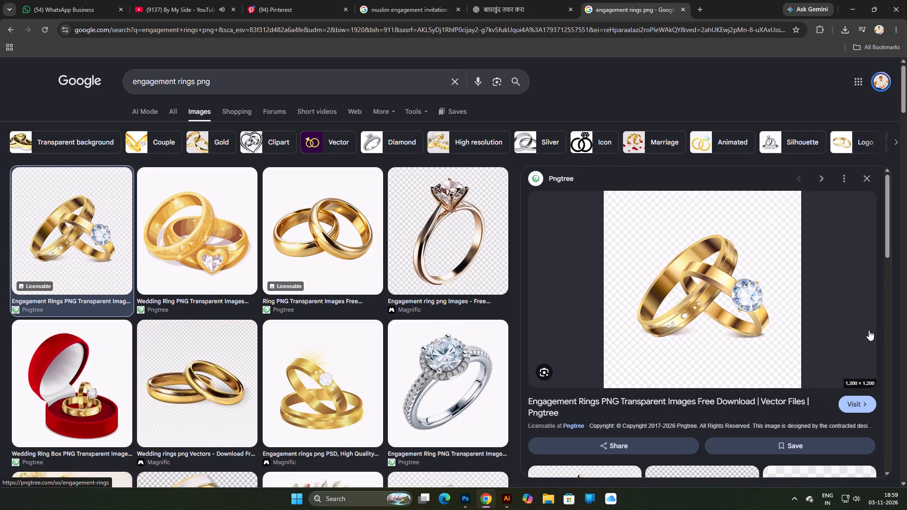
{"action": "left_click", "coordinate": [335, 241]}
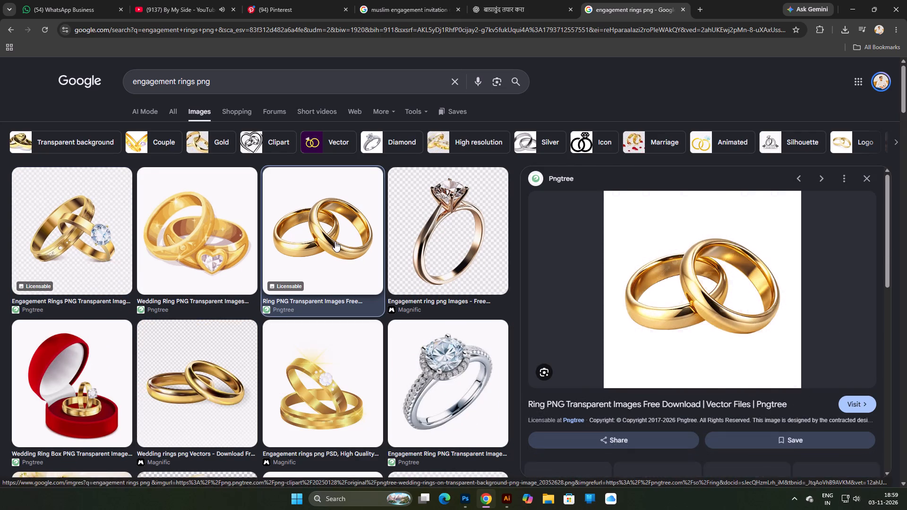
{"action": "right_click", "coordinate": [694, 298]}
{"action": "right_click", "coordinate": [694, 298]}
{"action": "left_click", "coordinate": [728, 207]}
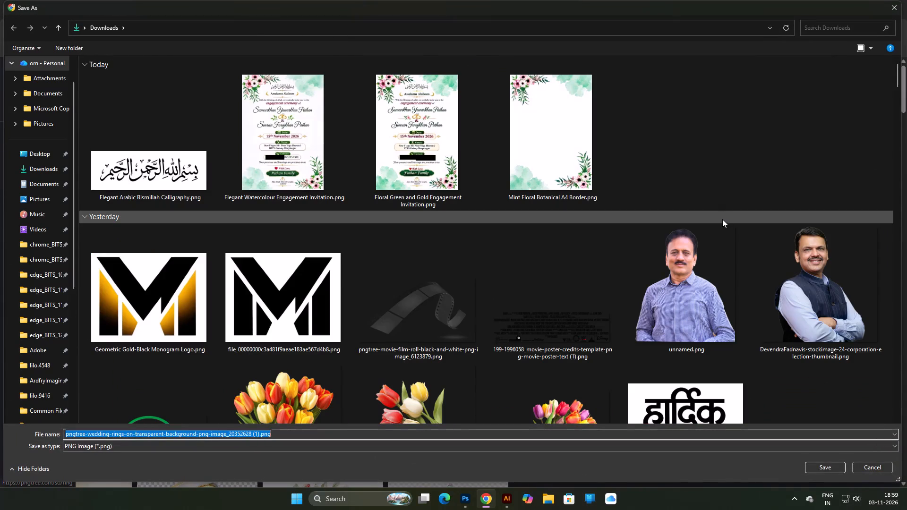
{"action": "left_click", "coordinate": [828, 462]}
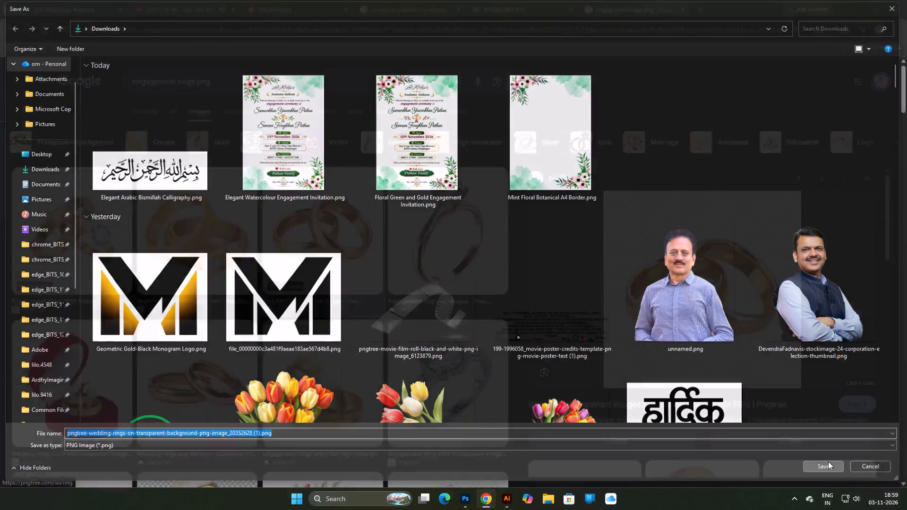
Open the downloaded rings PNG in Photoshop as its own document.
{"action": "left_click_drag", "start_coordinate": [779, 51], "coordinate": [467, 495]}
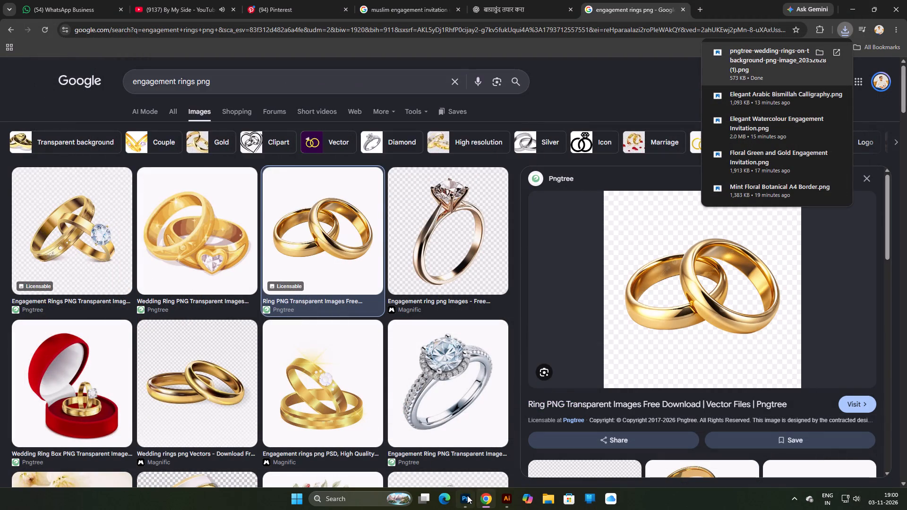
{"action": "left_click_drag", "start_coordinate": [467, 495], "coordinate": [385, 31]}
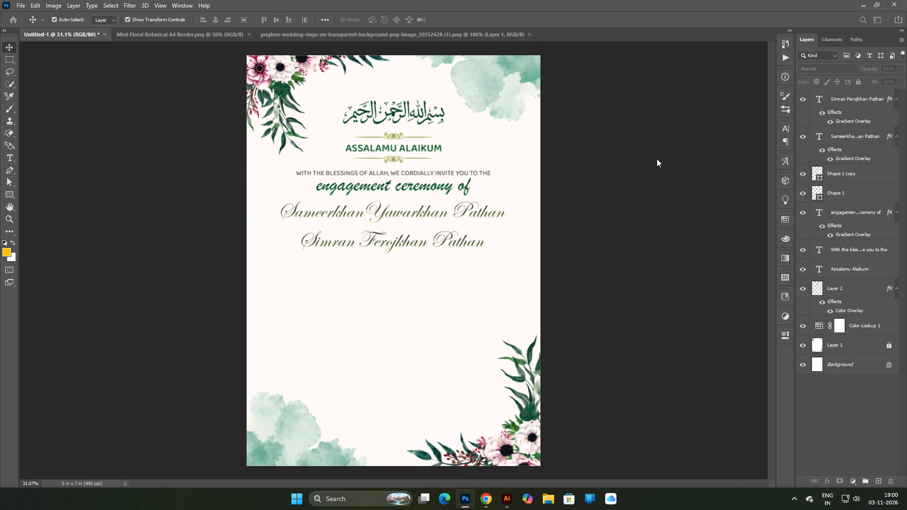
{"action": "left_click", "coordinate": [624, 160]}
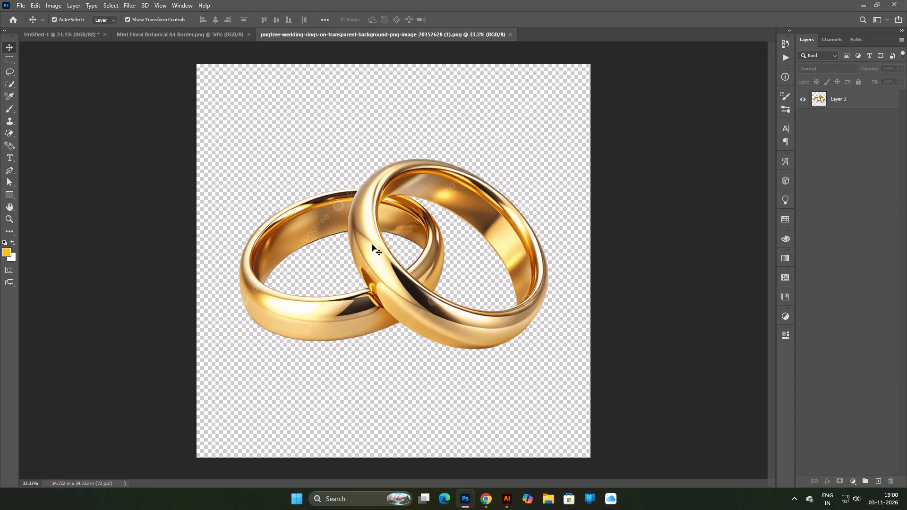
Shift the rings slightly up, select their outline from the layer's transparency, and add a layer mask from it.
{"action": "left_click_drag", "start_coordinate": [372, 245], "coordinate": [369, 229]}
{"action": "left_click", "coordinate": [820, 101], "text": "ctrl"}
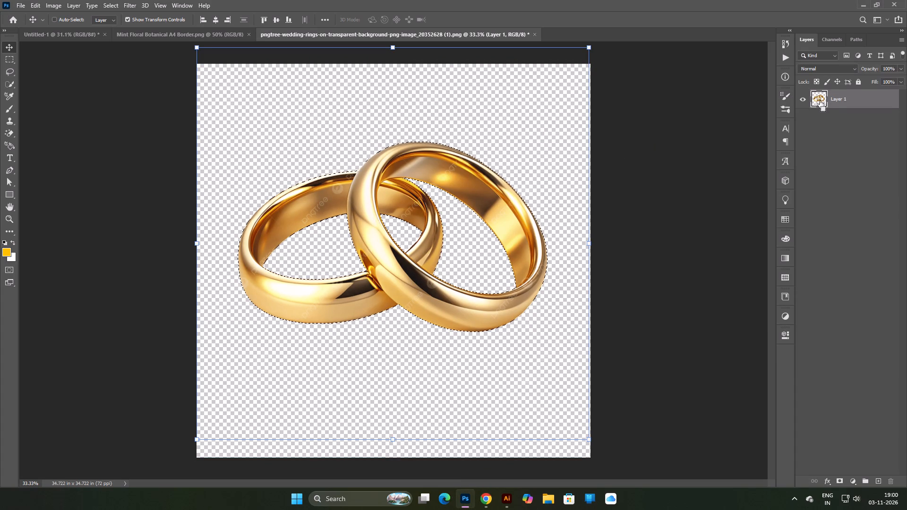
{"action": "left_click", "coordinate": [839, 482]}
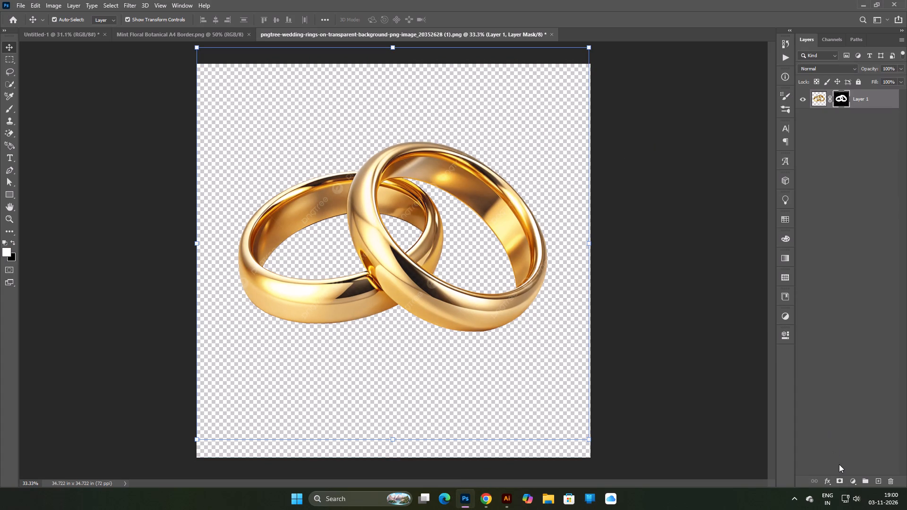
Convert the masked rings layer to a smart object and rasterize it.
{"action": "right_click", "coordinate": [864, 90]}
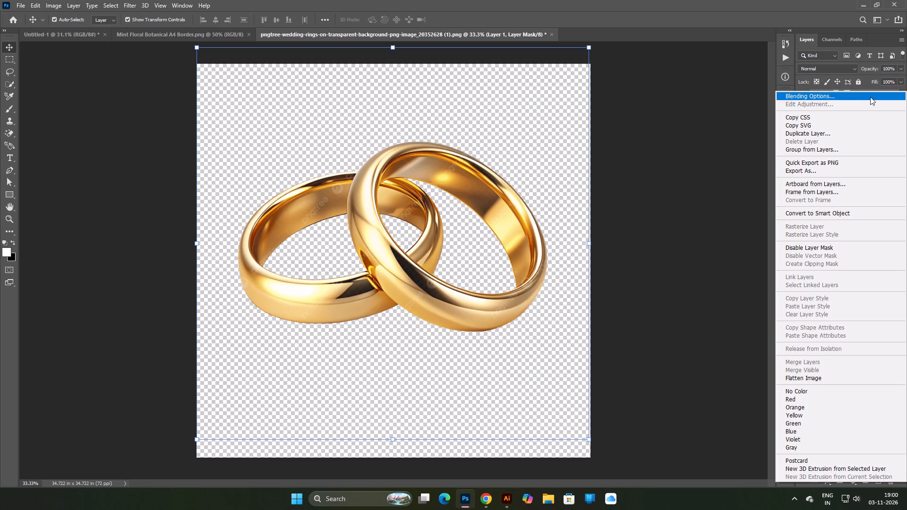
{"action": "left_click", "coordinate": [734, 114]}
{"action": "right_click", "coordinate": [863, 98]}
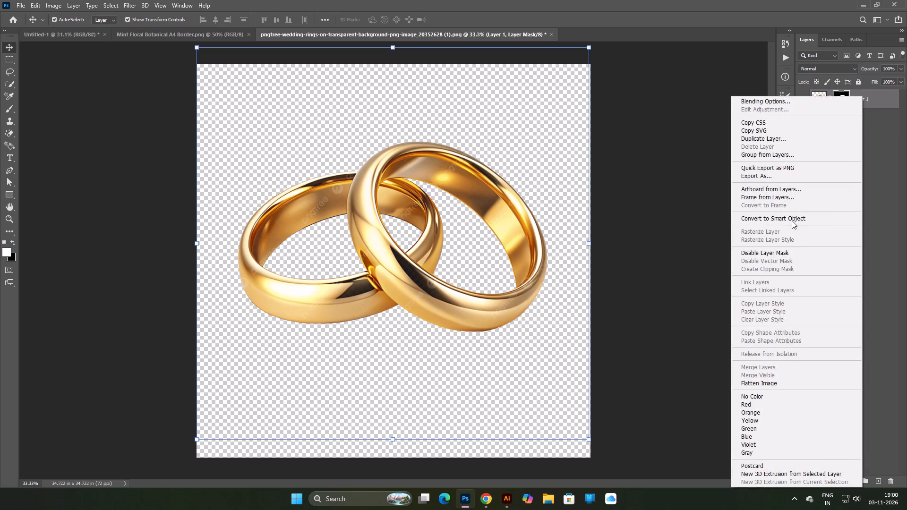
{"action": "left_click", "coordinate": [792, 220]}
{"action": "right_click", "coordinate": [850, 103]}
{"action": "left_click", "coordinate": [774, 250]}
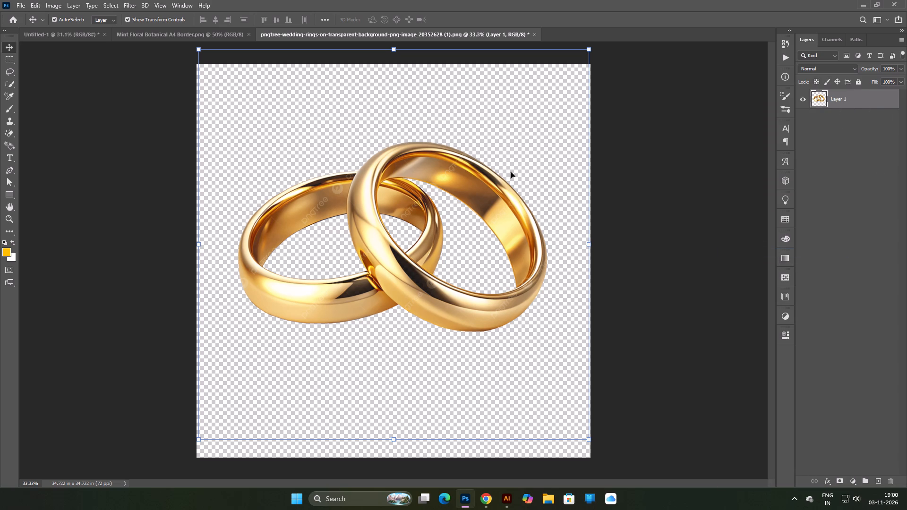
Bring the rings layer into the Untitled-1 invitation and scale it to about 9.24% between the two name lines.
{"action": "left_click_drag", "start_coordinate": [380, 168], "coordinate": [128, 34]}
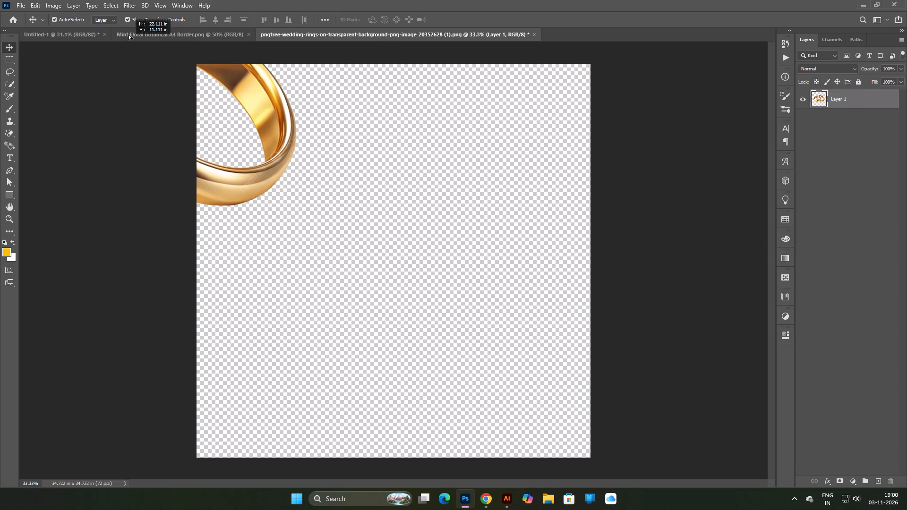
{"action": "left_click_drag", "start_coordinate": [128, 34], "coordinate": [394, 237]}
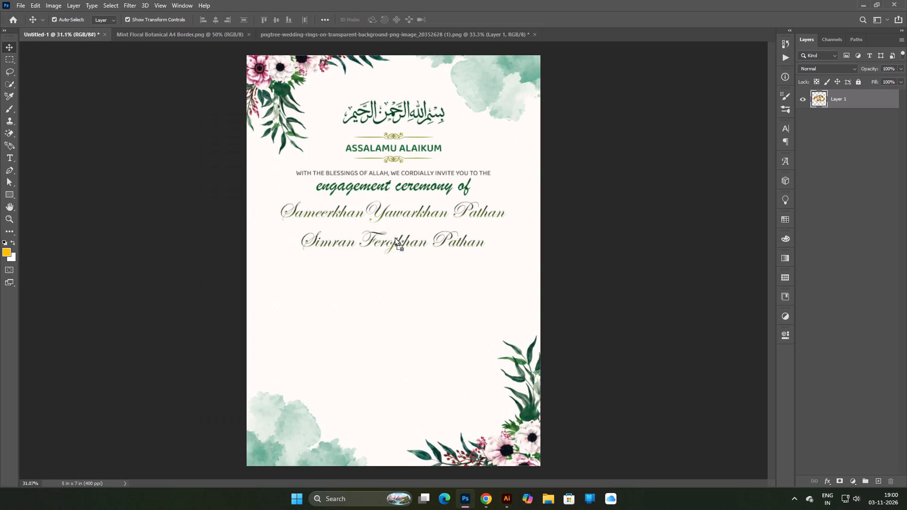
{"action": "left_click_drag", "start_coordinate": [394, 237], "coordinate": [395, 226]}
{"action": "left_click_drag", "start_coordinate": [579, 230], "coordinate": [465, 233], "text": "alt"}
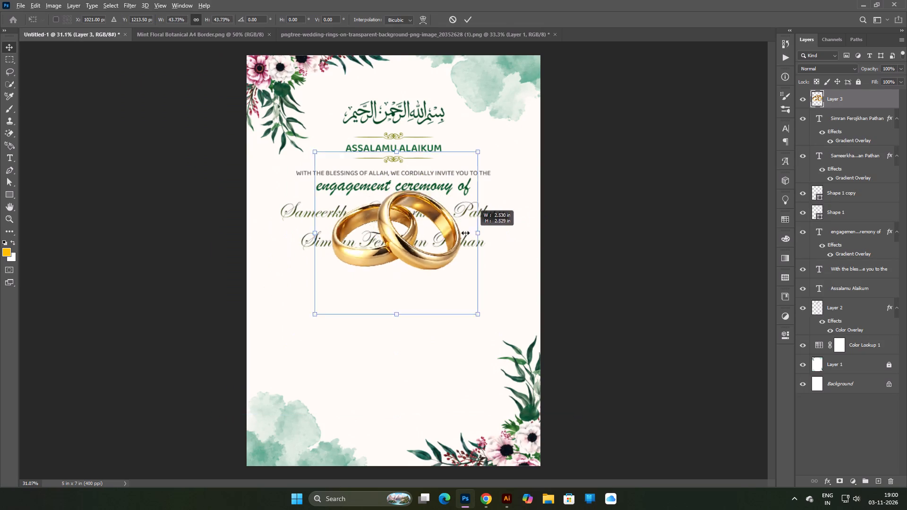
{"action": "left_click_drag", "start_coordinate": [465, 233], "coordinate": [414, 240], "text": "alt"}
{"action": "key", "text": "Return"}
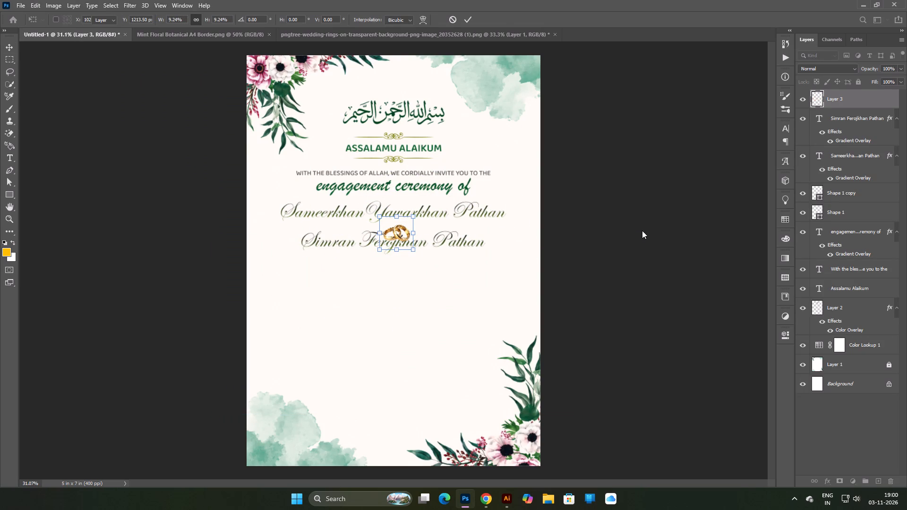
Move the second name line about 0.13 in lower, keep it horizontally centred, and deselect it.
{"action": "scroll", "coordinate": [439, 264], "scroll_direction": "up", "scroll_amount": 3}
{"action": "left_click_drag", "start_coordinate": [459, 236], "coordinate": [449, 245]}
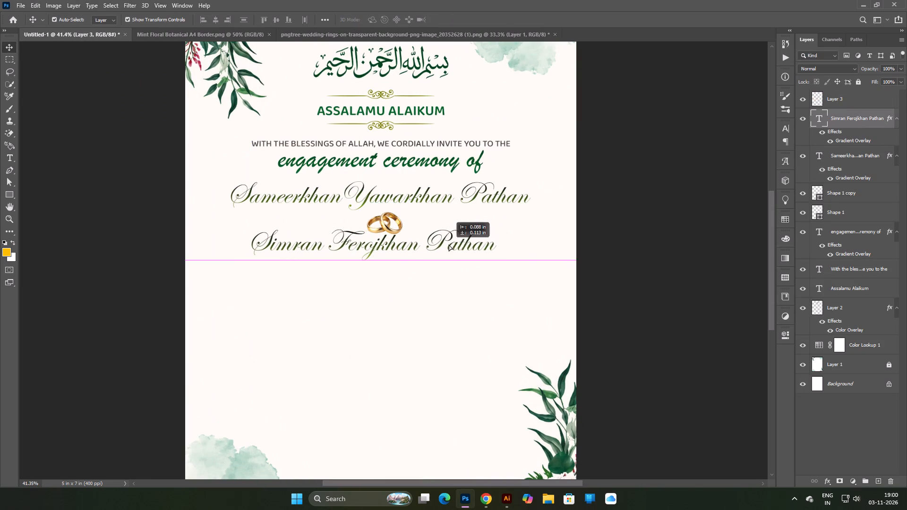
{"action": "left_click_drag", "start_coordinate": [449, 245], "coordinate": [459, 248]}
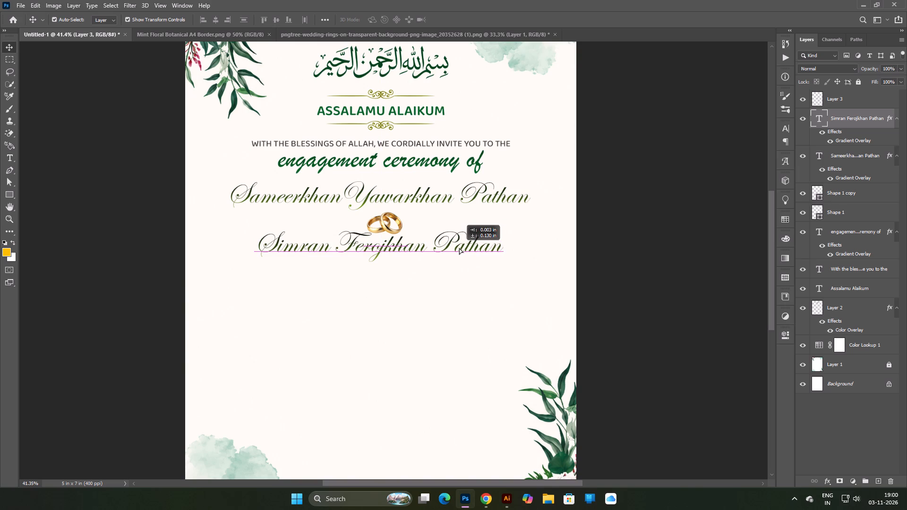
{"action": "left_click_drag", "start_coordinate": [459, 248], "coordinate": [459, 249]}
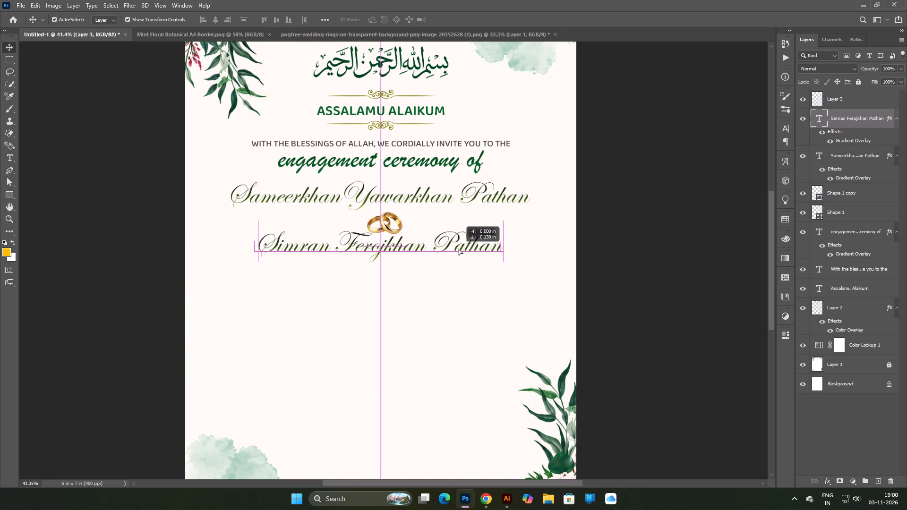
{"action": "left_click_drag", "start_coordinate": [459, 249], "coordinate": [460, 250]}
{"action": "key", "text": "Return"}
{"action": "left_click", "coordinate": [641, 208]}
Nudge the first name line slightly lower and move the second name line further below the rings.
{"action": "scroll", "coordinate": [479, 202], "scroll_direction": "down", "scroll_amount": 4}
{"action": "scroll", "coordinate": [436, 202], "scroll_direction": "up", "scroll_amount": 4}
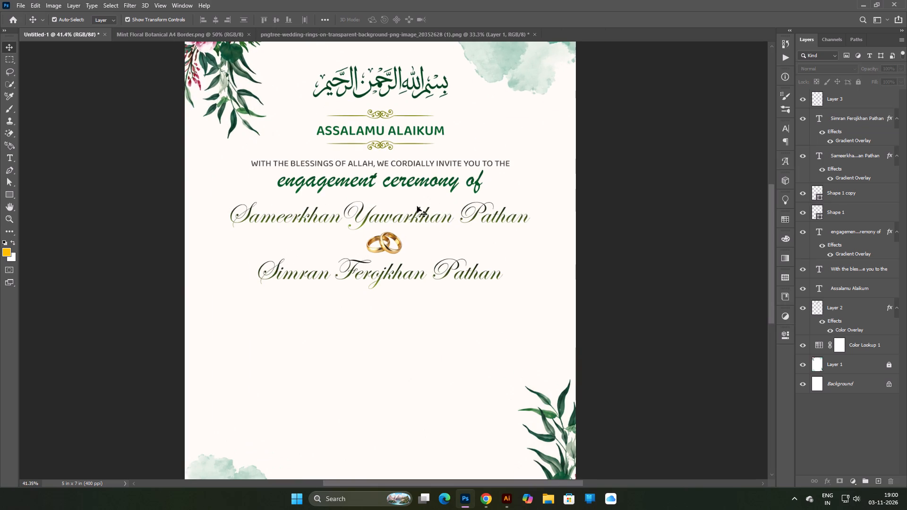
{"action": "left_click_drag", "start_coordinate": [411, 217], "coordinate": [411, 221]}
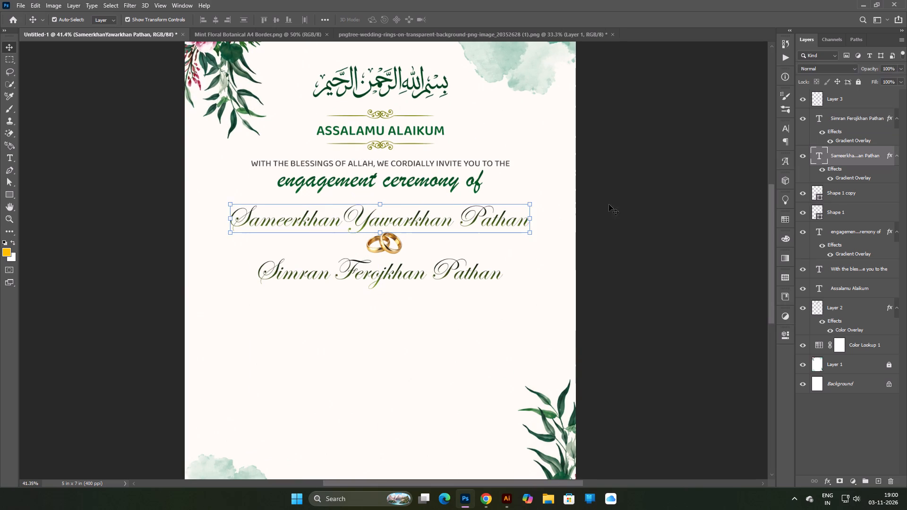
{"action": "left_click", "coordinate": [618, 201]}
{"action": "left_click_drag", "start_coordinate": [390, 275], "coordinate": [388, 284]}
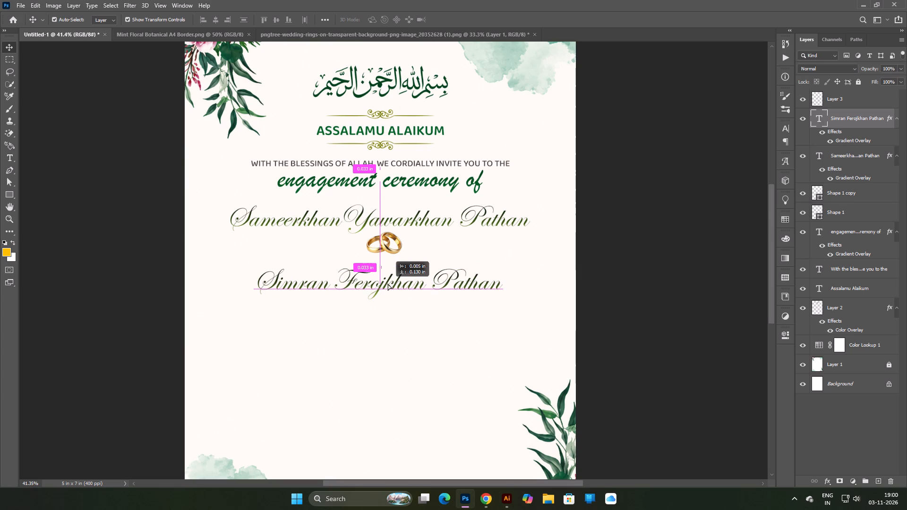
{"action": "left_click_drag", "start_coordinate": [388, 284], "coordinate": [392, 282]}
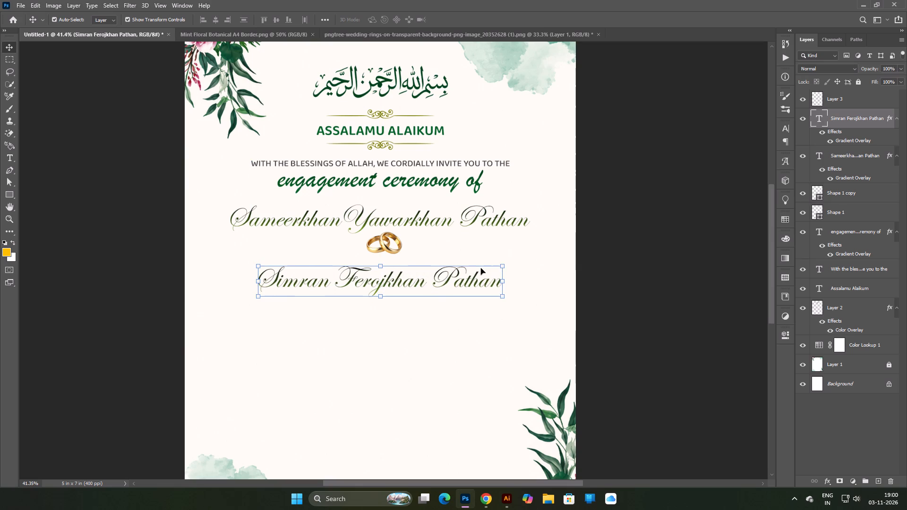
{"action": "key", "text": "Return"}
{"action": "left_click", "coordinate": [640, 234]}
Move the rings slightly lower so they sit midway between the two name lines.
{"action": "scroll", "coordinate": [447, 245], "scroll_direction": "down", "scroll_amount": 4}
{"action": "scroll", "coordinate": [428, 248], "scroll_direction": "up", "scroll_amount": 9}
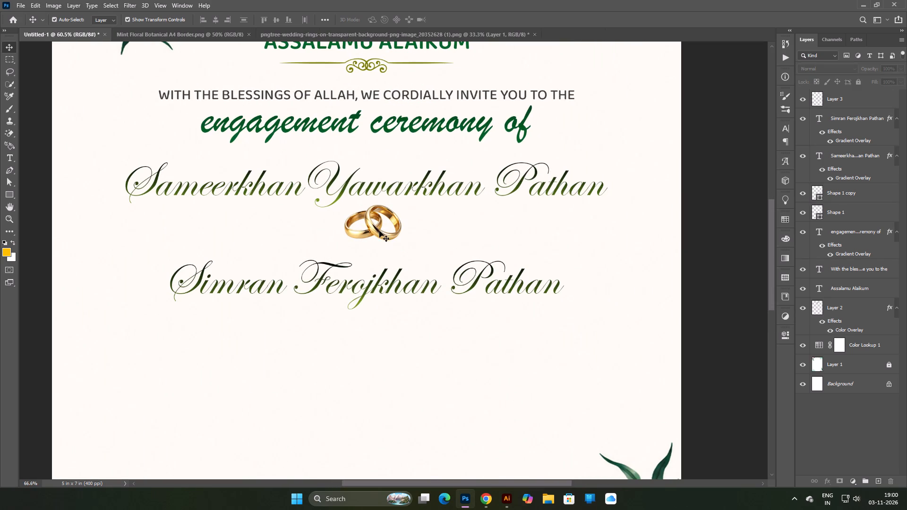
{"action": "left_click_drag", "start_coordinate": [379, 234], "coordinate": [376, 242]}
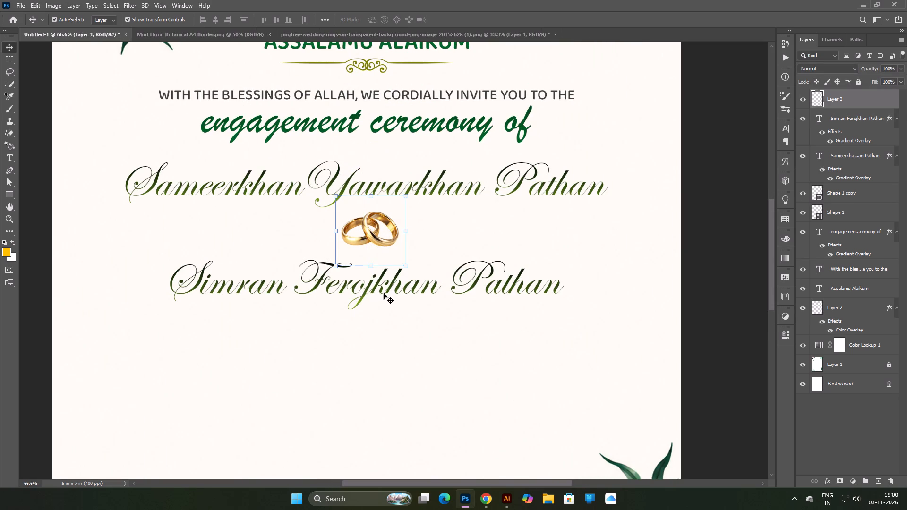
Centre the second name line horizontally on the whole canvas and clear the selection.
{"action": "left_click", "coordinate": [388, 288]}
{"action": "key", "text": "ctrl+a"}
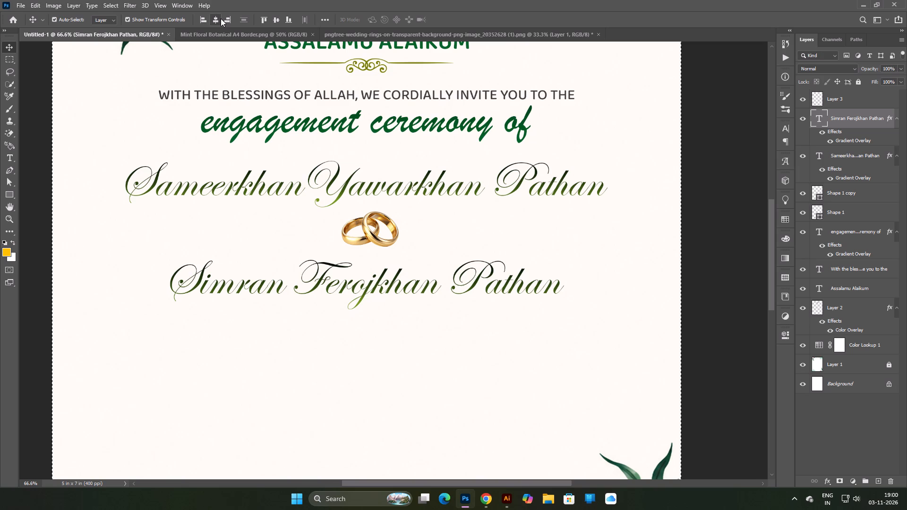
{"action": "triple_click", "coordinate": [221, 18]}
{"action": "left_click", "coordinate": [221, 18]}
{"action": "key", "text": "ctrl+d"}
Centre the first name line horizontally on the whole canvas and clear the selection.
{"action": "left_click", "coordinate": [420, 188]}
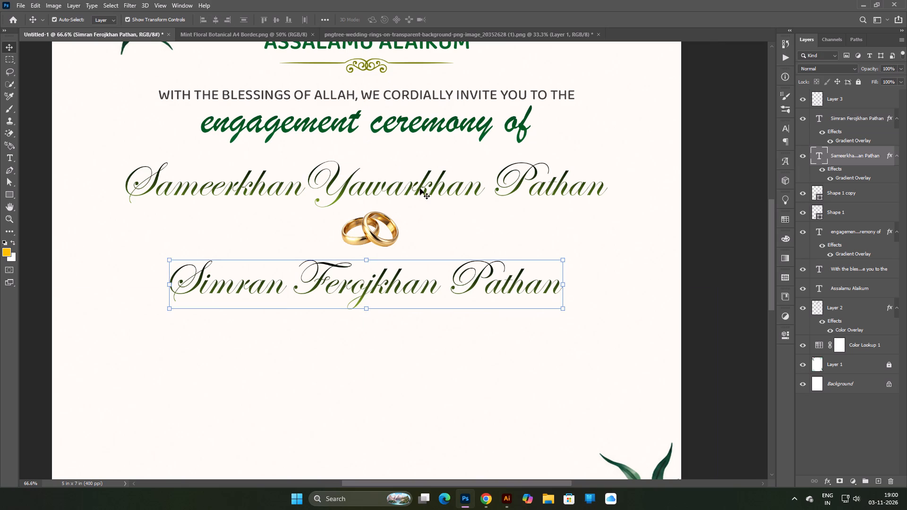
{"action": "key", "text": "ctrl+a"}
{"action": "triple_click", "coordinate": [214, 20]}
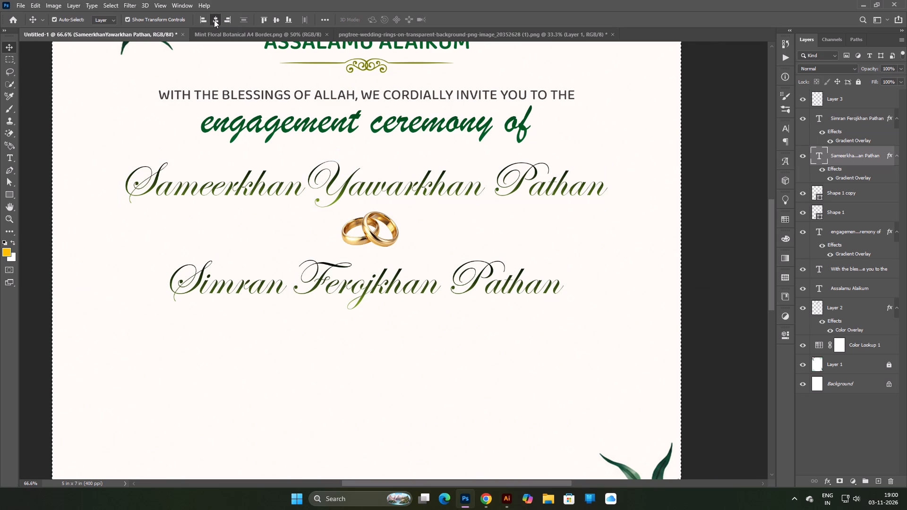
{"action": "left_click", "coordinate": [214, 20]}
{"action": "key", "text": "ctrl+d"}
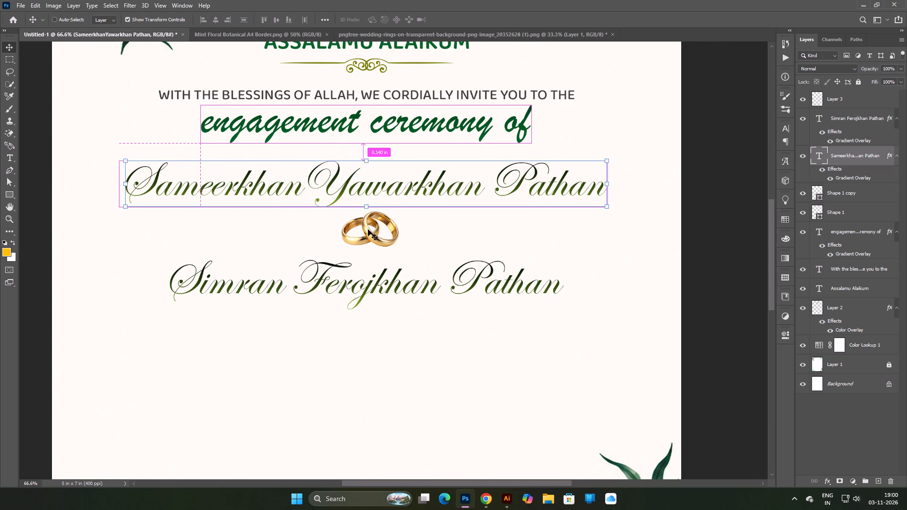
Centre the gold rings horizontally on the whole canvas and clear the selection.
{"action": "left_click", "coordinate": [368, 229]}
{"action": "key", "text": "ctrl+a"}
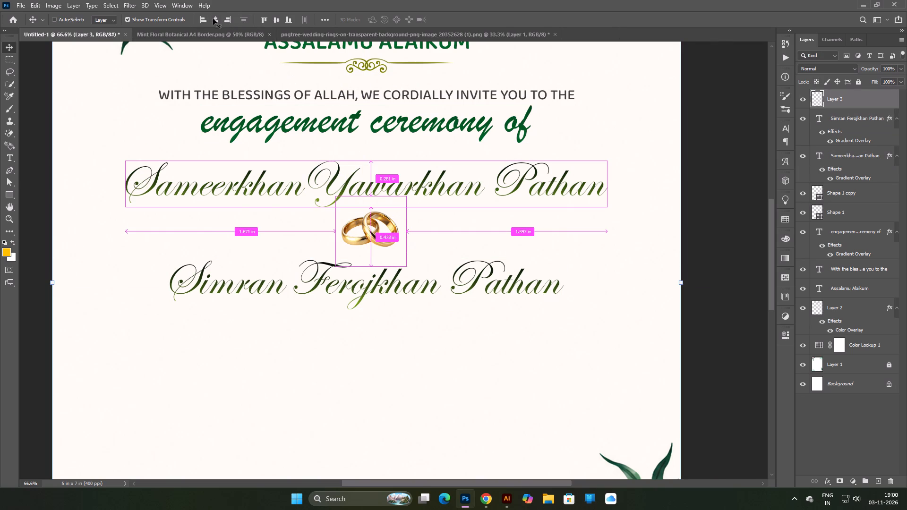
{"action": "triple_click", "coordinate": [213, 19]}
{"action": "key", "text": "ctrl+d"}
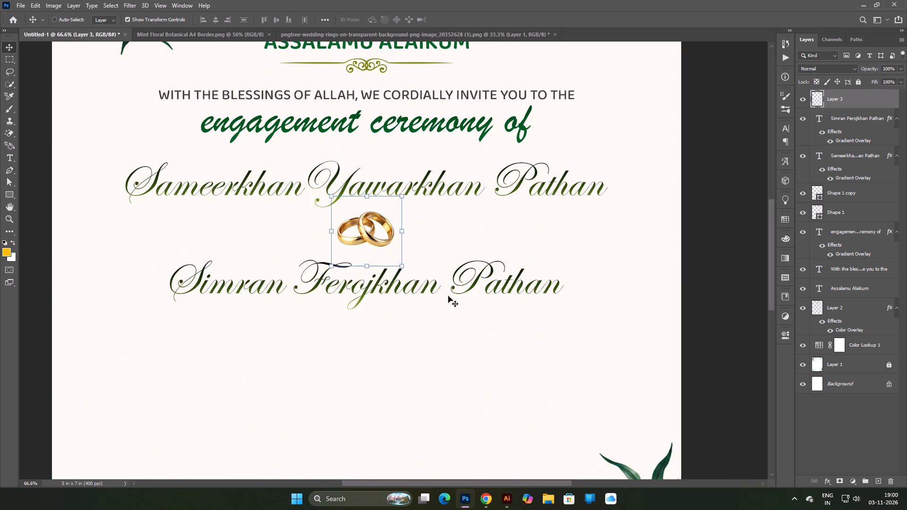
Nudge the second name line slightly upward so it sits closer beneath the rings, and deselect it.
{"action": "left_click", "coordinate": [449, 277]}
{"action": "key", "text": "Up"}
{"action": "key", "text": "Up"}
{"action": "key", "text": "Up"}
{"action": "key", "text": "Up"}
{"action": "key", "text": "Up"}
{"action": "key", "text": "Up"}
{"action": "key", "text": "Up"}
{"action": "key", "text": "Up"}
{"action": "key", "text": "Up"}
{"action": "key", "text": "Up"}
{"action": "key", "text": "Up"}
{"action": "key", "text": "Up"}
{"action": "key", "text": "Up"}
{"action": "key", "text": "Up"}
{"action": "key", "text": "Up"}
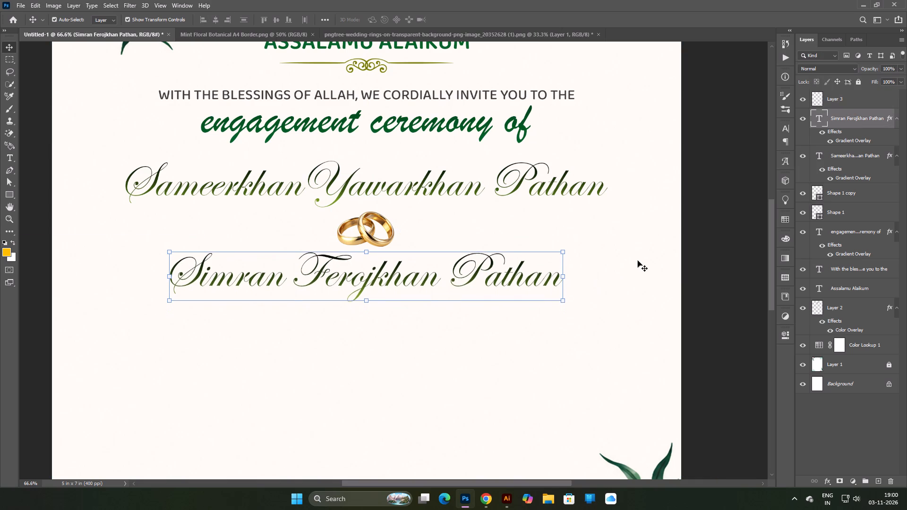
{"action": "key", "text": "Down"}
{"action": "left_click", "coordinate": [685, 240]}
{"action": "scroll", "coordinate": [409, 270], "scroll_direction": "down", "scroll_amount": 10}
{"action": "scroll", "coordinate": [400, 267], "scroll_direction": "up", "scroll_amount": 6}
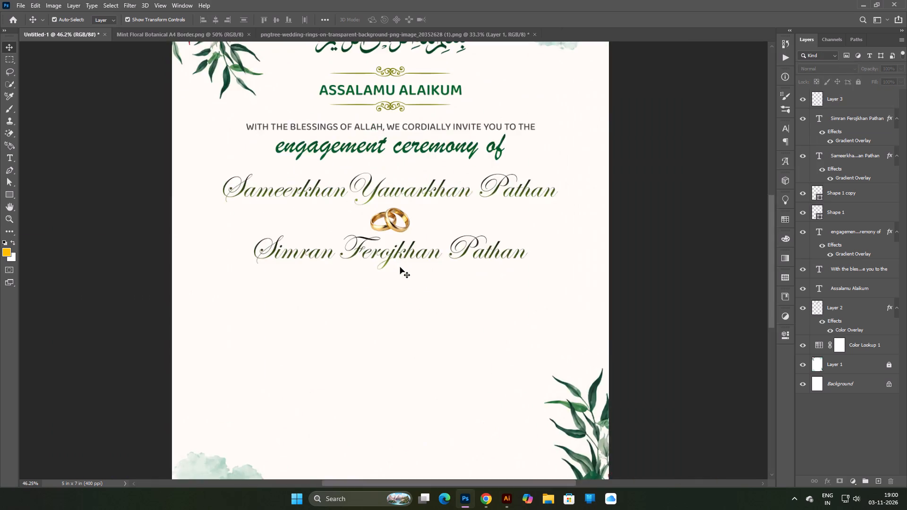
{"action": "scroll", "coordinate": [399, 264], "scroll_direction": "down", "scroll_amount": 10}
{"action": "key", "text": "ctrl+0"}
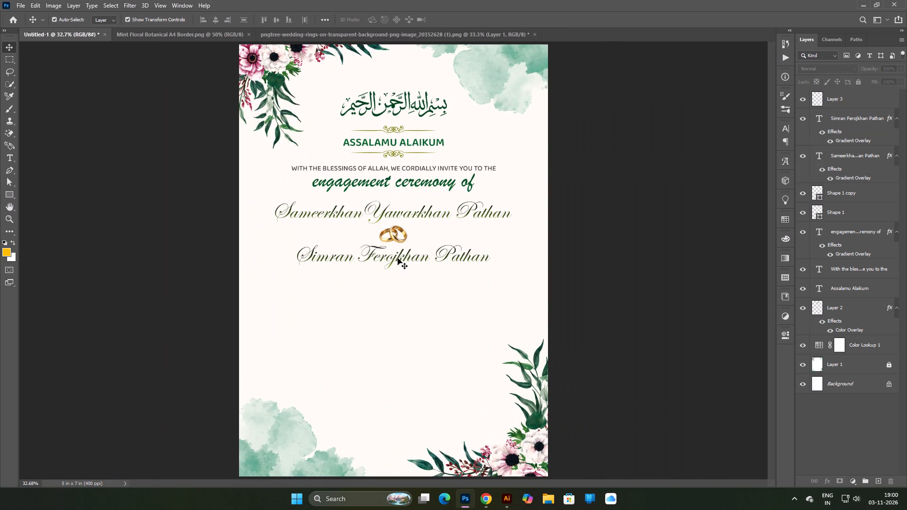
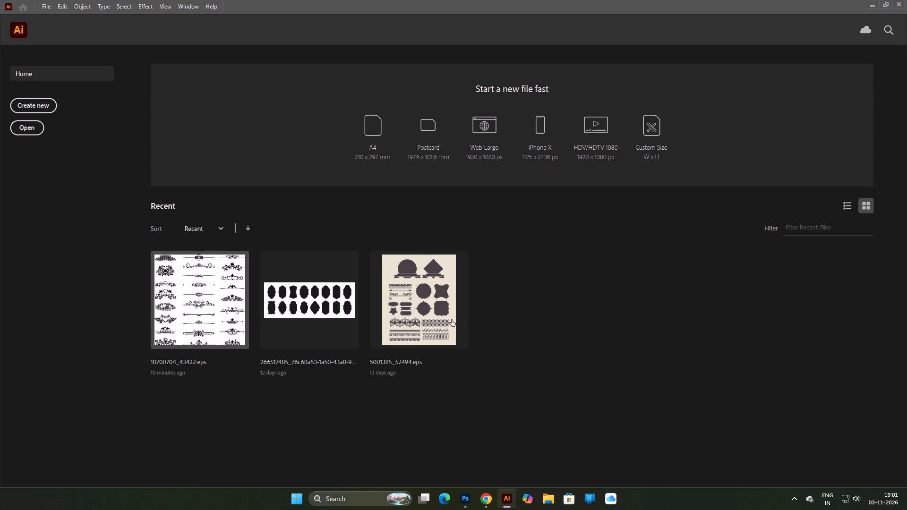
Open the recent ornament file 5001385_52494.eps in Illustrator, retaining 9-slice scaling for symbols, and fit its artboard in view.
{"action": "left_click", "coordinate": [427, 320]}
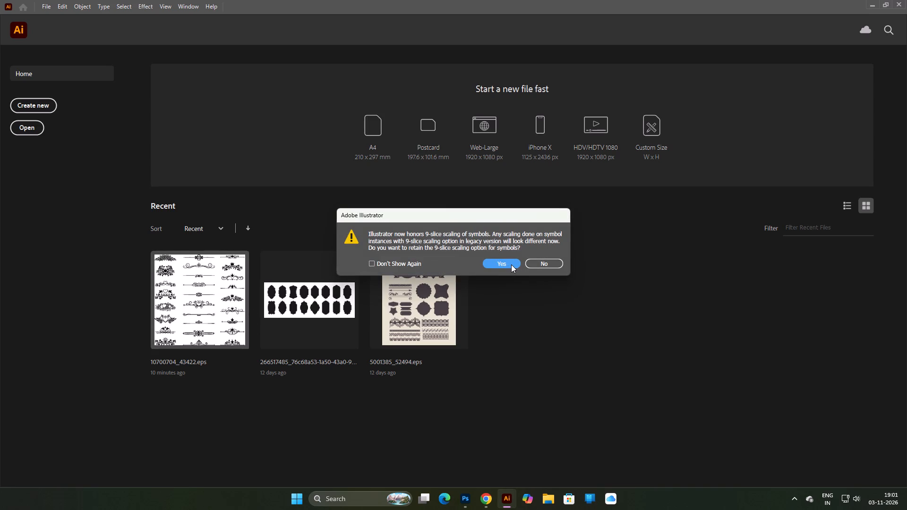
{"action": "left_click", "coordinate": [512, 262]}
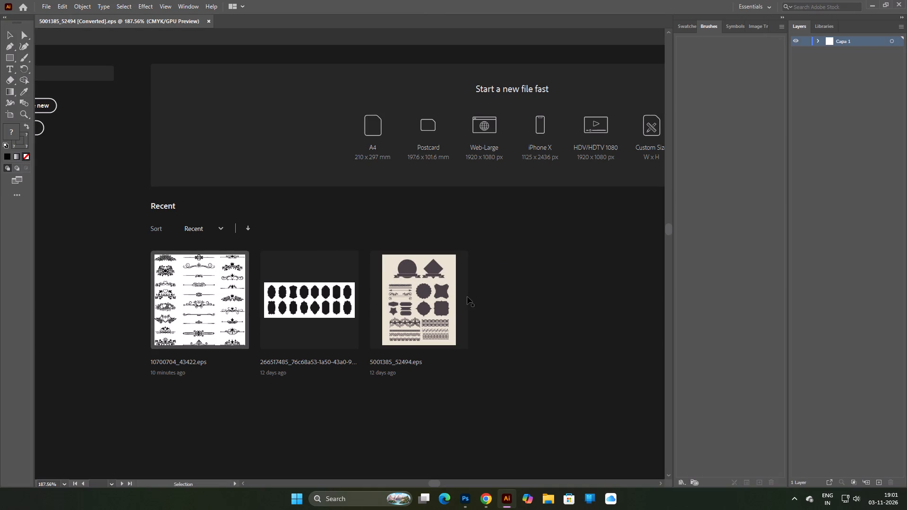
{"action": "scroll", "coordinate": [452, 299], "scroll_direction": "down", "scroll_amount": 6}
{"action": "key", "text": "ctrl+0"}
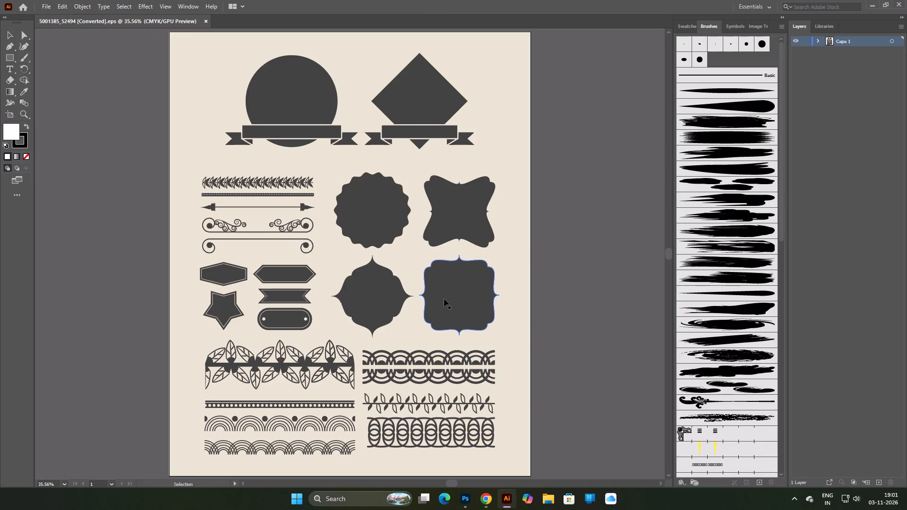
{"action": "left_click", "coordinate": [563, 309]}
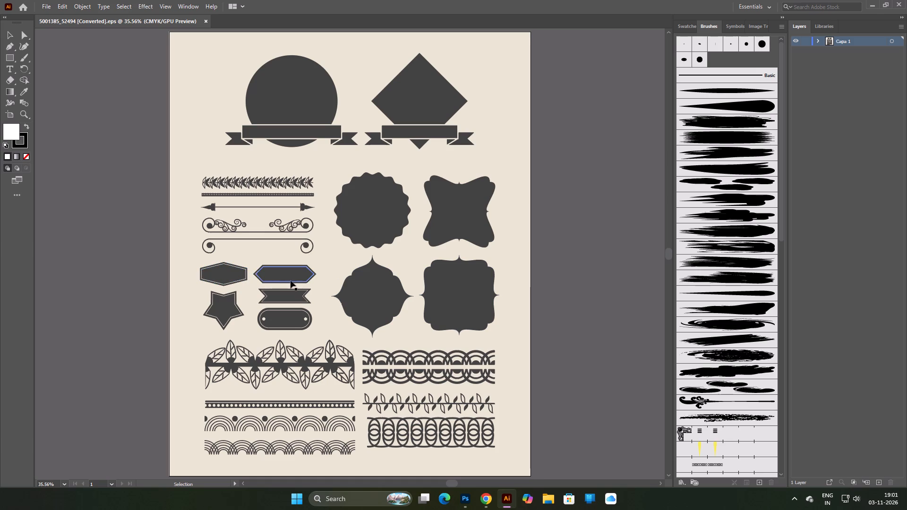
Ungroup the whole ornament artwork, its middle group and the small label group so each small label can be picked separately.
{"action": "left_click_drag", "start_coordinate": [287, 274], "coordinate": [299, 273]}
{"action": "right_click", "coordinate": [278, 266]}
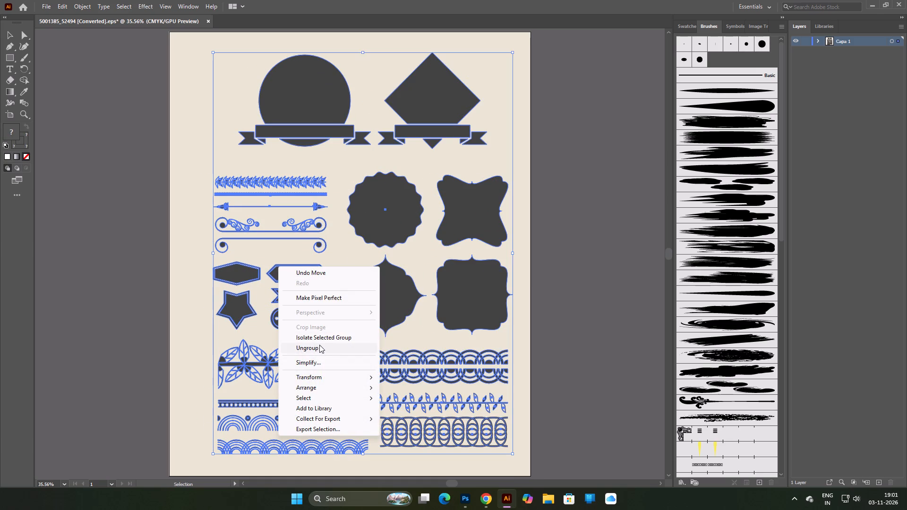
{"action": "left_click", "coordinate": [319, 345]}
{"action": "left_click", "coordinate": [609, 266]}
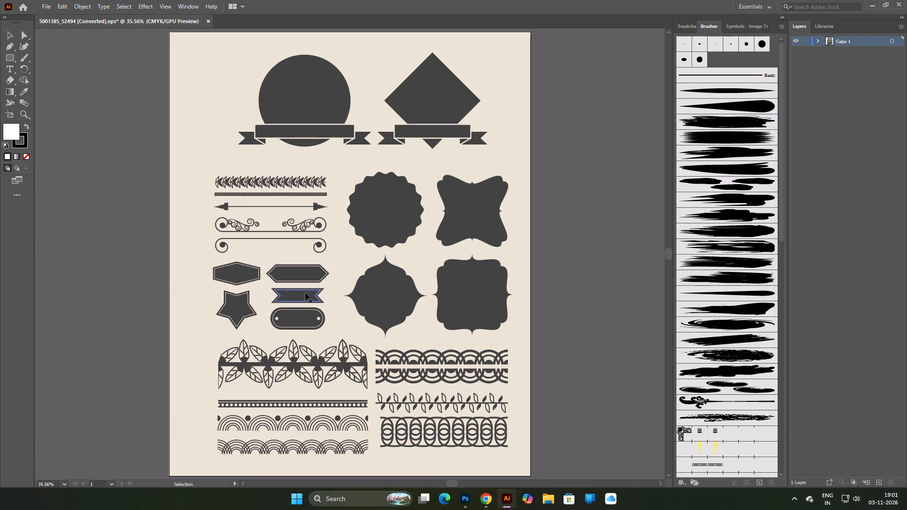
{"action": "left_click", "coordinate": [305, 293]}
{"action": "right_click", "coordinate": [294, 289]}
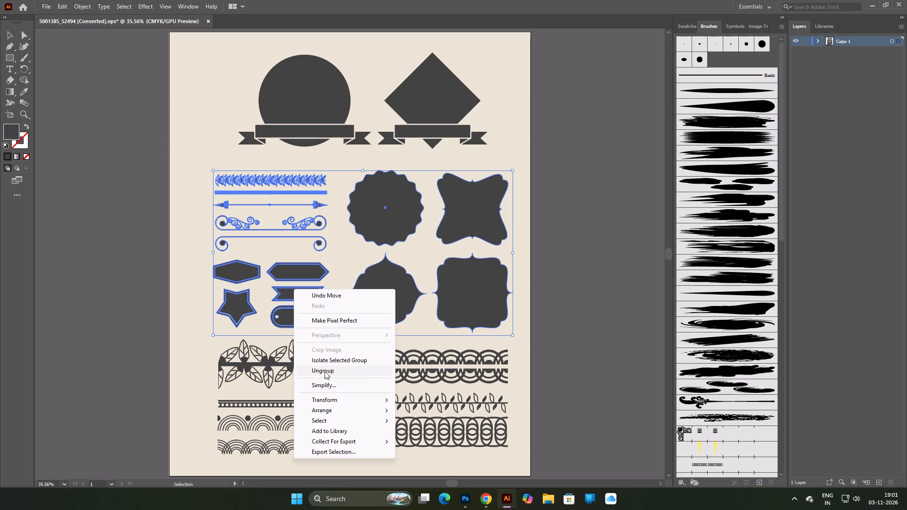
{"action": "left_click", "coordinate": [325, 371]}
{"action": "left_click", "coordinate": [581, 313]}
{"action": "left_click_drag", "start_coordinate": [295, 291], "coordinate": [277, 289]}
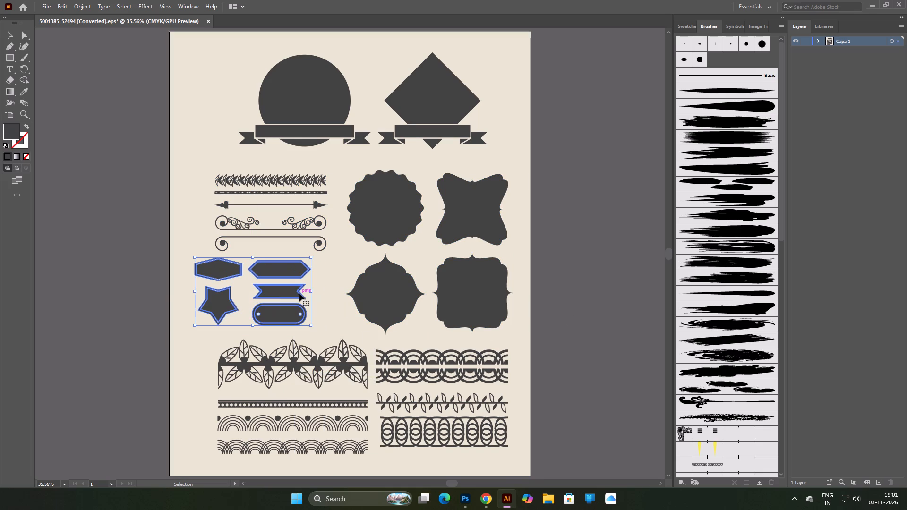
{"action": "right_click", "coordinate": [274, 287]}
{"action": "left_click", "coordinate": [310, 371]}
{"action": "left_click", "coordinate": [88, 308]}
Pull the small swallowtail ribbon out of the label set, isolate it and cut its solid inner shape.
{"action": "left_click_drag", "start_coordinate": [273, 291], "coordinate": [292, 293]}
{"action": "double_click", "coordinate": [295, 293]}
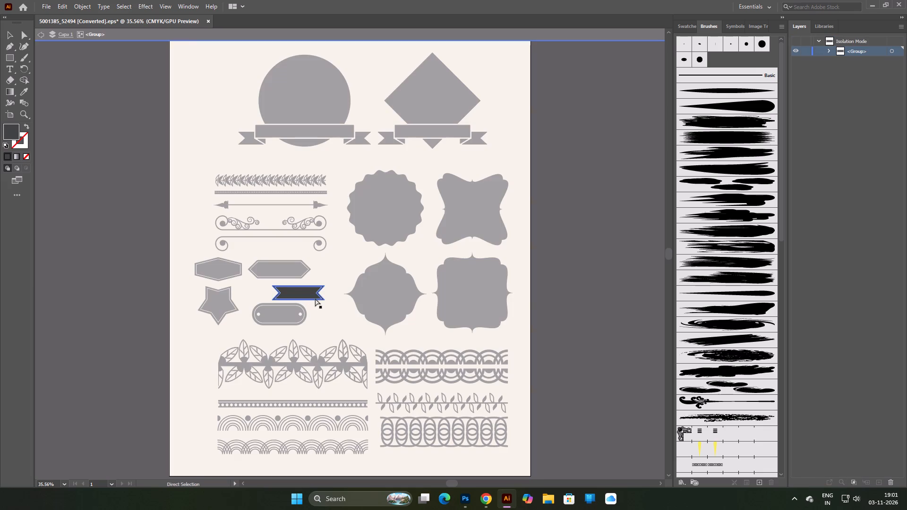
{"action": "key", "text": "ctrl+x"}
{"action": "left_click", "coordinate": [308, 294]}
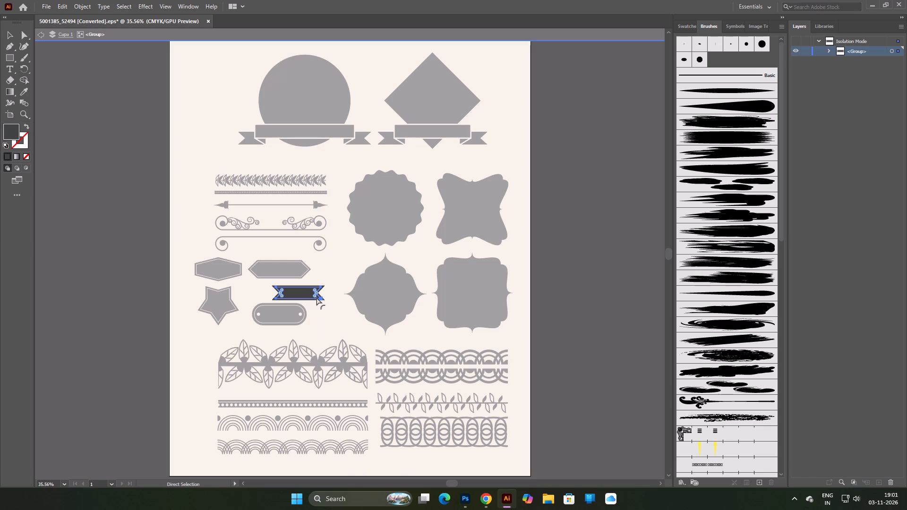
{"action": "key", "text": "ctrl+x"}
{"action": "left_click", "coordinate": [317, 287]}
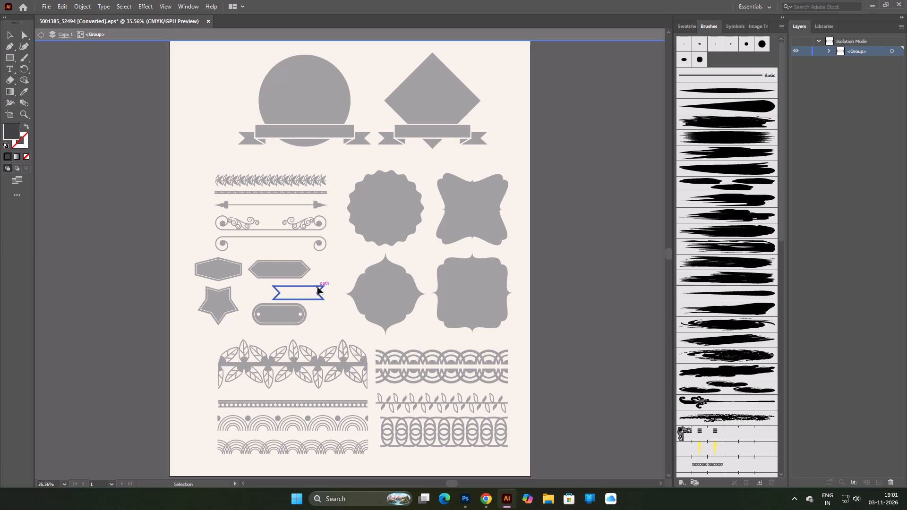
Switch to Photoshop and paste the ribbon into the invitation as a Shape Layer directly above the rings layer.
{"action": "left_click", "coordinate": [469, 499]}
{"action": "scroll", "coordinate": [408, 322], "scroll_direction": "up", "scroll_amount": 3}
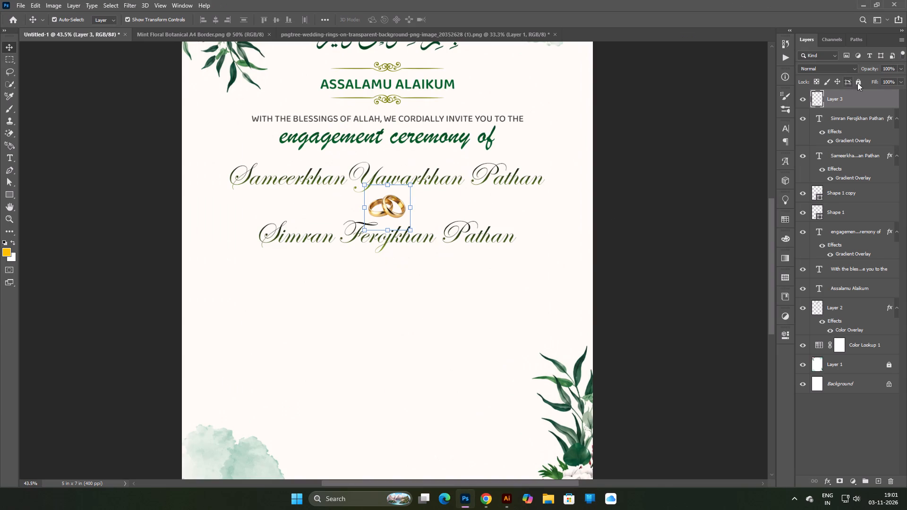
{"action": "left_click", "coordinate": [880, 98]}
{"action": "key", "text": "ctrl+v"}
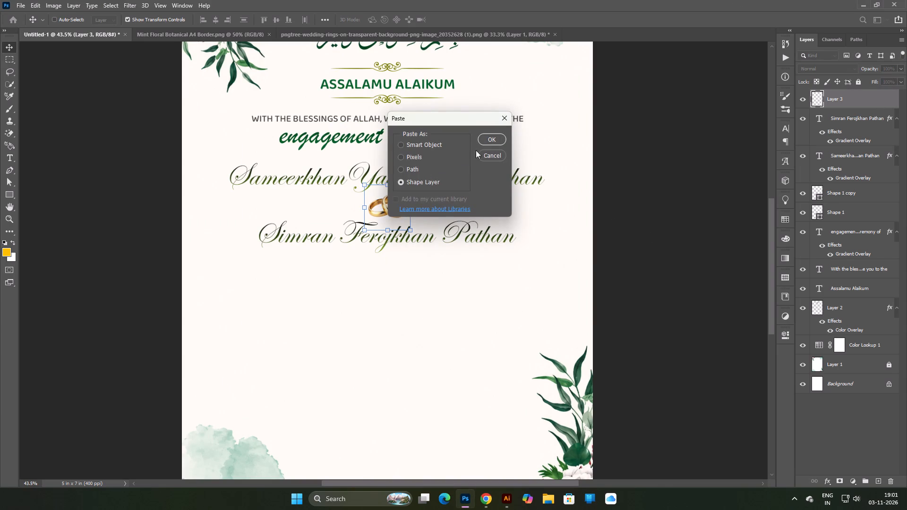
{"action": "left_click", "coordinate": [494, 139]}
Scale the pasted ribbon down proportionally to a small banner below the second name line and clear the selection.
{"action": "left_click_drag", "start_coordinate": [387, 228], "coordinate": [387, 239]}
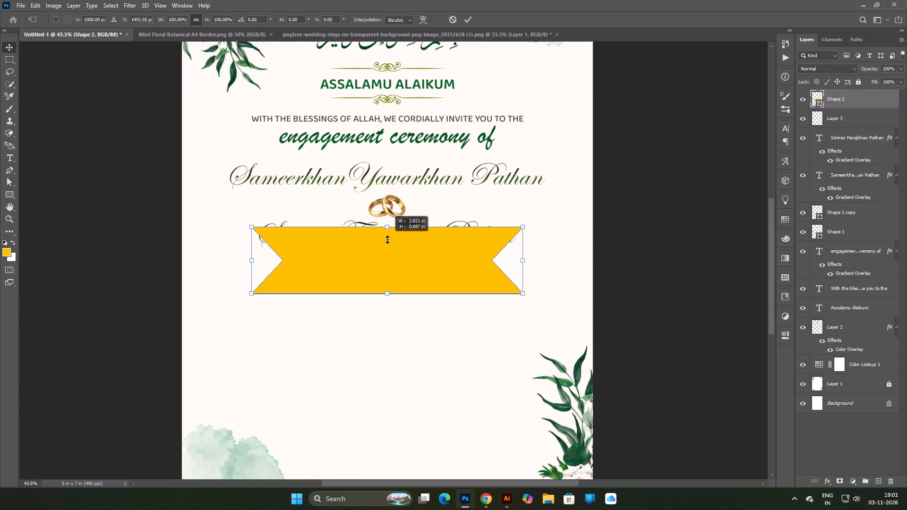
{"action": "left_click_drag", "start_coordinate": [387, 239], "coordinate": [387, 274]}
{"action": "left_click", "coordinate": [387, 274]}
{"action": "key", "text": "Return"}
{"action": "left_click", "coordinate": [657, 256]}
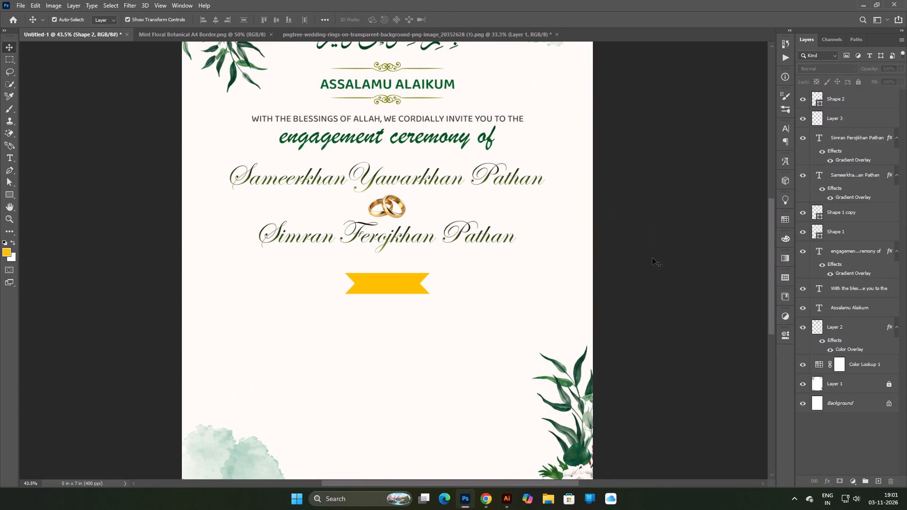
Reposition the small ribbon beneath the second name line, centred on the vertical axis of the rings.
{"action": "scroll", "coordinate": [430, 276], "scroll_direction": "down", "scroll_amount": 4}
{"action": "scroll", "coordinate": [376, 275], "scroll_direction": "up", "scroll_amount": 7}
{"action": "key", "text": "space"}
{"action": "key", "text": "space"}
{"action": "left_click_drag", "start_coordinate": [395, 291], "coordinate": [397, 314]}
{"action": "left_click_drag", "start_coordinate": [402, 317], "coordinate": [394, 310]}
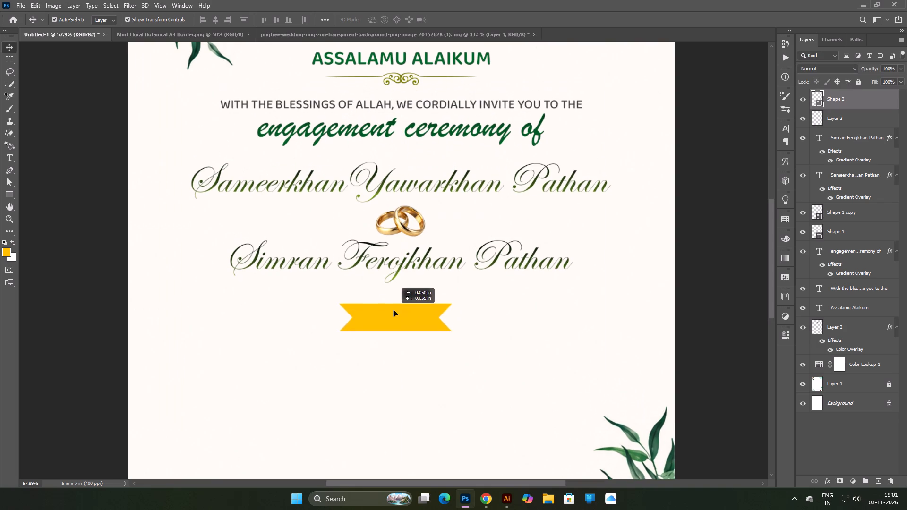
{"action": "left_click_drag", "start_coordinate": [394, 310], "coordinate": [402, 307]}
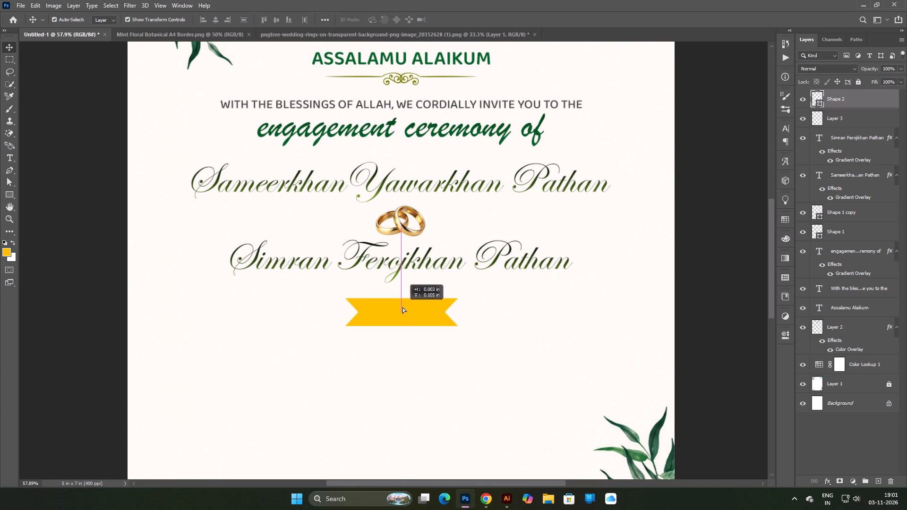
{"action": "left_click_drag", "start_coordinate": [402, 307], "coordinate": [402, 307]}
{"action": "left_click", "coordinate": [402, 307]}
Shrink the ribbon proportionally to about 64% and shift it slightly upward, closer to the second name line.
{"action": "left_click_drag", "start_coordinate": [402, 300], "coordinate": [402, 307]}
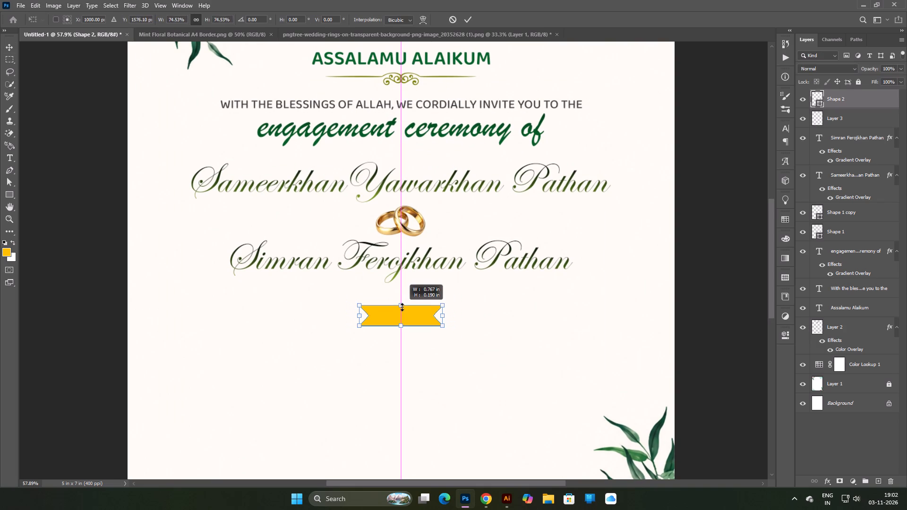
{"action": "left_click_drag", "start_coordinate": [402, 307], "coordinate": [402, 310]}
{"action": "left_click_drag", "start_coordinate": [406, 319], "coordinate": [406, 312]}
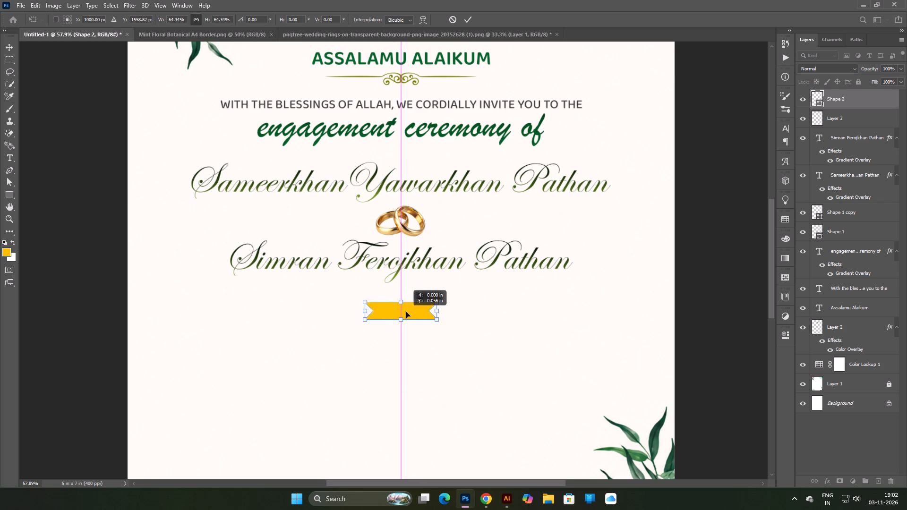
{"action": "left_click_drag", "start_coordinate": [406, 312], "coordinate": [406, 309]}
{"action": "key", "text": "Return"}
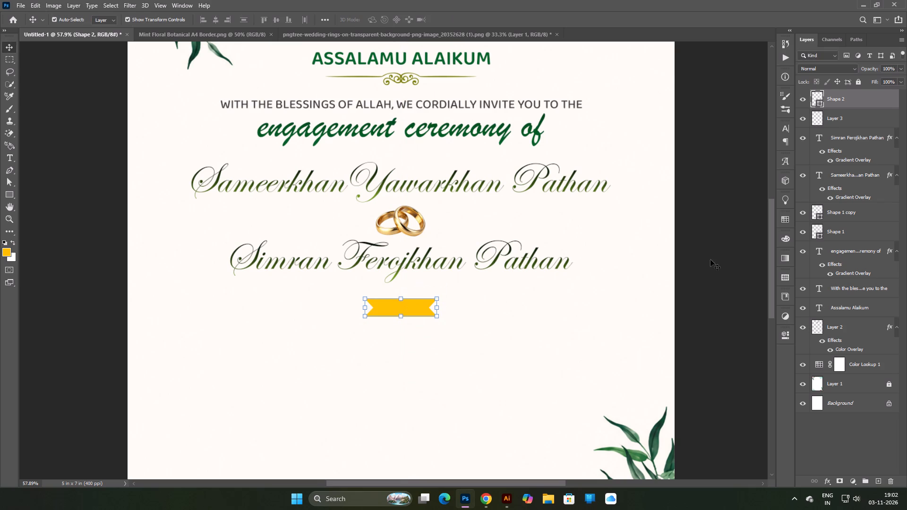
Transfer a copy of the second name layer's Gradient Overlay to the ribbon shape layer and clear the selection.
{"action": "left_click_drag", "start_coordinate": [850, 160], "coordinate": [843, 112], "text": "alt"}
{"action": "left_click_drag", "start_coordinate": [843, 112], "coordinate": [842, 103], "text": "alt"}
{"action": "left_click", "coordinate": [704, 227]}
Open the ribbon's Gradient Overlay gradient for editing, keeping the ribbon visible on the canvas.
{"action": "scroll", "coordinate": [456, 288], "scroll_direction": "down", "scroll_amount": 5}
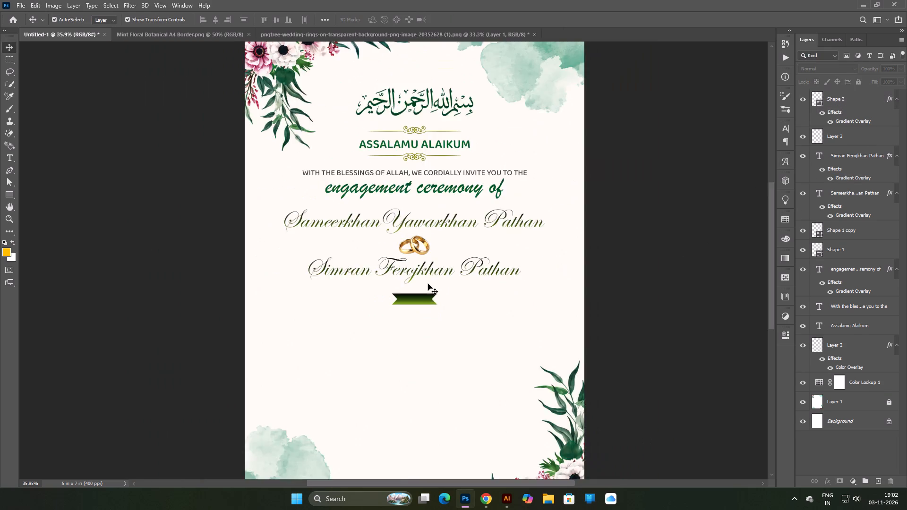
{"action": "scroll", "coordinate": [428, 307], "scroll_direction": "up", "scroll_amount": 3}
{"action": "left_click", "coordinate": [416, 297]}
{"action": "double_click", "coordinate": [856, 123]}
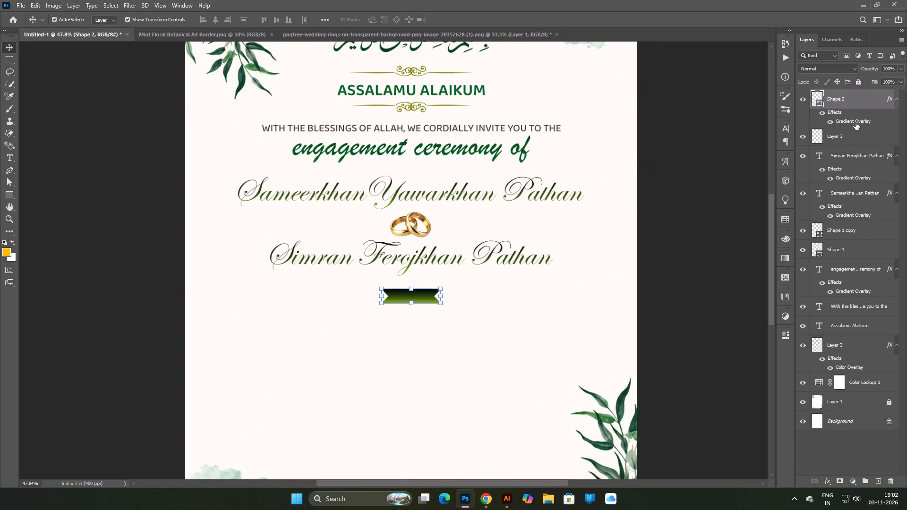
{"action": "left_click_drag", "start_coordinate": [453, 256], "coordinate": [774, 160]}
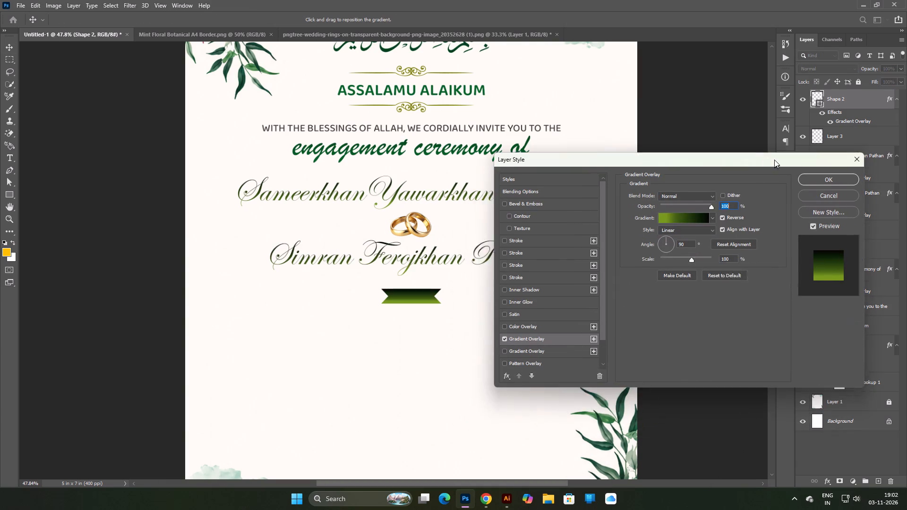
{"action": "left_click_drag", "start_coordinate": [774, 160], "coordinate": [750, 153]}
{"action": "left_click", "coordinate": [669, 215]}
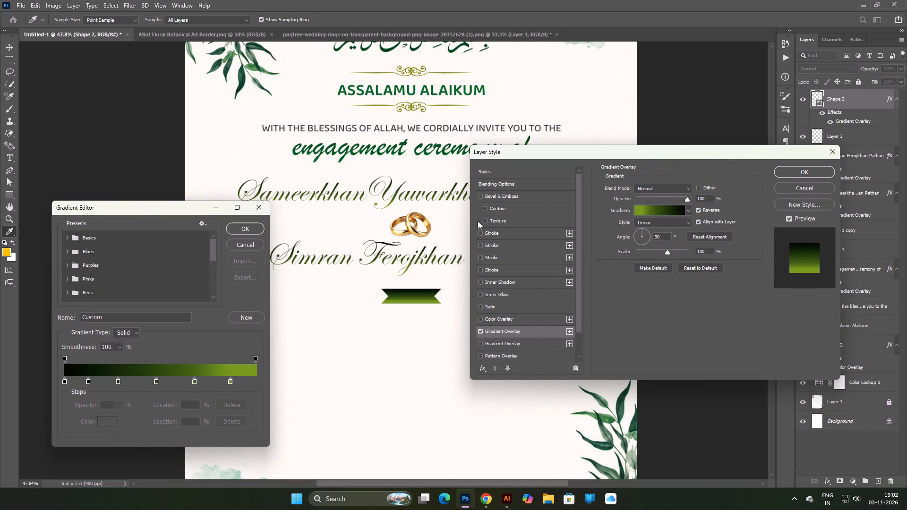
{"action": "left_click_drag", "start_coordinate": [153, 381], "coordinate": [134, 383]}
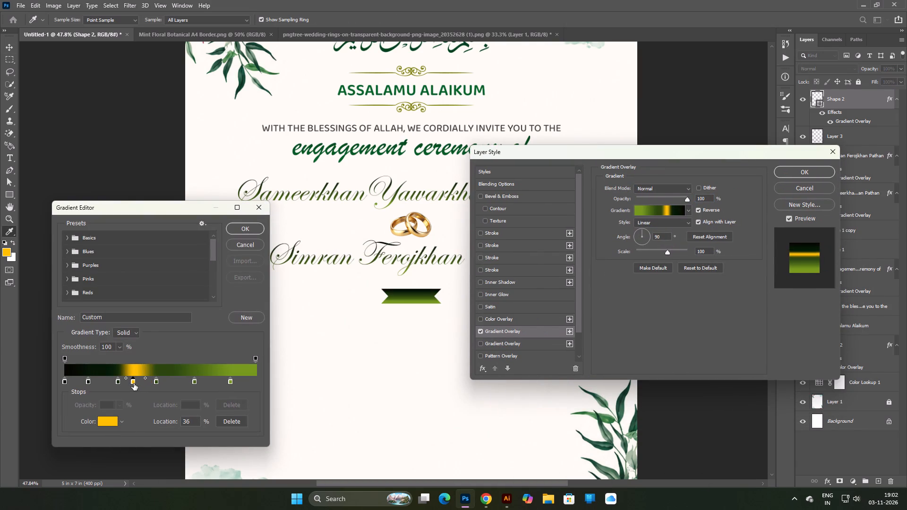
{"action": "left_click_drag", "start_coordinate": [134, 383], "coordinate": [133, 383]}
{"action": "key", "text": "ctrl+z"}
Remove the intermediate dark stops from the ribbon's gradient so it starts from very dark green instead of black.
{"action": "left_click_drag", "start_coordinate": [156, 382], "coordinate": [129, 390]}
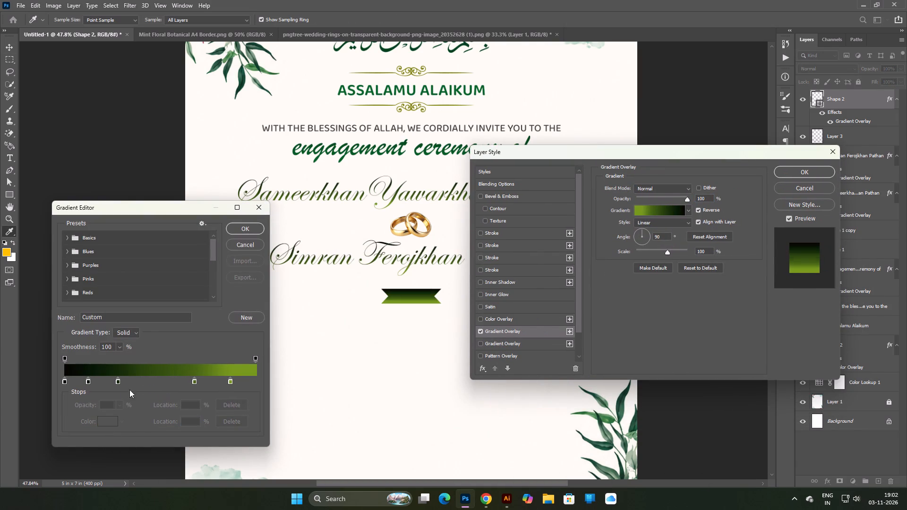
{"action": "left_click_drag", "start_coordinate": [129, 390], "coordinate": [95, 396]}
{"action": "left_click", "coordinate": [95, 396]}
{"action": "left_click_drag", "start_coordinate": [118, 383], "coordinate": [110, 385]}
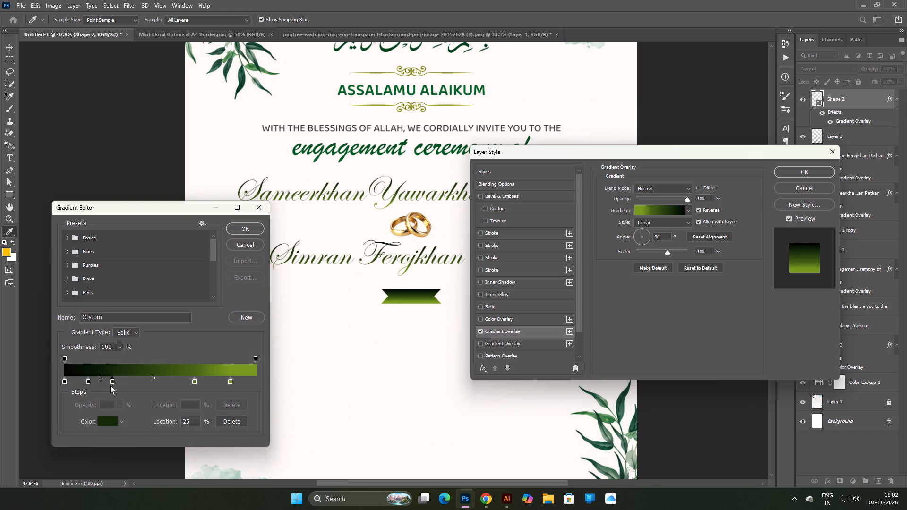
{"action": "left_click_drag", "start_coordinate": [110, 385], "coordinate": [92, 388]}
{"action": "left_click_drag", "start_coordinate": [89, 382], "coordinate": [68, 383]}
{"action": "left_click_drag", "start_coordinate": [68, 383], "coordinate": [45, 383]}
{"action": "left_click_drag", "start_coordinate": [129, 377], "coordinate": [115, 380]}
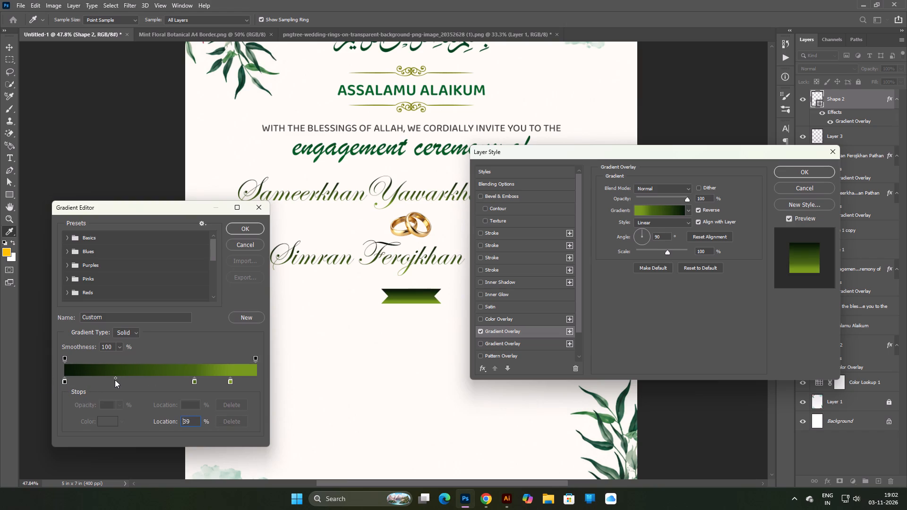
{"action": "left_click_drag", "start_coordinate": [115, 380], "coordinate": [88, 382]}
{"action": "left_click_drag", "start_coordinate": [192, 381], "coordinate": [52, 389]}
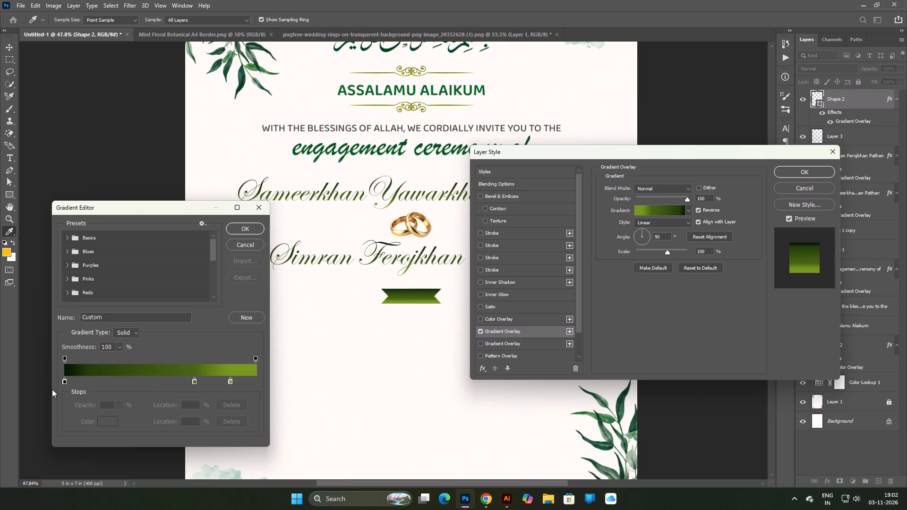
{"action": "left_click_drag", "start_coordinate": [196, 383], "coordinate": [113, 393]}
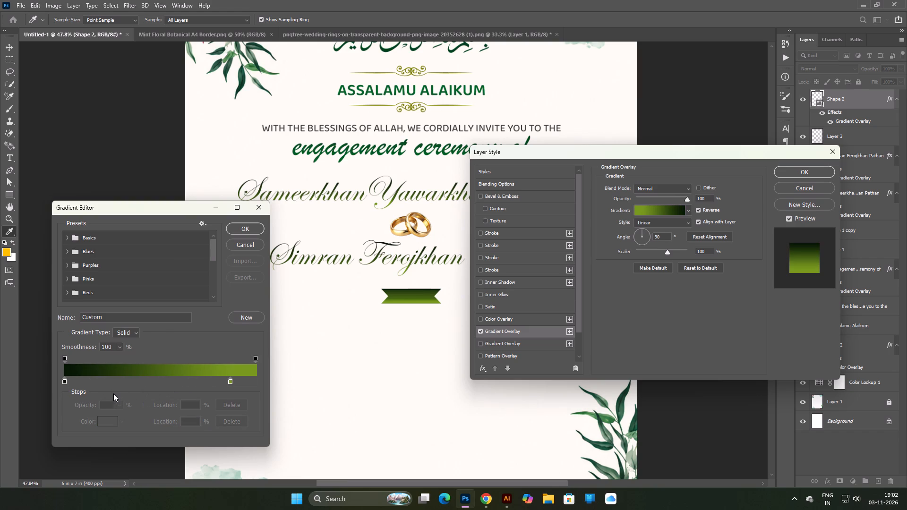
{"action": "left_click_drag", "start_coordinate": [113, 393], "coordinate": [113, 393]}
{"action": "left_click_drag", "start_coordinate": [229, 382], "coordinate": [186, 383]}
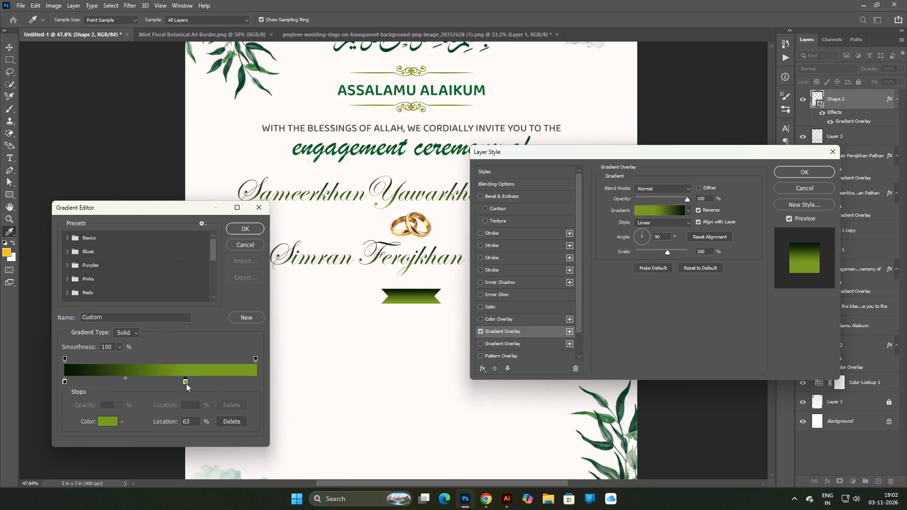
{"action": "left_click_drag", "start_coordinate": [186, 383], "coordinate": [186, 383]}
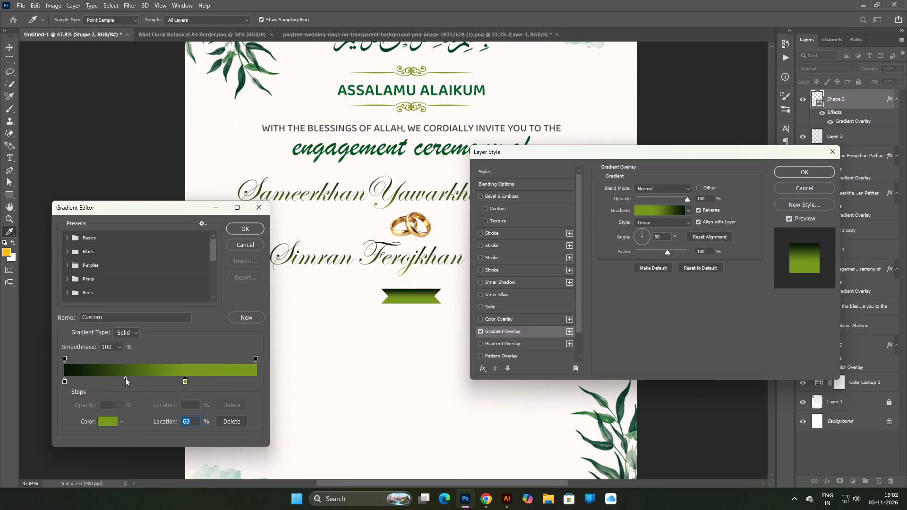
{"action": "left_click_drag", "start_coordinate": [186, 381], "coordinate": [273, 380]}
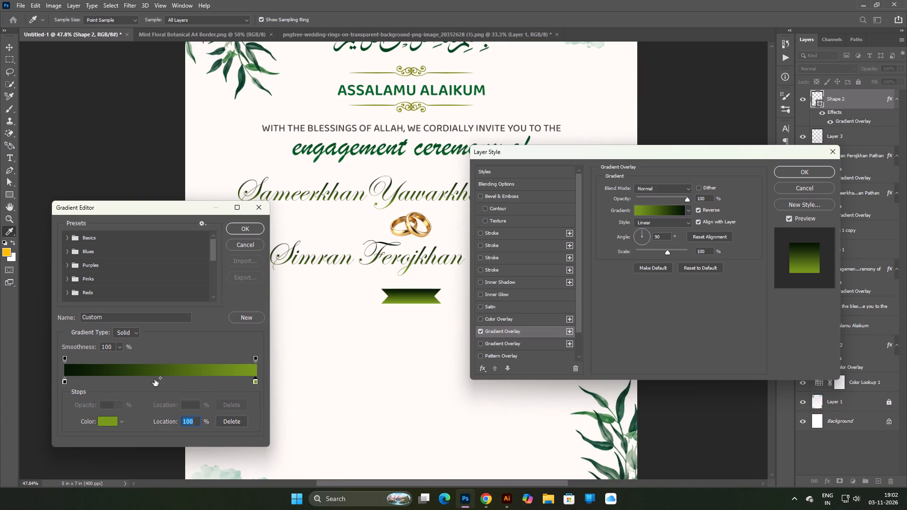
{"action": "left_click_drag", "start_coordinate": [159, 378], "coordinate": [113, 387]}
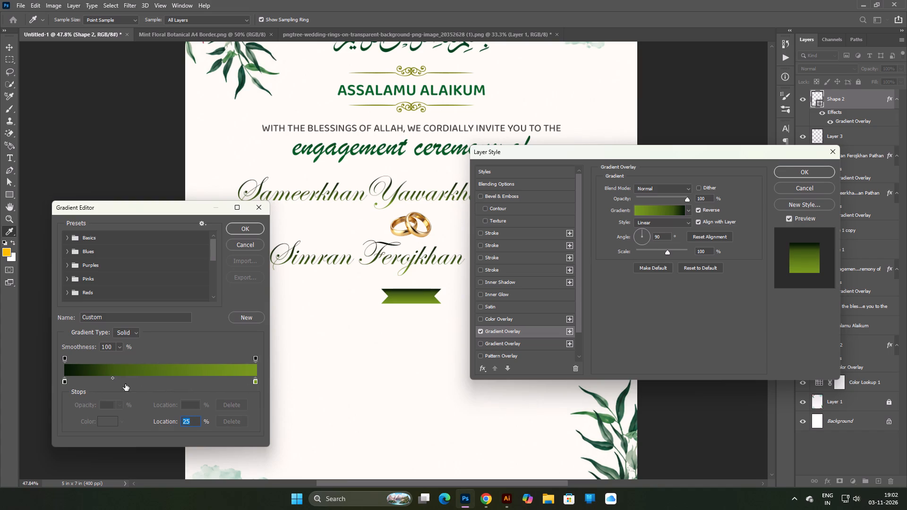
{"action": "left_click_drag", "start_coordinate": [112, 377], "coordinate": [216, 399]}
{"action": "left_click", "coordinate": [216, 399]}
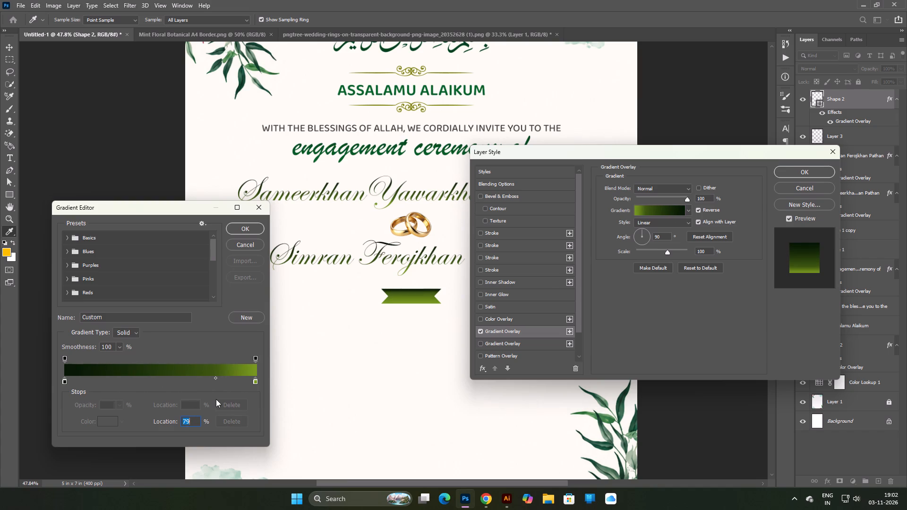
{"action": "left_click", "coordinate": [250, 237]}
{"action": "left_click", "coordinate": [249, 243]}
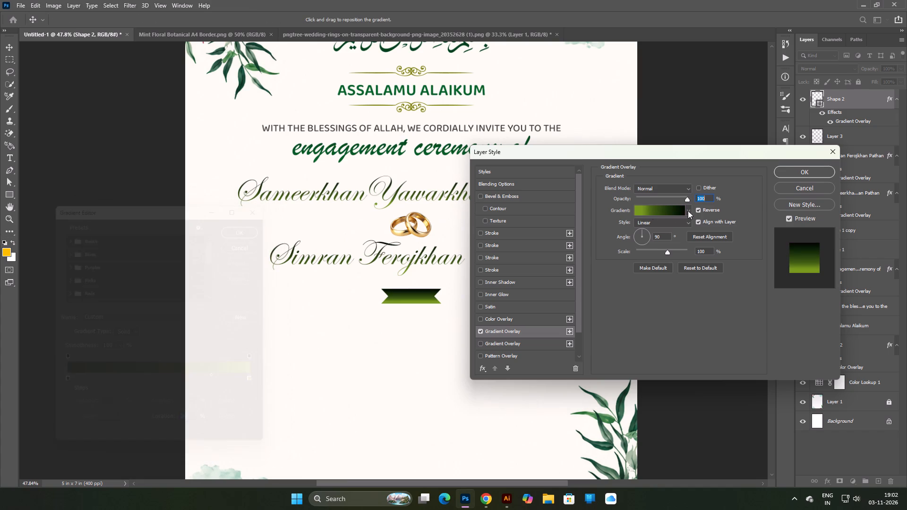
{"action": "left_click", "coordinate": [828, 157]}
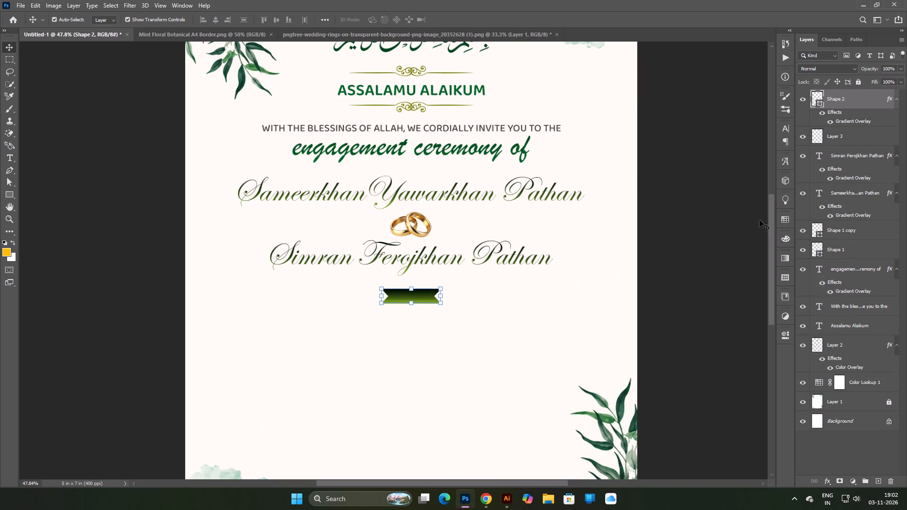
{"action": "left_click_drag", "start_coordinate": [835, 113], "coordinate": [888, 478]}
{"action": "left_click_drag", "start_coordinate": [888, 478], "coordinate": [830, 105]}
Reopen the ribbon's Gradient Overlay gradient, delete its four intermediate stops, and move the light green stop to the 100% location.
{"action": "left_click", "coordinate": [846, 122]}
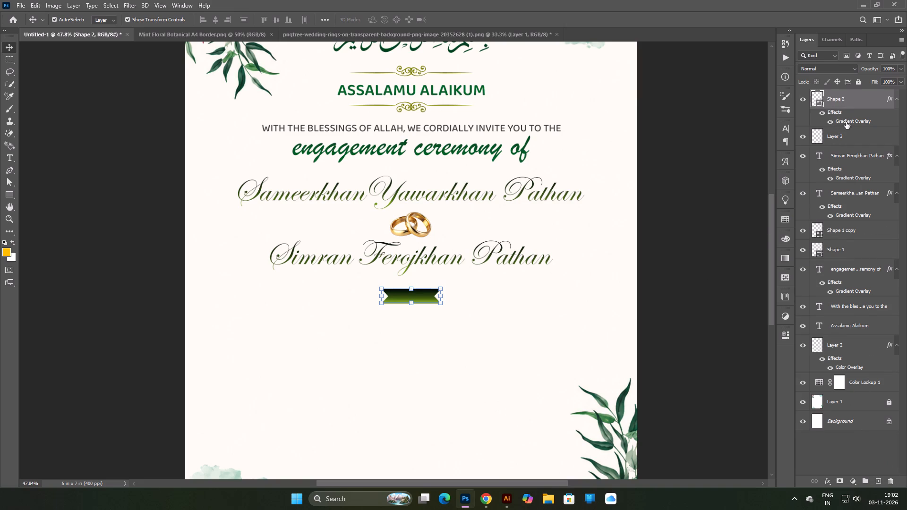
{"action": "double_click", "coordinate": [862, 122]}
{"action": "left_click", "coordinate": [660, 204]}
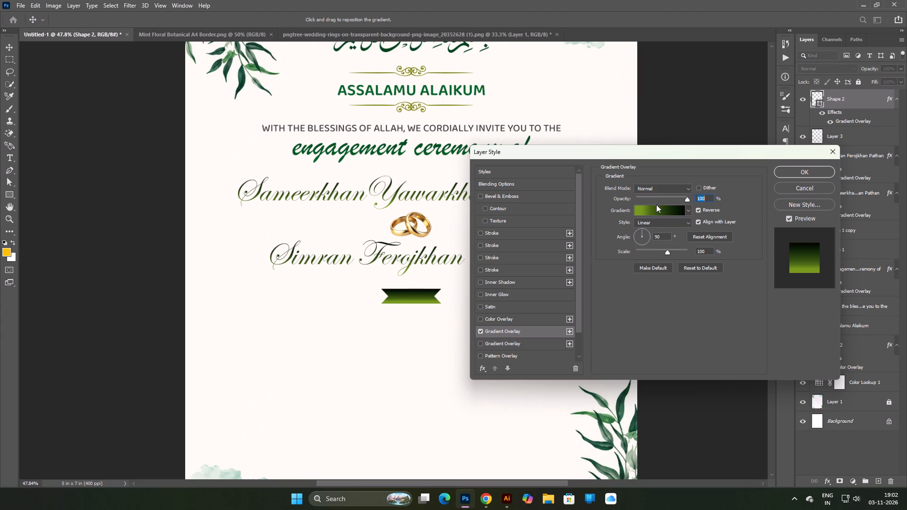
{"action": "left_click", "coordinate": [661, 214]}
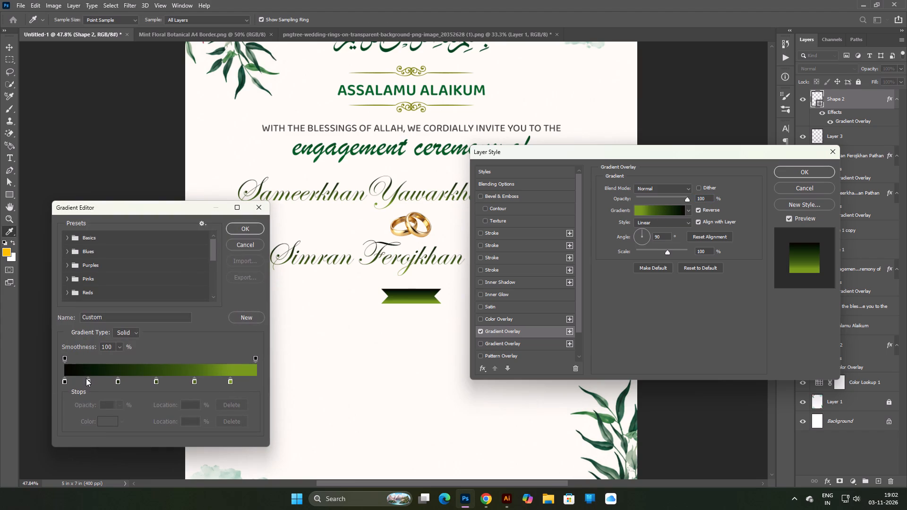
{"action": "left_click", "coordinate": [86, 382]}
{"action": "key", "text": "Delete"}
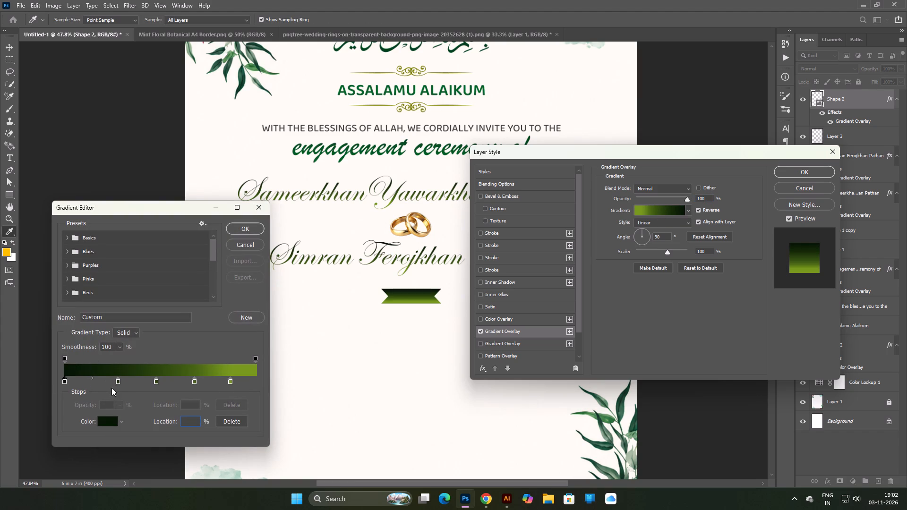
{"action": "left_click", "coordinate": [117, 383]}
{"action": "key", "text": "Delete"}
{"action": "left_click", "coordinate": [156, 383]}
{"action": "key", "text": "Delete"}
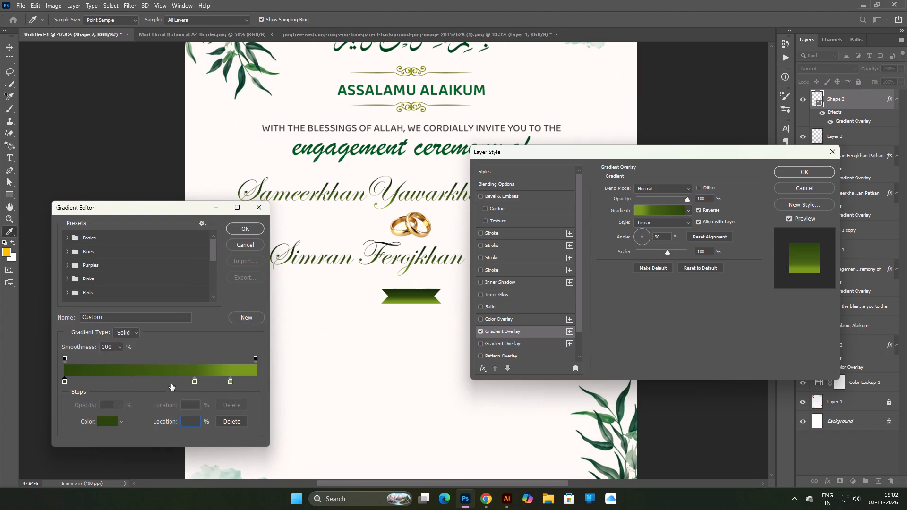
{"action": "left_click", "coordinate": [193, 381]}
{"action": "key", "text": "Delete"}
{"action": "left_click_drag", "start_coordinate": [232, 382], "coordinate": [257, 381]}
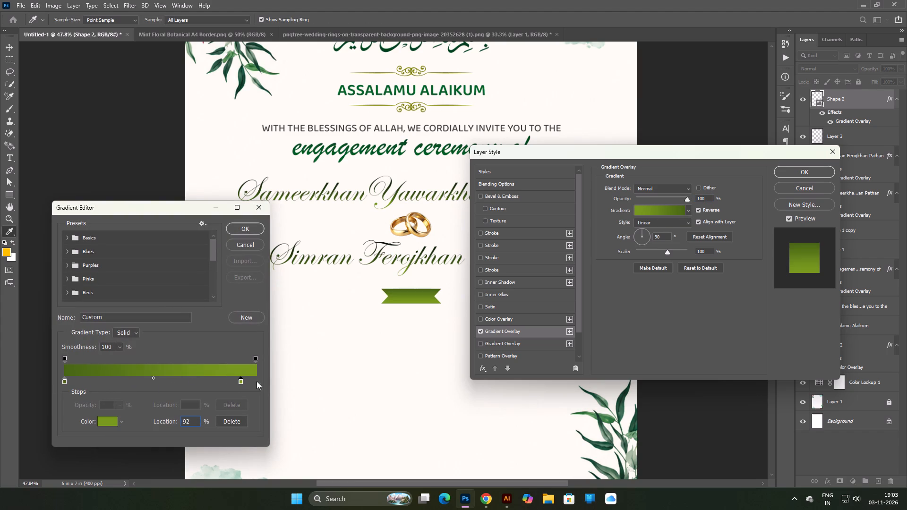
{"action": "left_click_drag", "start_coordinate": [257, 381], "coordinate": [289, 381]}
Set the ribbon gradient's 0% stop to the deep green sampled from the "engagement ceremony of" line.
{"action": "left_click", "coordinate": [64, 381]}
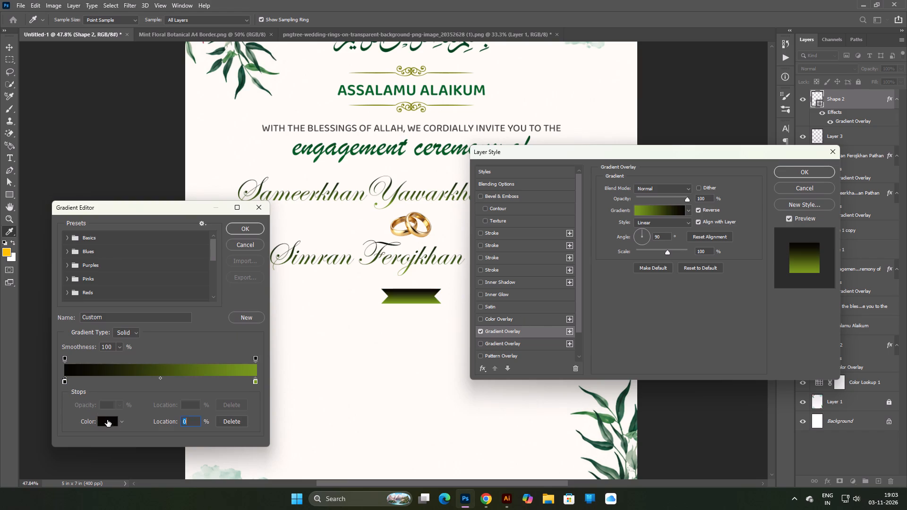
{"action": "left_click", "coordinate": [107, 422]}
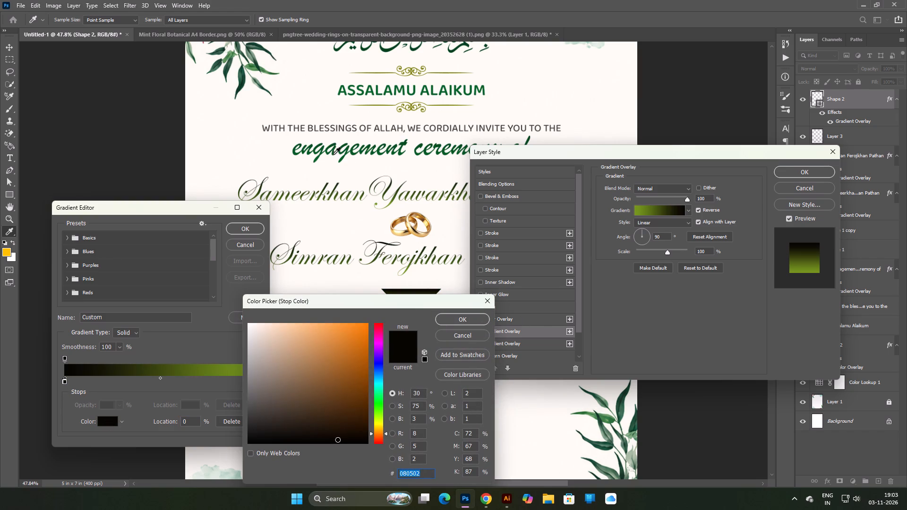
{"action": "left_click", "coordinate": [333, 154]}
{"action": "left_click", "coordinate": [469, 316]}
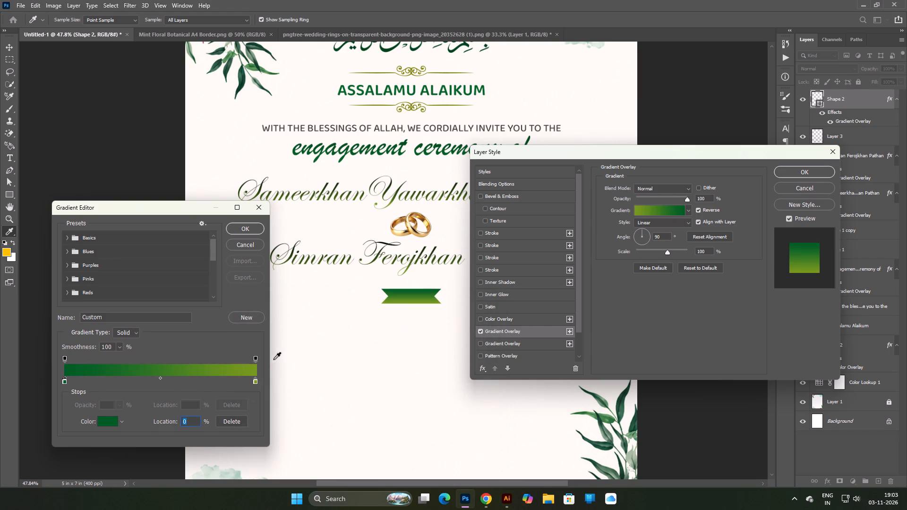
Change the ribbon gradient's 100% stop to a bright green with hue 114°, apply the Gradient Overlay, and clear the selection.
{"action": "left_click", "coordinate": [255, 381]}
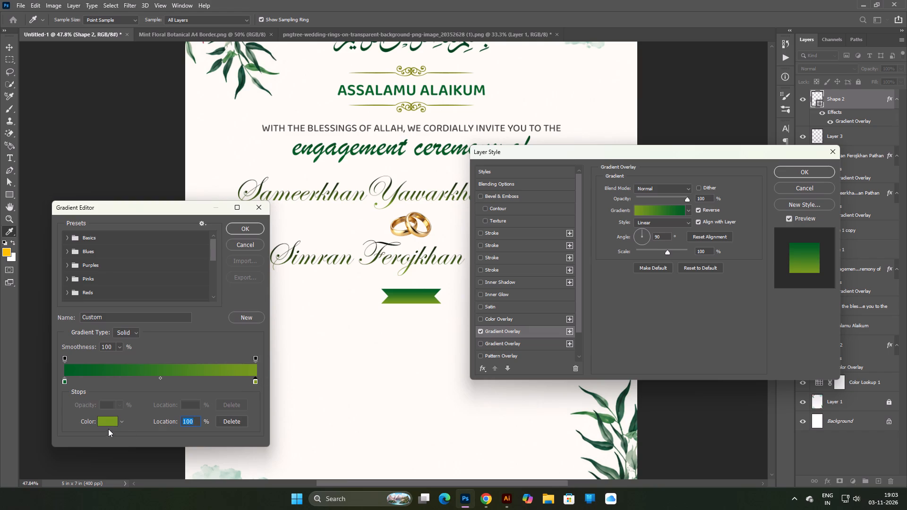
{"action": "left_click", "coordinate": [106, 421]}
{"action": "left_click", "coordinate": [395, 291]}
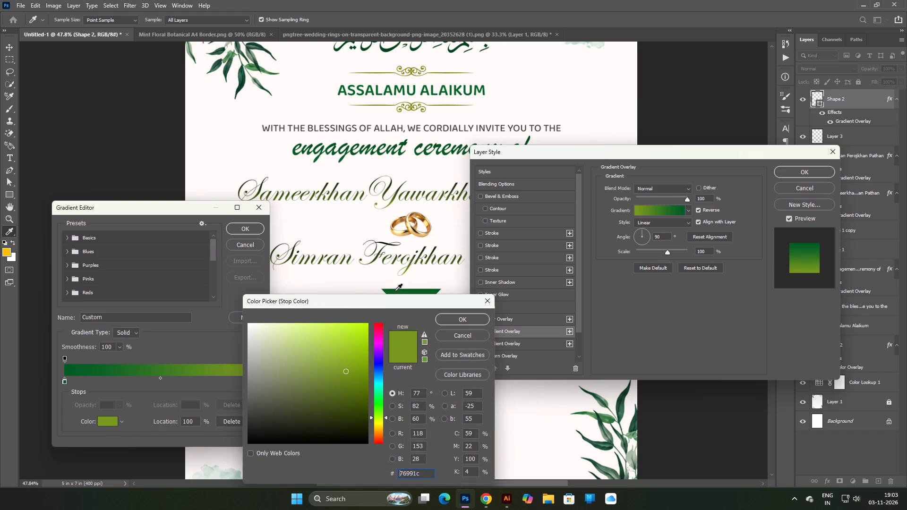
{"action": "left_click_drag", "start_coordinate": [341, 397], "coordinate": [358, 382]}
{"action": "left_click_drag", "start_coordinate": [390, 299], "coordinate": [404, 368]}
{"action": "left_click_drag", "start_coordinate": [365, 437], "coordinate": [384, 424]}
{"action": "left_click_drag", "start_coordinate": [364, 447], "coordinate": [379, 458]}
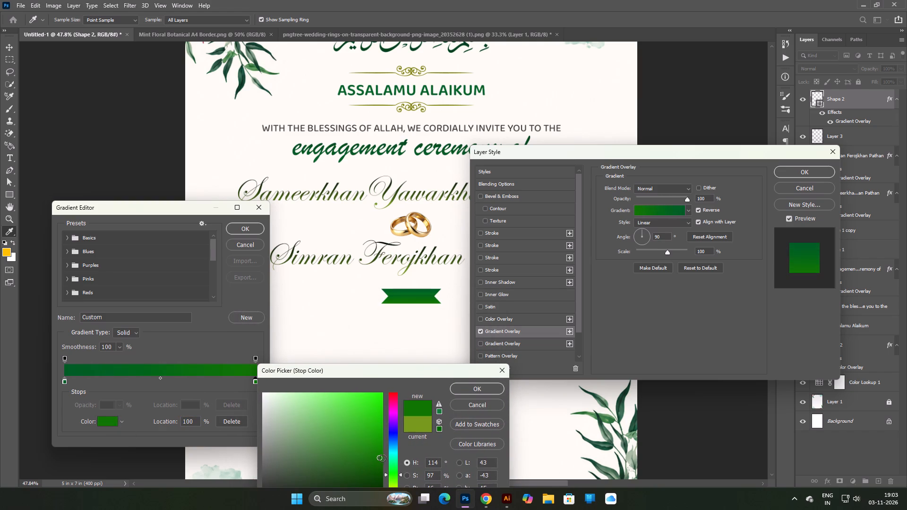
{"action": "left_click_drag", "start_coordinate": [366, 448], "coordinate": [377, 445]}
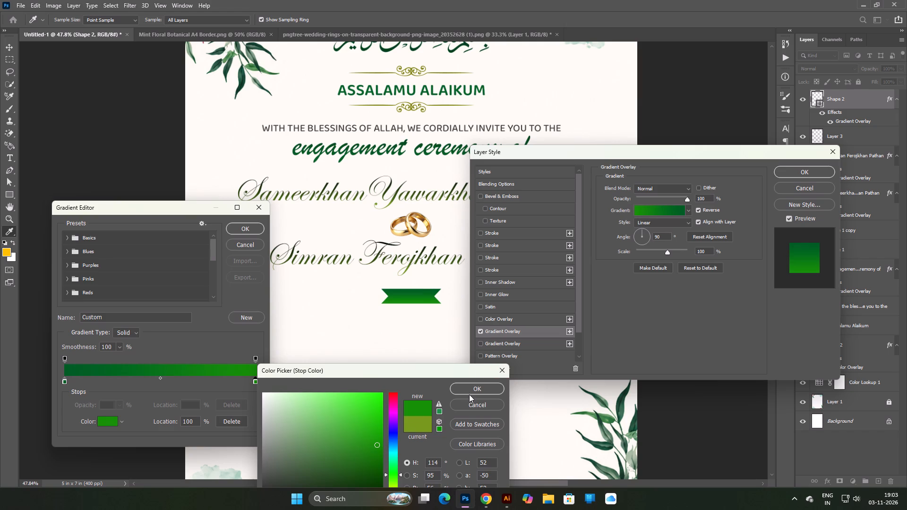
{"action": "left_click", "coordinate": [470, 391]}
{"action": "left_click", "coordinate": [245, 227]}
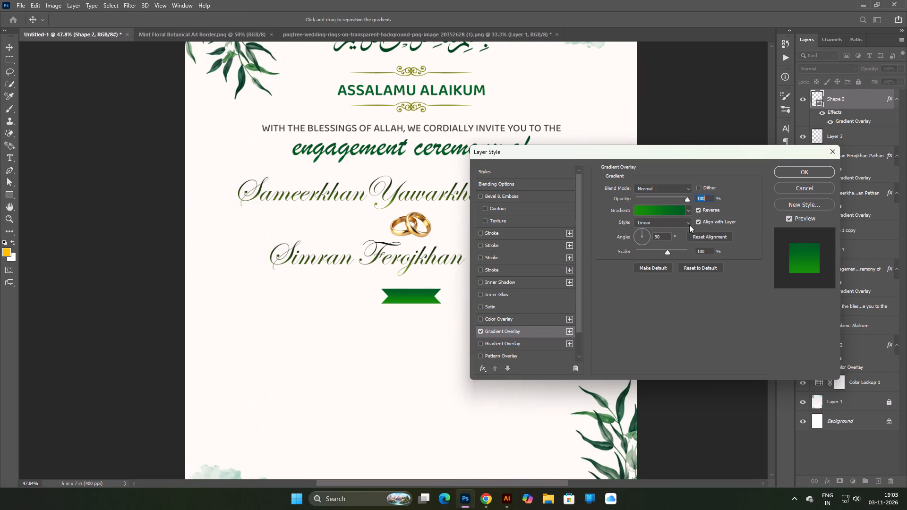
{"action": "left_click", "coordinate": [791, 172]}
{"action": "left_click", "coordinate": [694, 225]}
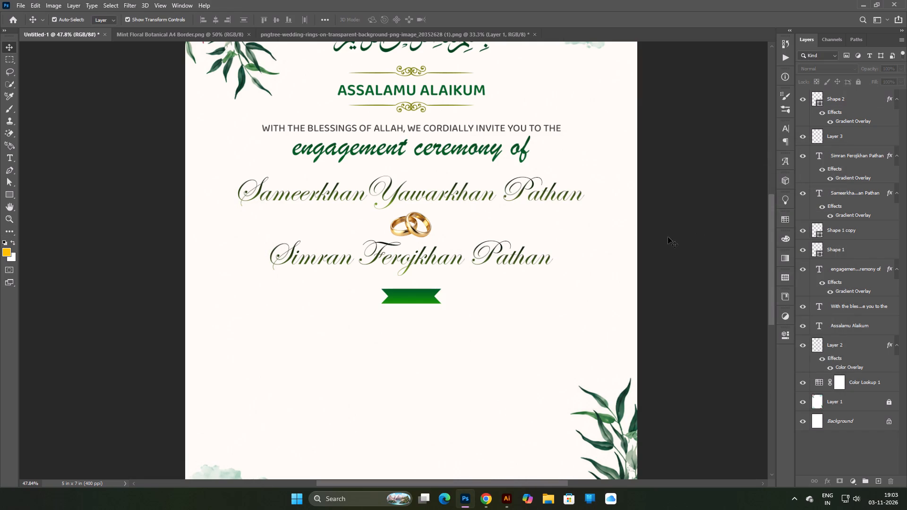
Compare the ribbon with the rest of the card, then undo its gradient edit and the copied Gradient Overlay.
{"action": "scroll", "coordinate": [663, 167], "scroll_direction": "down", "scroll_amount": 4}
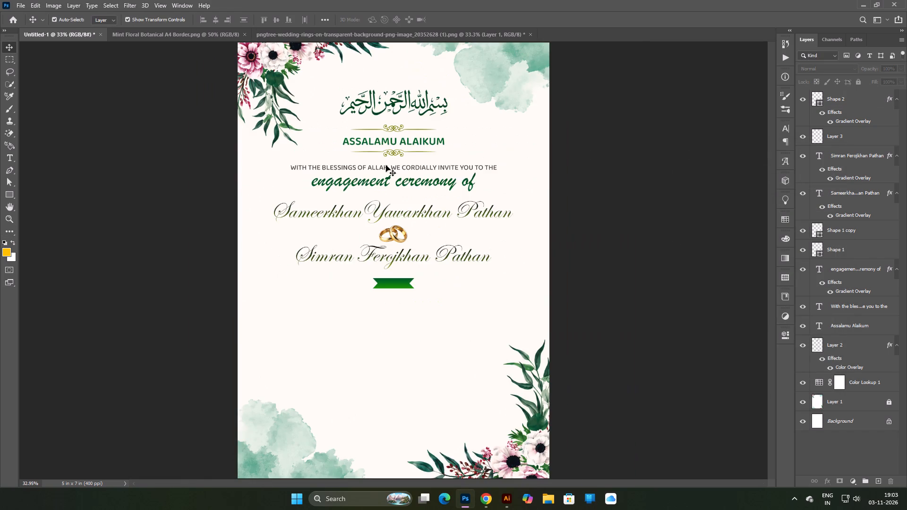
{"action": "scroll", "coordinate": [383, 162], "scroll_direction": "up", "scroll_amount": 4}
{"action": "left_click", "coordinate": [443, 192]}
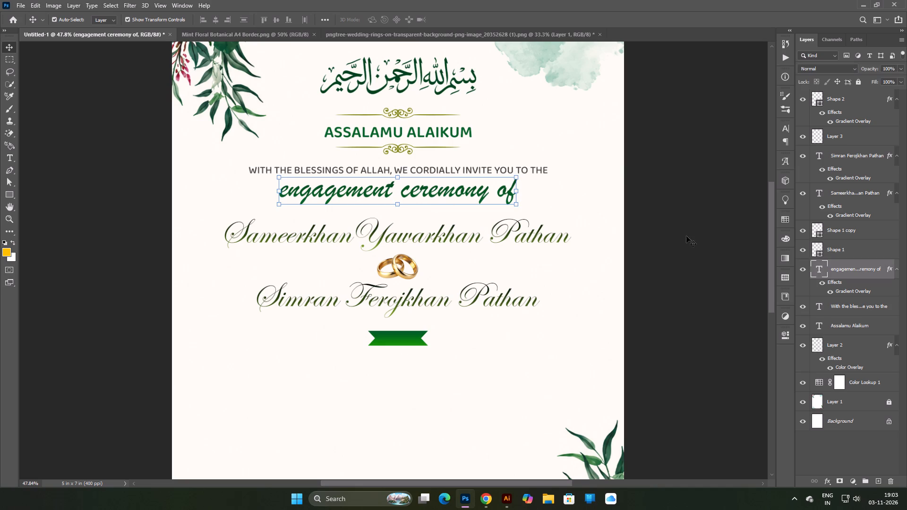
{"action": "left_click", "coordinate": [702, 238]}
{"action": "scroll", "coordinate": [558, 242], "scroll_direction": "down", "scroll_amount": 4}
{"action": "key", "text": "ctrl+z"}
{"action": "key", "text": "ctrl+z"}
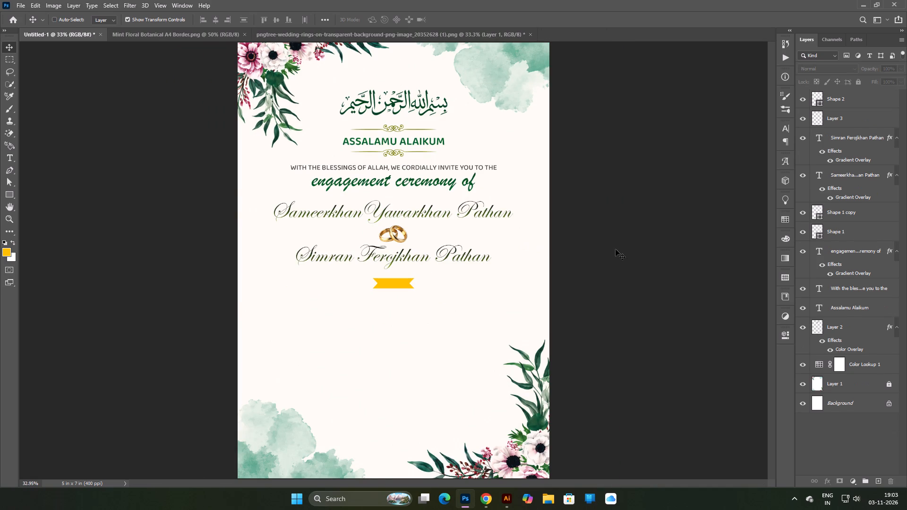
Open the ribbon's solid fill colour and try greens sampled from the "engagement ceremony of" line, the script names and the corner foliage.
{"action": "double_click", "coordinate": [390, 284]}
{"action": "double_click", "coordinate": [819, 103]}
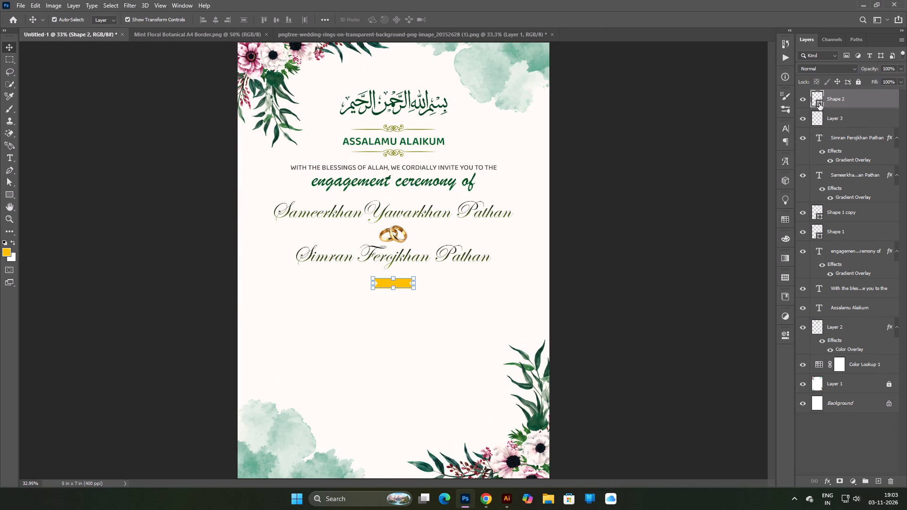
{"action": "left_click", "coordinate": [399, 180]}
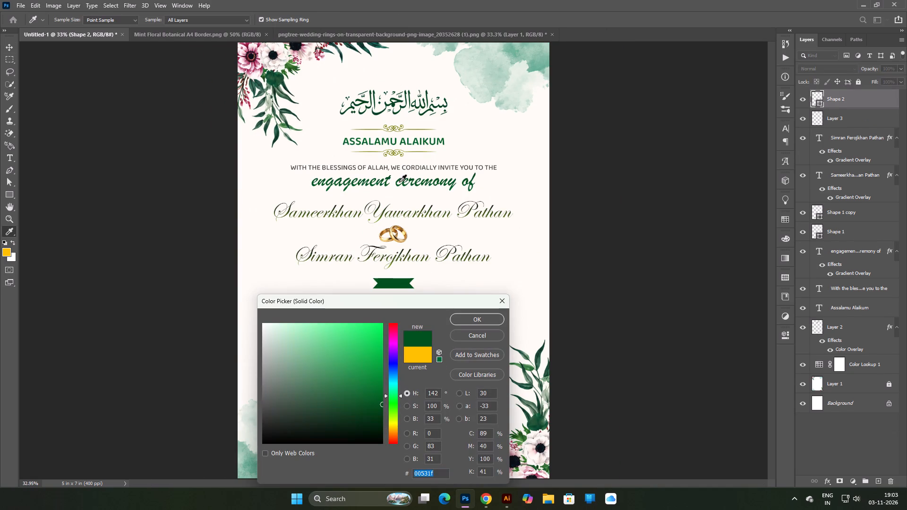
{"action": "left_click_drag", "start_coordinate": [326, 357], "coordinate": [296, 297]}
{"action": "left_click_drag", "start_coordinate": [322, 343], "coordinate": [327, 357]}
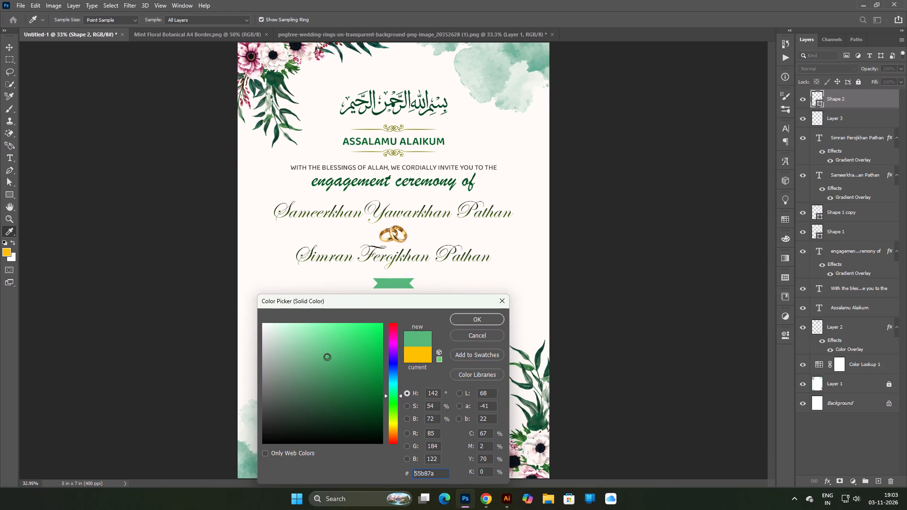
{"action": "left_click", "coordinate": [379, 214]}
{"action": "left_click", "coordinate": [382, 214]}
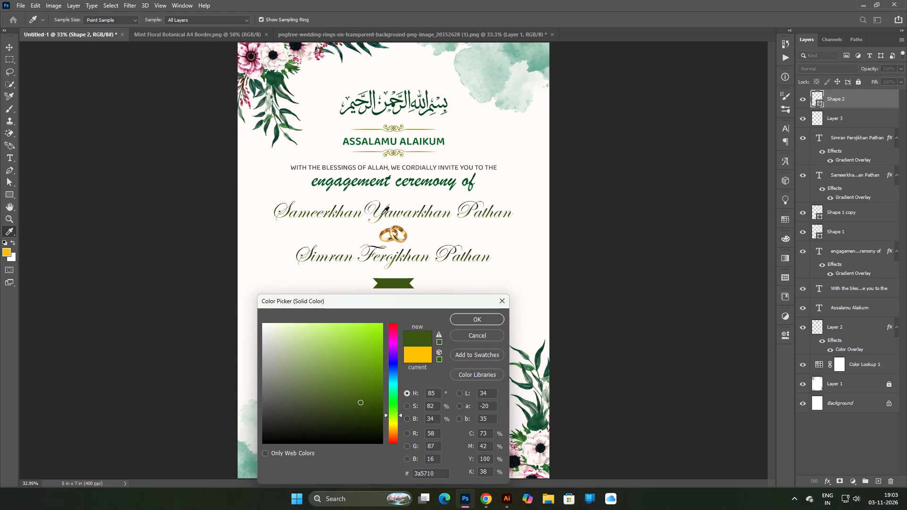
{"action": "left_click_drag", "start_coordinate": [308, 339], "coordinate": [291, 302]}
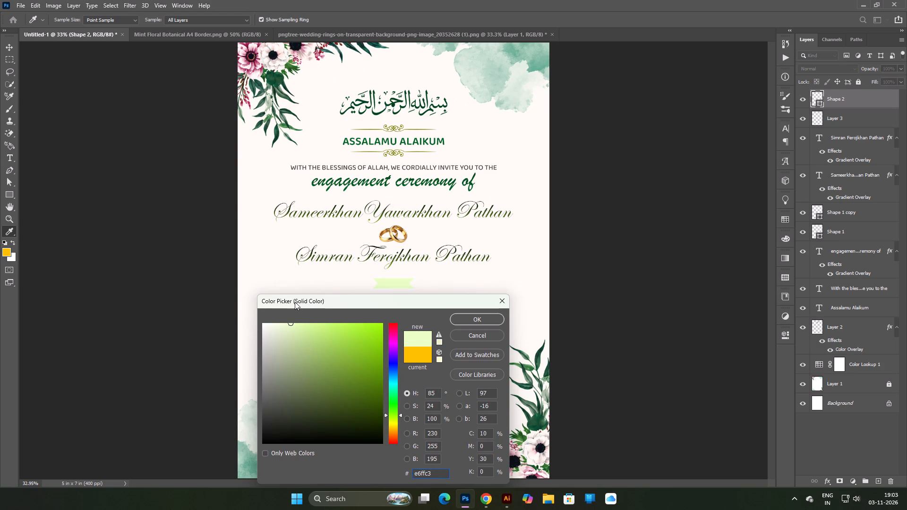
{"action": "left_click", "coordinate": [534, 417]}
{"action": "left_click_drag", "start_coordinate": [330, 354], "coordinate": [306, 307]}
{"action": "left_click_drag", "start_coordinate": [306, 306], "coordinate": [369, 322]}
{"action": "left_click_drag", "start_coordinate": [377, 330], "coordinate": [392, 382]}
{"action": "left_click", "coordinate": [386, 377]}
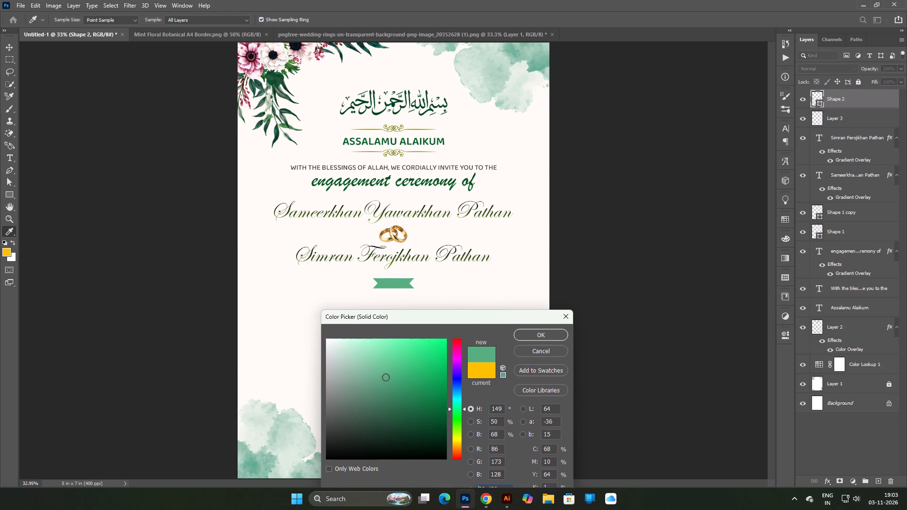
Sample the card's cream background for the ribbon fill, shift it to pale yellow with hue 53°, apply it and clear the selection.
{"action": "left_click", "coordinate": [461, 303]}
{"action": "left_click_drag", "start_coordinate": [334, 343], "coordinate": [337, 339]}
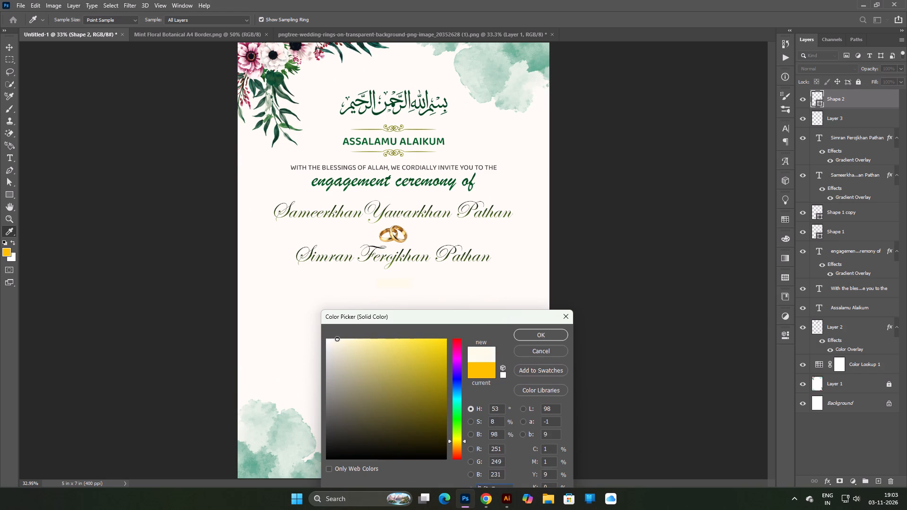
{"action": "left_click_drag", "start_coordinate": [337, 339], "coordinate": [362, 336]}
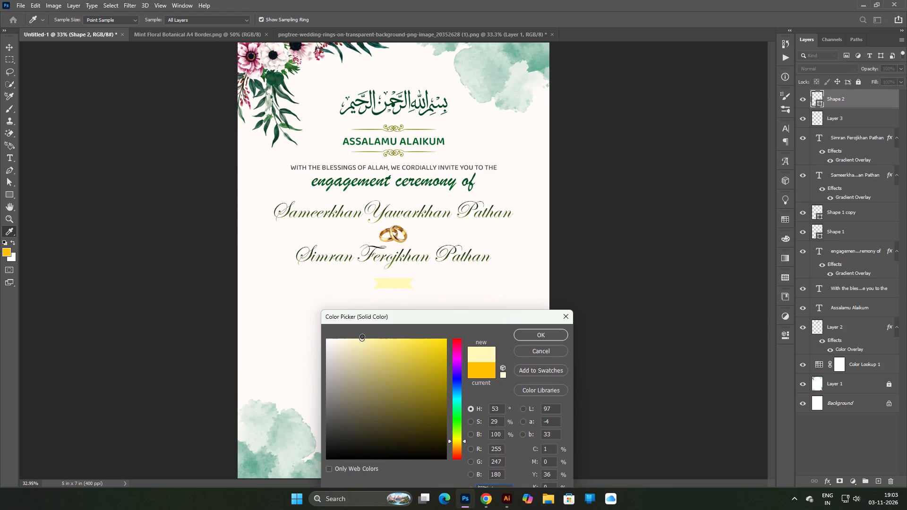
{"action": "left_click_drag", "start_coordinate": [362, 336], "coordinate": [352, 334]}
{"action": "left_click_drag", "start_coordinate": [352, 334], "coordinate": [364, 332]}
{"action": "left_click_drag", "start_coordinate": [351, 342], "coordinate": [363, 337]}
{"action": "left_click", "coordinate": [363, 337]}
{"action": "left_click", "coordinate": [530, 334]}
{"action": "key", "text": "Return"}
{"action": "left_click", "coordinate": [634, 268]}
Enlarge the ribbon banner below the second name proportionally to about 149%, keeping it centred horizontally on the card.
{"action": "scroll", "coordinate": [465, 263], "scroll_direction": "down", "scroll_amount": 6}
{"action": "scroll", "coordinate": [380, 332], "scroll_direction": "up", "scroll_amount": 4}
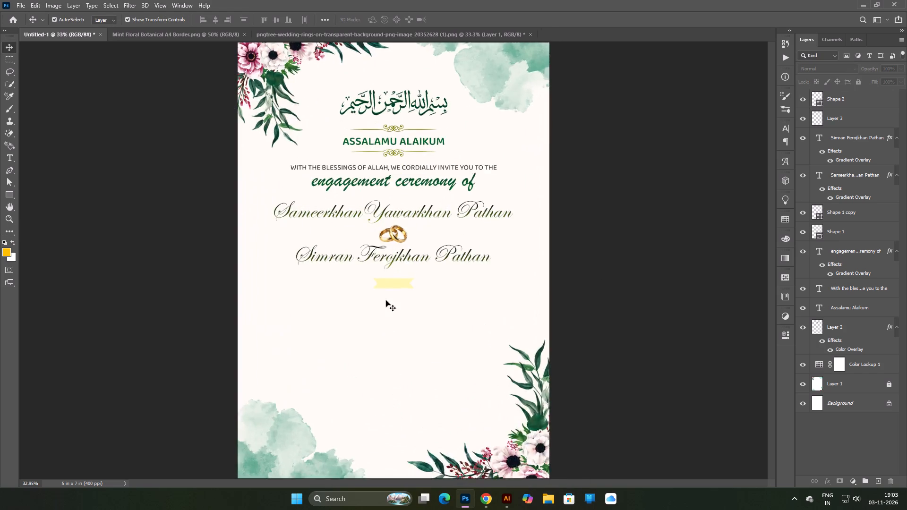
{"action": "scroll", "coordinate": [386, 300], "scroll_direction": "up", "scroll_amount": 11}
{"action": "left_click", "coordinate": [396, 287]}
{"action": "left_click_drag", "start_coordinate": [440, 283], "coordinate": [461, 283], "text": "alt"}
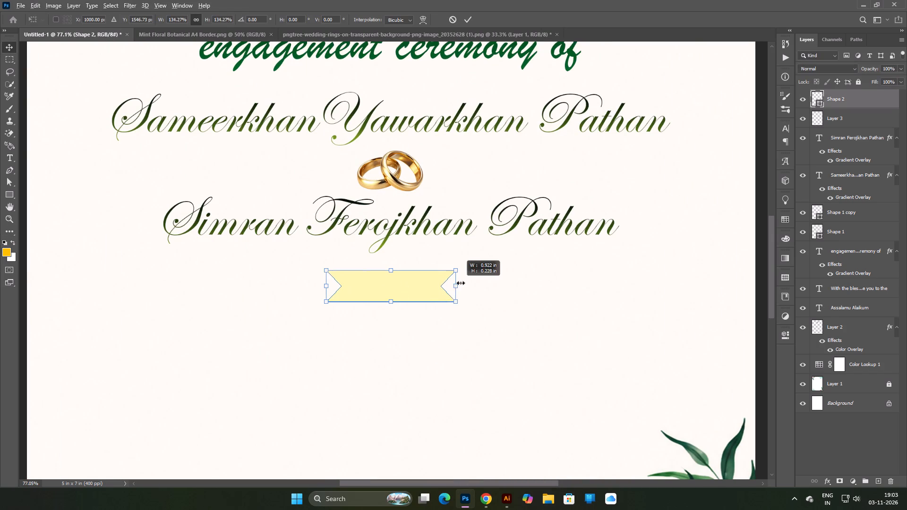
{"action": "left_click_drag", "start_coordinate": [461, 283], "coordinate": [464, 283], "text": "alt"}
{"action": "left_click", "coordinate": [415, 283]}
{"action": "key", "text": "Return"}
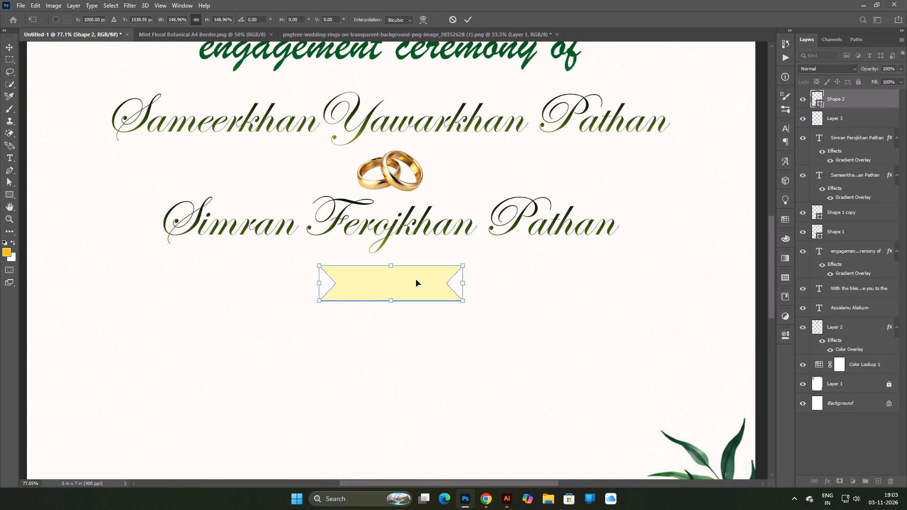
Move the enlarged ribbon about 0.05 in down from the second name, keeping it on the card's vertical centre line.
{"action": "scroll", "coordinate": [518, 263], "scroll_direction": "down", "scroll_amount": 7}
{"action": "left_click", "coordinate": [637, 275]}
{"action": "left_click", "coordinate": [433, 274]}
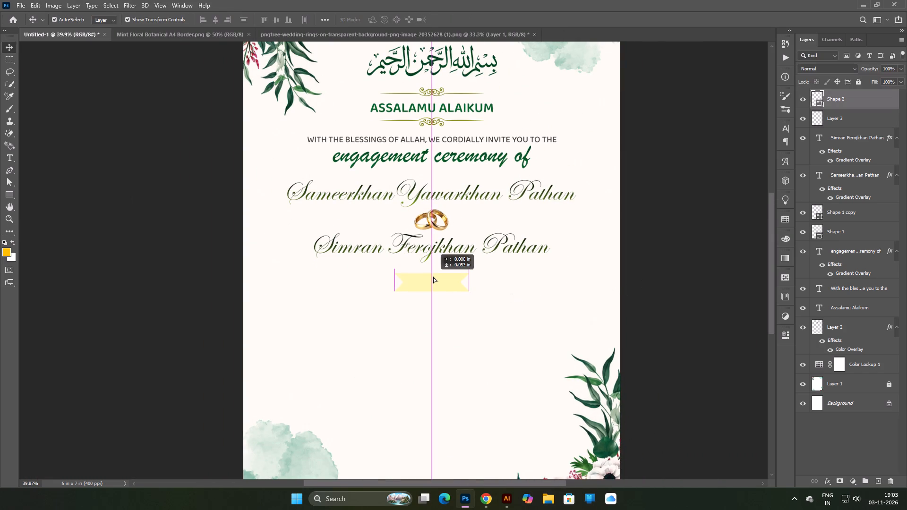
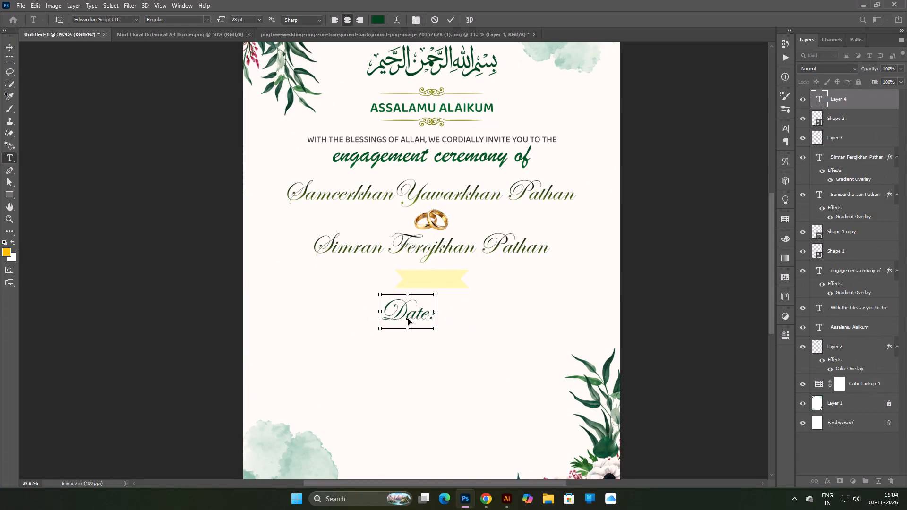
Restyle the "Date:" text below the ribbon in Poppins SemiBold at 11 pt.
{"action": "triple_click", "coordinate": [410, 316]}
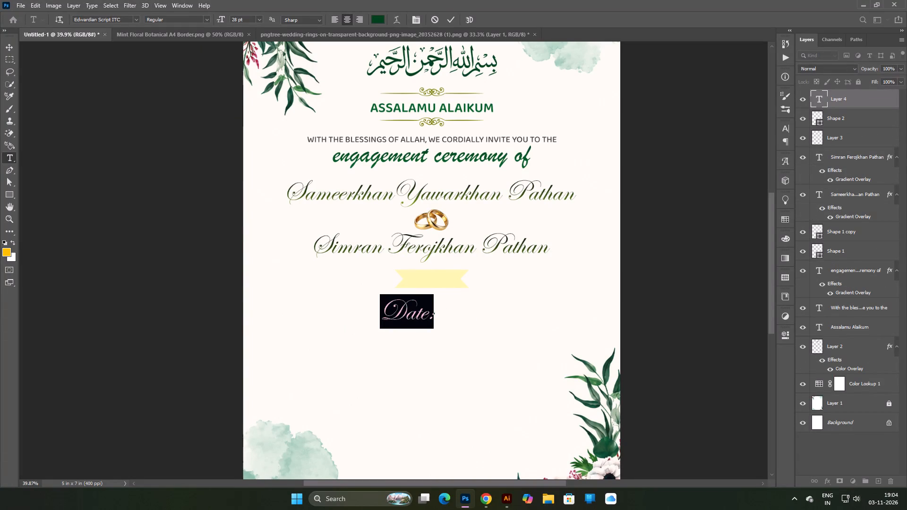
{"action": "left_click", "coordinate": [128, 21]}
{"action": "type", "text": "po"}
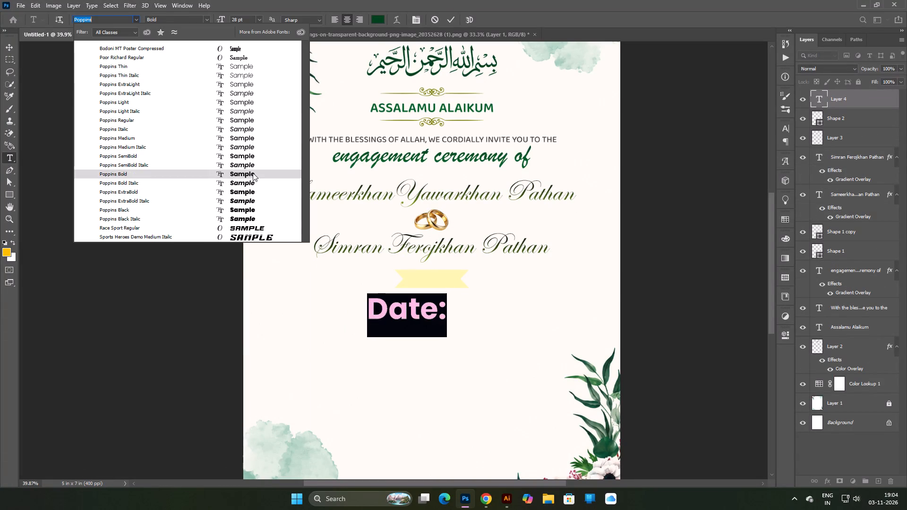
{"action": "left_click", "coordinate": [254, 154]}
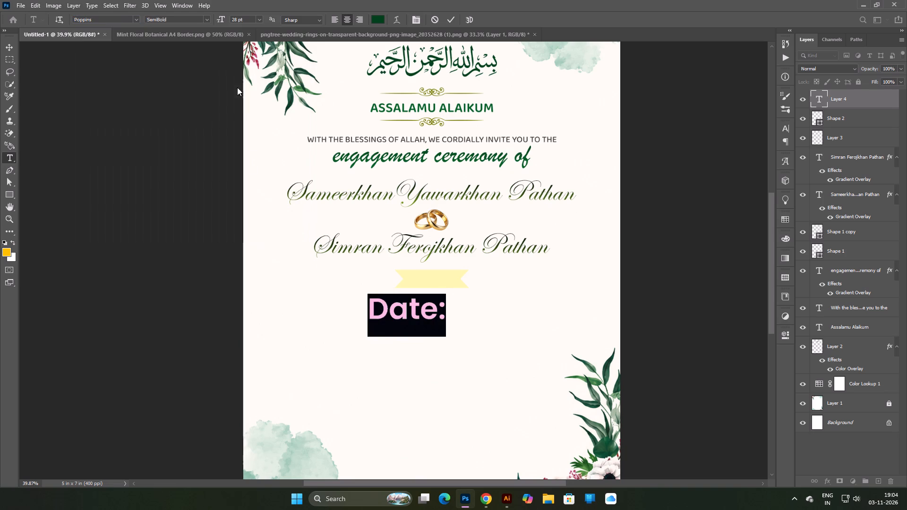
{"action": "left_click_drag", "start_coordinate": [221, 17], "coordinate": [213, 19]}
{"action": "left_click", "coordinate": [213, 19]}
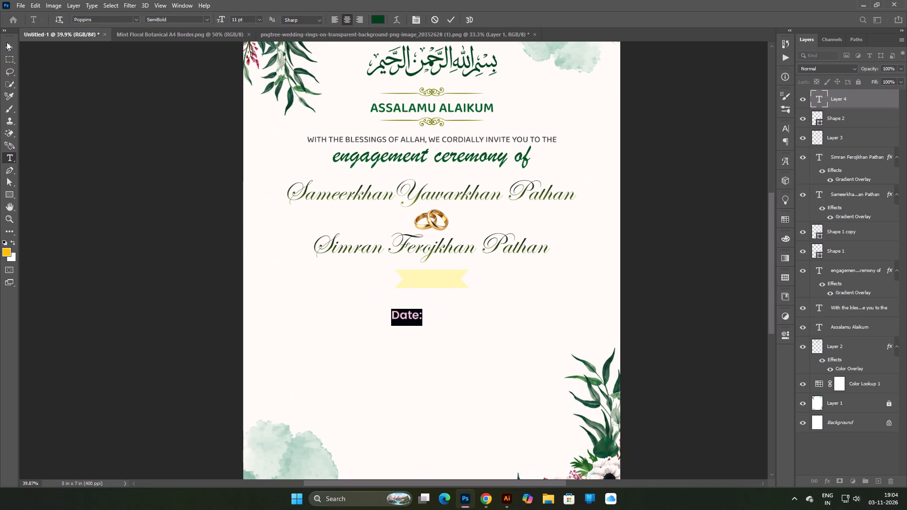
{"action": "left_click", "coordinate": [7, 42]}
{"action": "left_click", "coordinate": [38, 66]}
Move the "Date:" text up onto the pale yellow ribbon, centred horizontally on it.
{"action": "scroll", "coordinate": [459, 315], "scroll_direction": "down", "scroll_amount": 1}
{"action": "scroll", "coordinate": [438, 362], "scroll_direction": "up", "scroll_amount": 8}
{"action": "key", "text": "space"}
{"action": "key", "text": "space"}
{"action": "left_click_drag", "start_coordinate": [408, 288], "coordinate": [383, 321]}
{"action": "left_click_drag", "start_coordinate": [383, 318], "coordinate": [431, 248]}
{"action": "left_click", "coordinate": [431, 248]}
Remove the colon from the ribbon text so that it reads "Date".
{"action": "double_click", "coordinate": [435, 247]}
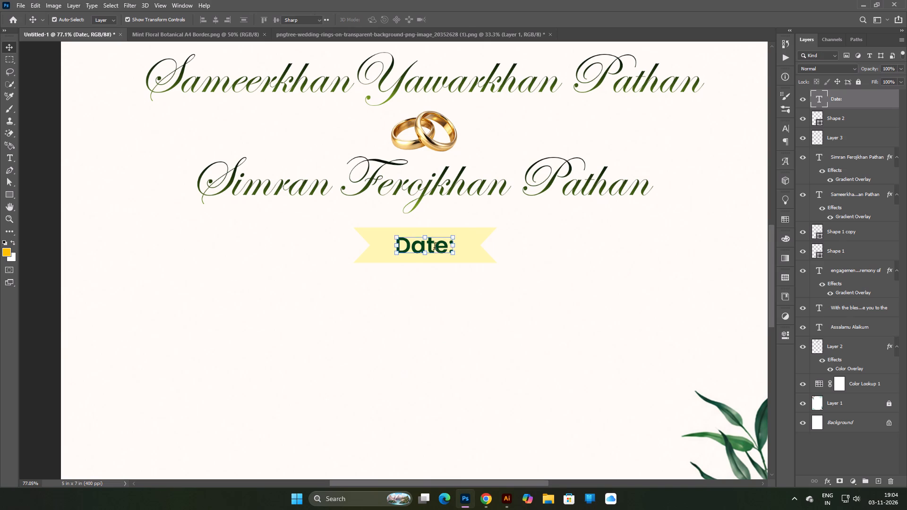
{"action": "left_click", "coordinate": [453, 247]}
{"action": "key", "text": "BackSpace"}
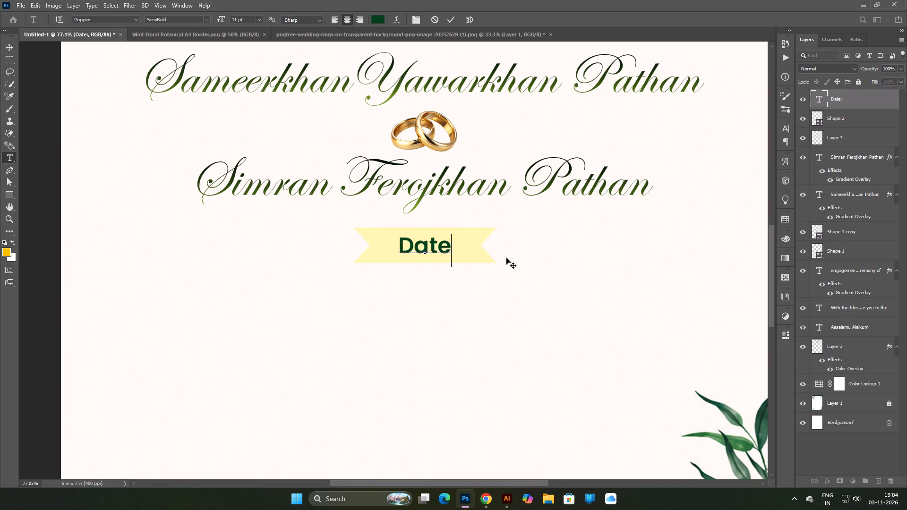
{"action": "key", "text": "Return"}
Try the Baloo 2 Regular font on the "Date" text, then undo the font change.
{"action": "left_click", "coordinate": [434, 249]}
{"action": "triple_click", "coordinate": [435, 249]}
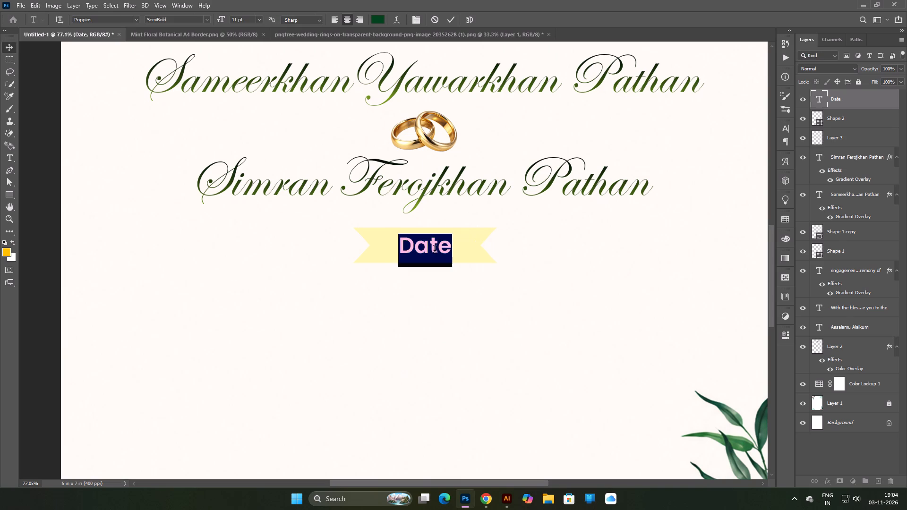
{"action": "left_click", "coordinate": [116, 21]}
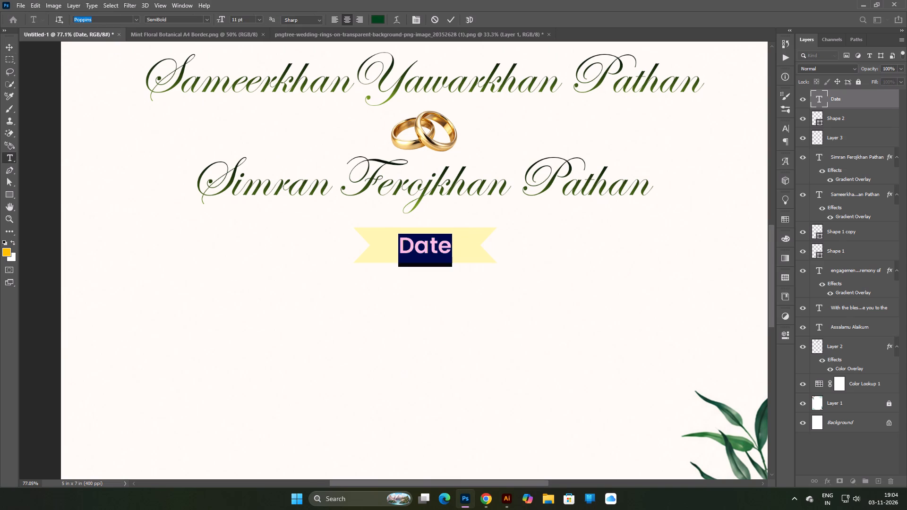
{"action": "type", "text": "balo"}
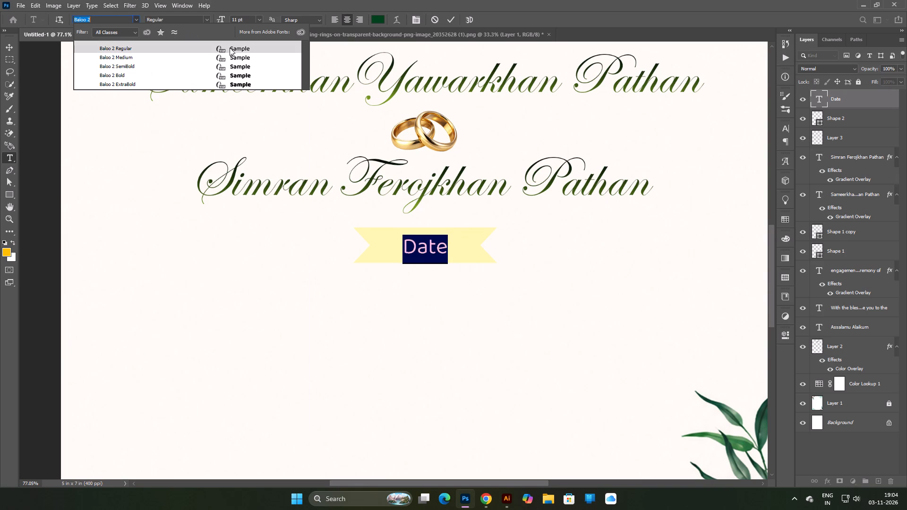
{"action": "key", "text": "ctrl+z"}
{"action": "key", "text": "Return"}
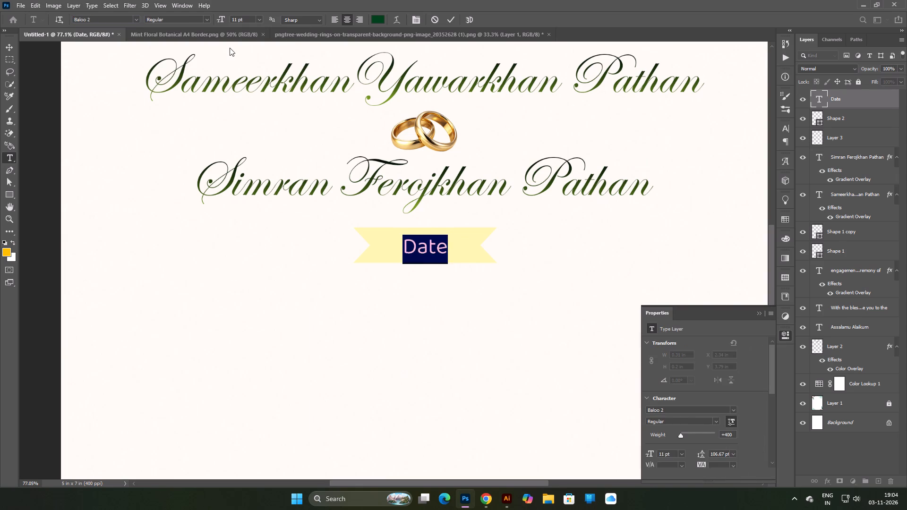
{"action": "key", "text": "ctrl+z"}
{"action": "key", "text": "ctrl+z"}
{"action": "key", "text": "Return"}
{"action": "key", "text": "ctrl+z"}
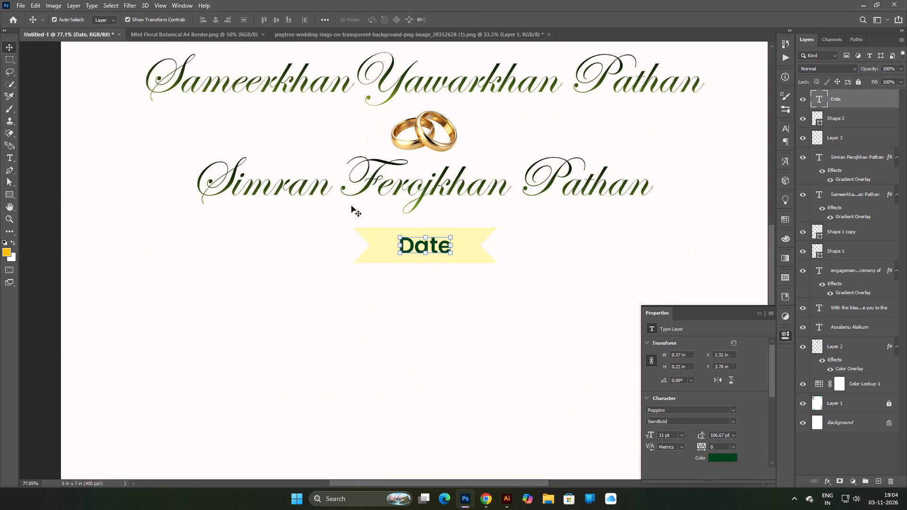
Enlarge the "Date" text on the ribbon proportionally to about 126.5%.
{"action": "left_click_drag", "start_coordinate": [453, 247], "coordinate": [457, 247], "text": "alt"}
{"action": "left_click", "coordinate": [457, 247], "text": "alt"}
{"action": "left_click_drag", "start_coordinate": [453, 249], "coordinate": [460, 249]}
Align the enlarged "Date" text with the ribbon's centre, nudging it vertically until it sits evenly within the ribbon.
{"action": "left_click", "coordinate": [444, 247]}
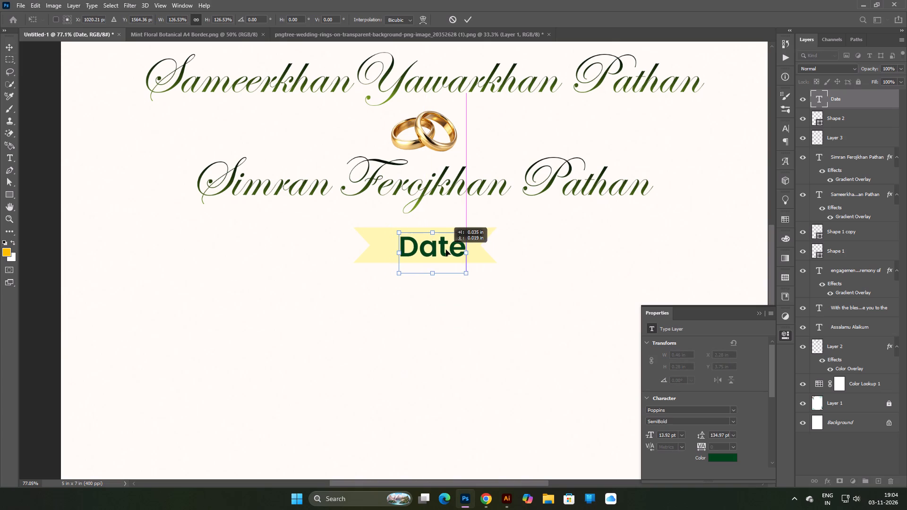
{"action": "left_click", "coordinate": [444, 250]}
{"action": "key", "text": "Up"}
{"action": "key", "text": "Up"}
{"action": "key", "text": "Up"}
{"action": "key", "text": "Up"}
{"action": "key", "text": "Up"}
{"action": "key", "text": "Up"}
{"action": "key", "text": "Up"}
{"action": "key", "text": "Up"}
{"action": "key", "text": "Up"}
{"action": "key", "text": "Up"}
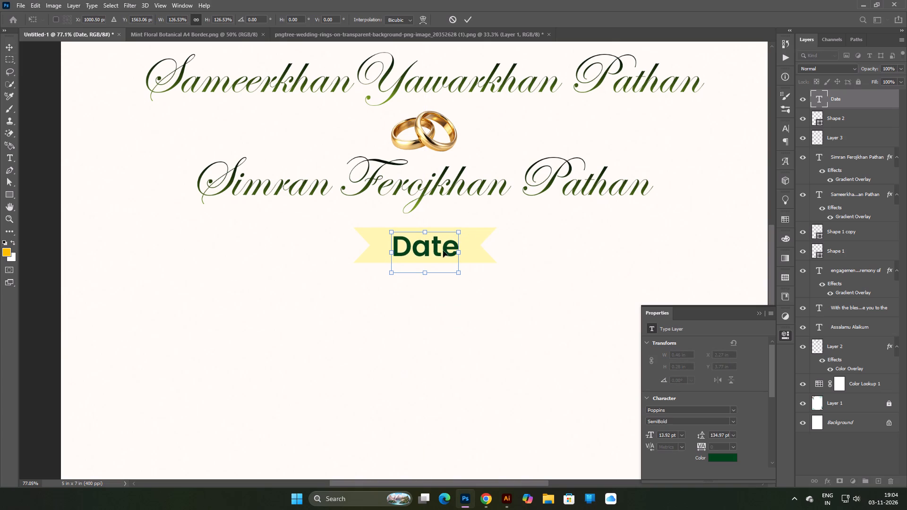
{"action": "key", "text": "Up"}
{"action": "key", "text": "Up"}
{"action": "key", "text": "Up"}
{"action": "key", "text": "Up"}
{"action": "key", "text": "Return"}
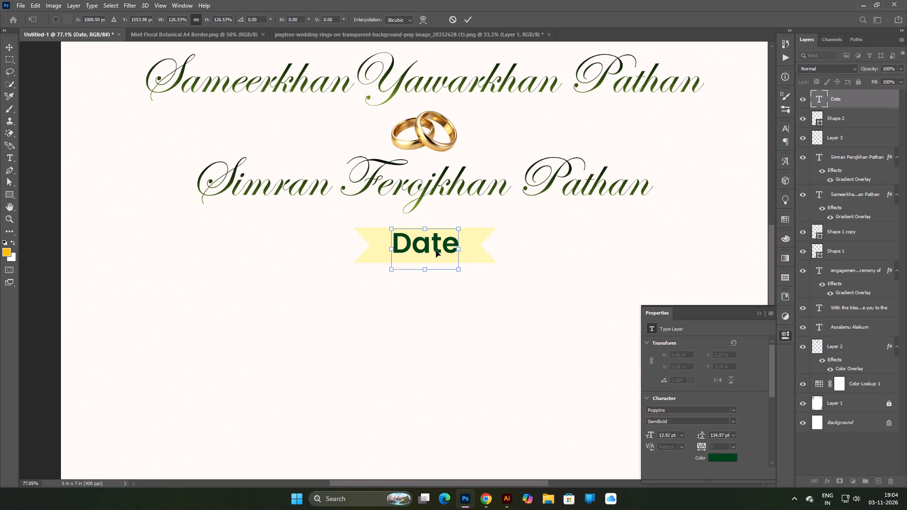
{"action": "key", "text": "Down"}
{"action": "key", "text": "Down"}
{"action": "key", "text": "Down"}
{"action": "key", "text": "Down"}
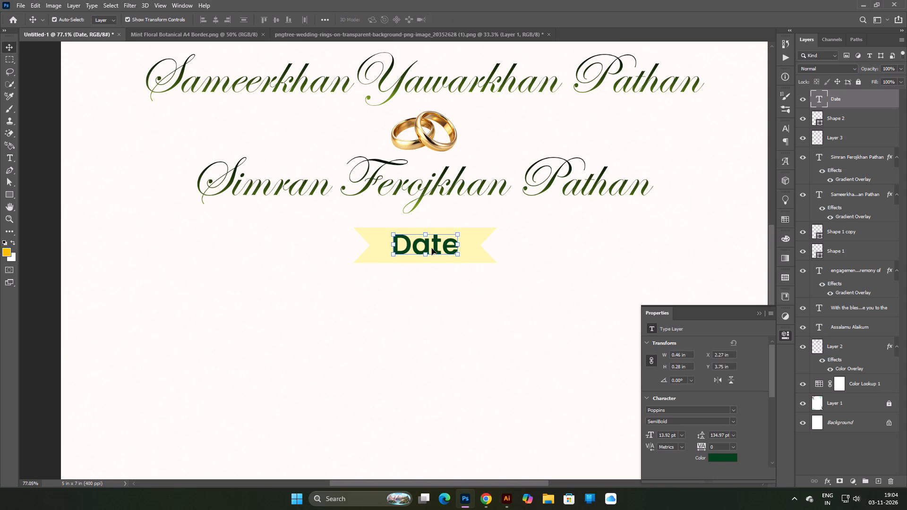
Set the "Date" text's font weight to Poppins Light.
{"action": "double_click", "coordinate": [432, 248]}
{"action": "left_click", "coordinate": [207, 17]}
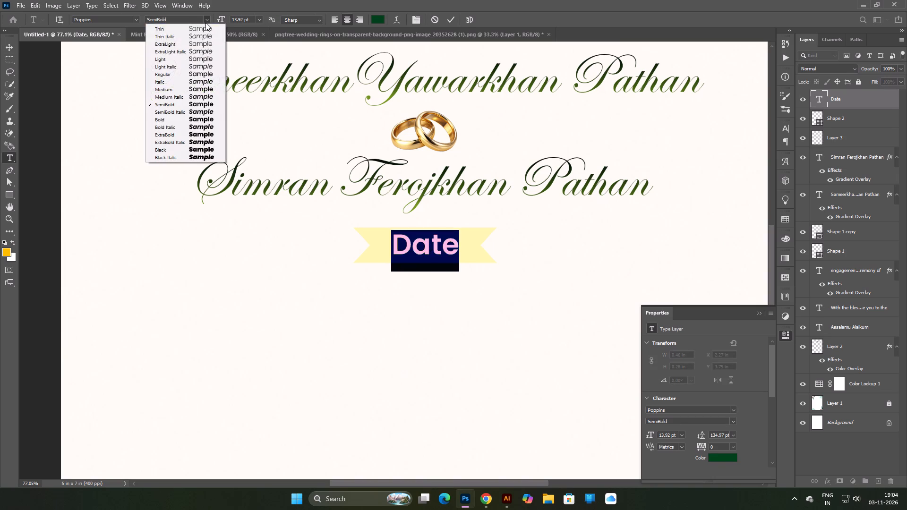
{"action": "left_click", "coordinate": [205, 56]}
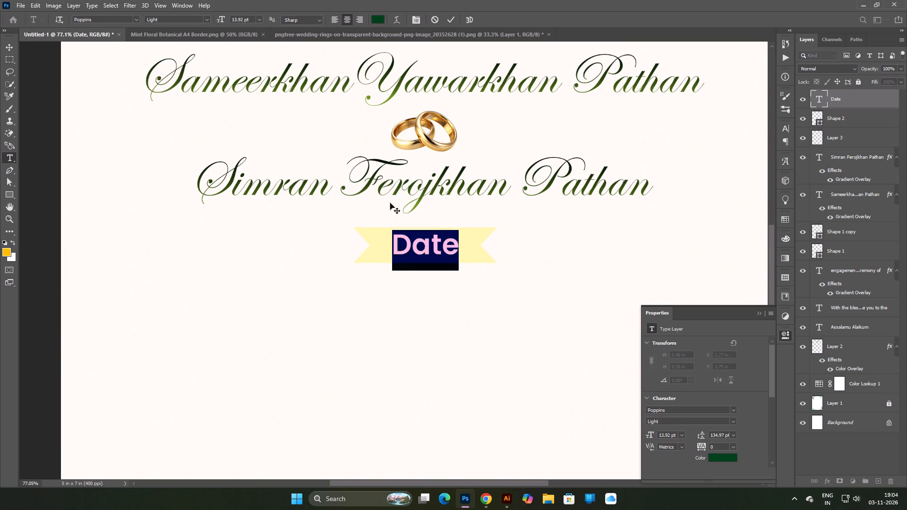
{"action": "key", "text": "Return"}
Shrink the ribbon behind "Date" proportionally around its centre to about 79.6%.
{"action": "scroll", "coordinate": [490, 238], "scroll_direction": "down", "scroll_amount": 10}
{"action": "left_click", "coordinate": [604, 230]}
{"action": "scroll", "coordinate": [529, 280], "scroll_direction": "down", "scroll_amount": 6}
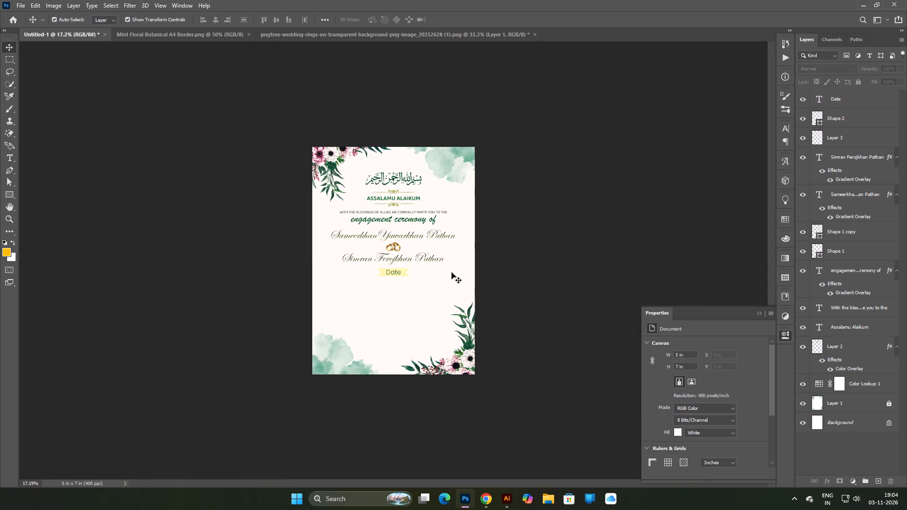
{"action": "scroll", "coordinate": [412, 282], "scroll_direction": "up", "scroll_amount": 19}
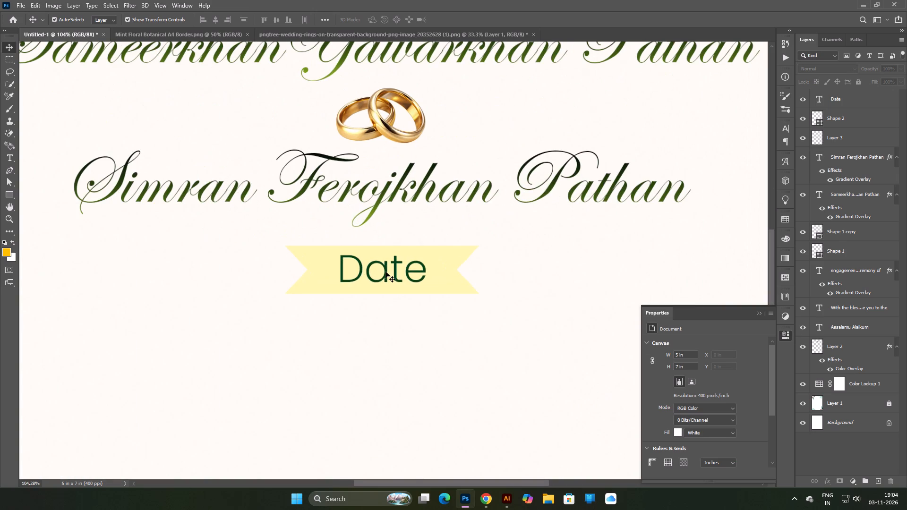
{"action": "left_click", "coordinate": [386, 271]}
{"action": "left_click", "coordinate": [457, 276]}
{"action": "left_click_drag", "start_coordinate": [477, 270], "coordinate": [472, 269], "text": "alt"}
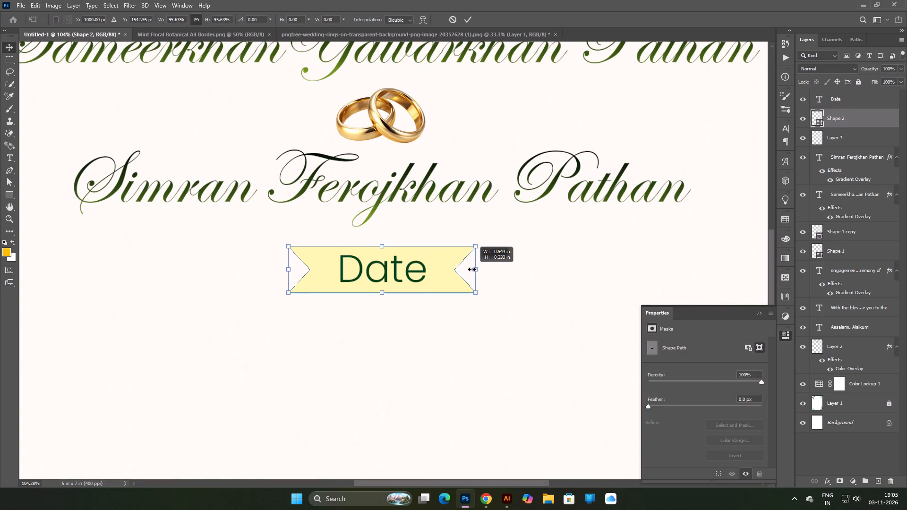
{"action": "left_click_drag", "start_coordinate": [472, 269], "coordinate": [457, 271], "text": "alt"}
{"action": "left_click", "coordinate": [457, 271], "text": "alt"}
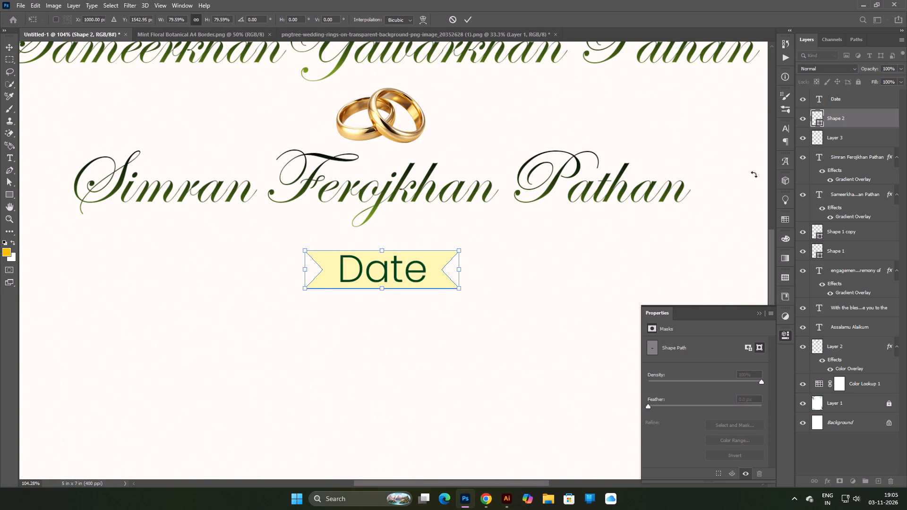
Scale the "Date" text and its ribbon together proportionally to about 82.3%.
{"action": "left_click", "coordinate": [856, 107], "text": "shift"}
{"action": "left_click", "coordinate": [456, 272], "text": "alt"}
{"action": "left_click_drag", "start_coordinate": [456, 272], "coordinate": [453, 272], "text": "alt"}
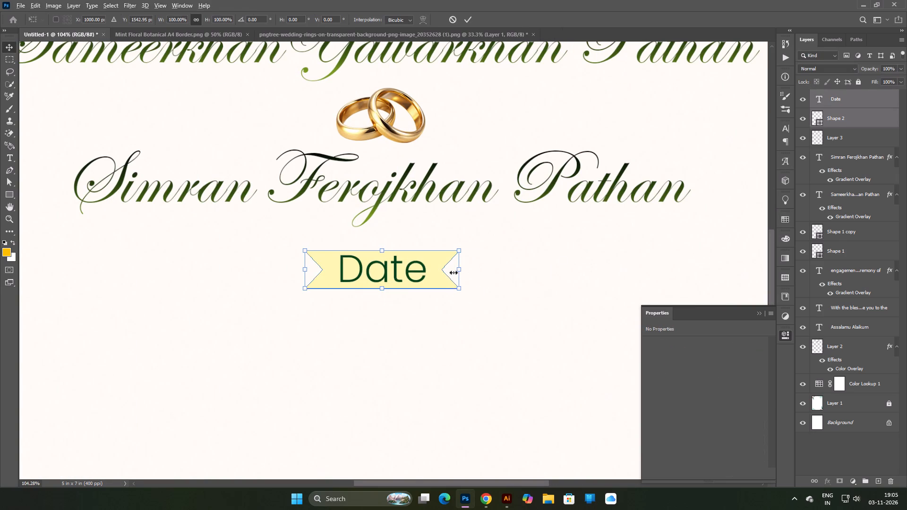
{"action": "left_click_drag", "start_coordinate": [453, 272], "coordinate": [443, 274], "text": "alt"}
{"action": "left_click", "coordinate": [443, 274], "text": "alt"}
Move the "Date" text and ribbon slightly up, align both to the card's horizontal centre, and clear the selection.
{"action": "left_click_drag", "start_coordinate": [407, 272], "coordinate": [410, 265]}
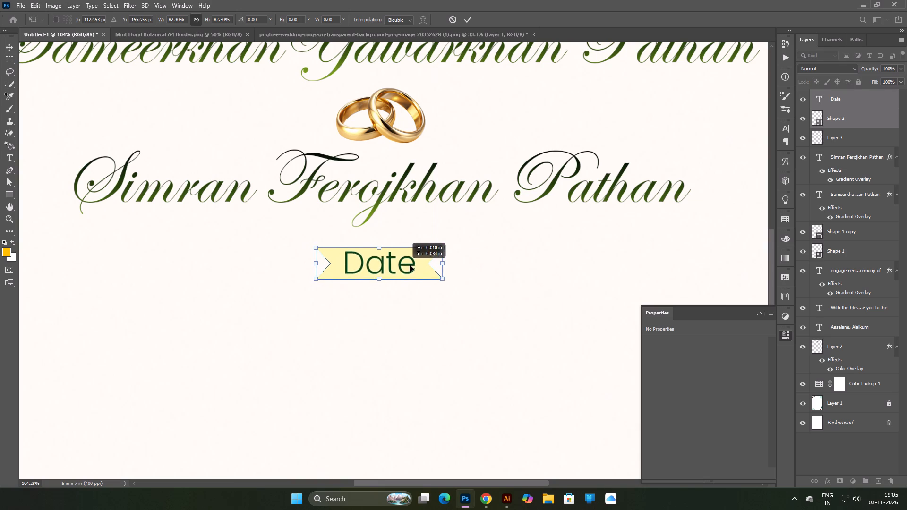
{"action": "left_click_drag", "start_coordinate": [410, 265], "coordinate": [411, 263]}
{"action": "key", "text": "Return"}
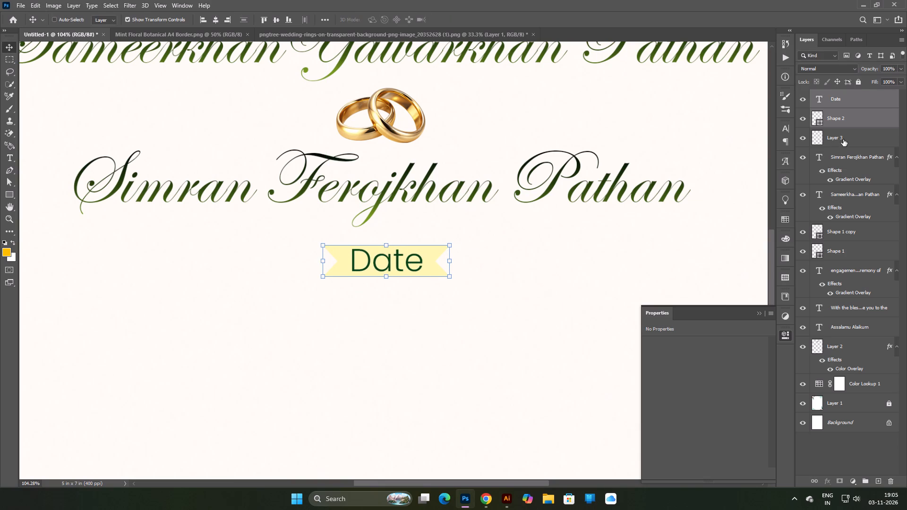
{"action": "key", "text": "ctrl+a"}
{"action": "left_click", "coordinate": [218, 20]}
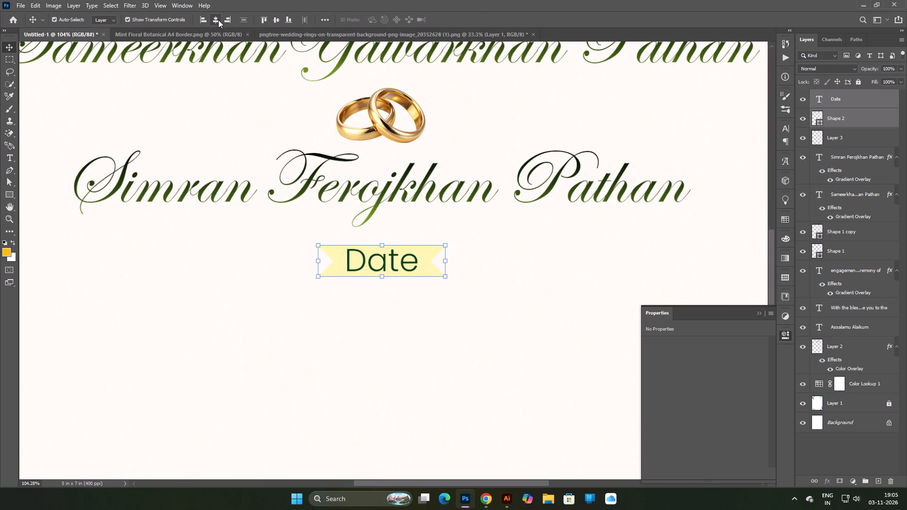
{"action": "double_click", "coordinate": [218, 20]}
{"action": "key", "text": "ctrl+d"}
{"action": "scroll", "coordinate": [531, 76], "scroll_direction": "down", "scroll_amount": 11}
{"action": "double_click", "coordinate": [676, 172]}
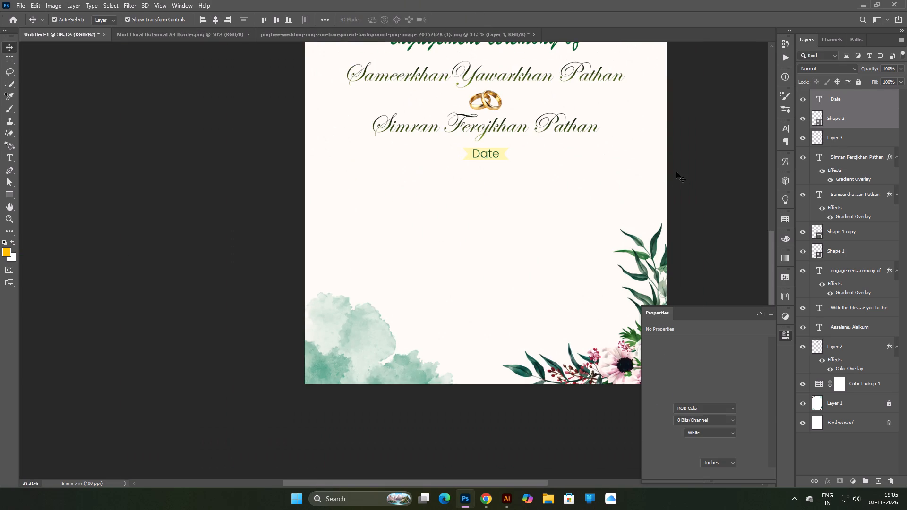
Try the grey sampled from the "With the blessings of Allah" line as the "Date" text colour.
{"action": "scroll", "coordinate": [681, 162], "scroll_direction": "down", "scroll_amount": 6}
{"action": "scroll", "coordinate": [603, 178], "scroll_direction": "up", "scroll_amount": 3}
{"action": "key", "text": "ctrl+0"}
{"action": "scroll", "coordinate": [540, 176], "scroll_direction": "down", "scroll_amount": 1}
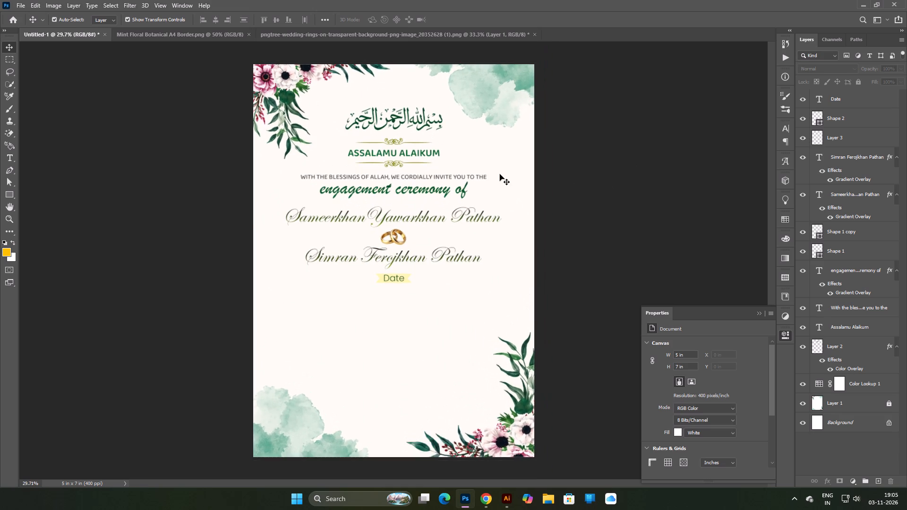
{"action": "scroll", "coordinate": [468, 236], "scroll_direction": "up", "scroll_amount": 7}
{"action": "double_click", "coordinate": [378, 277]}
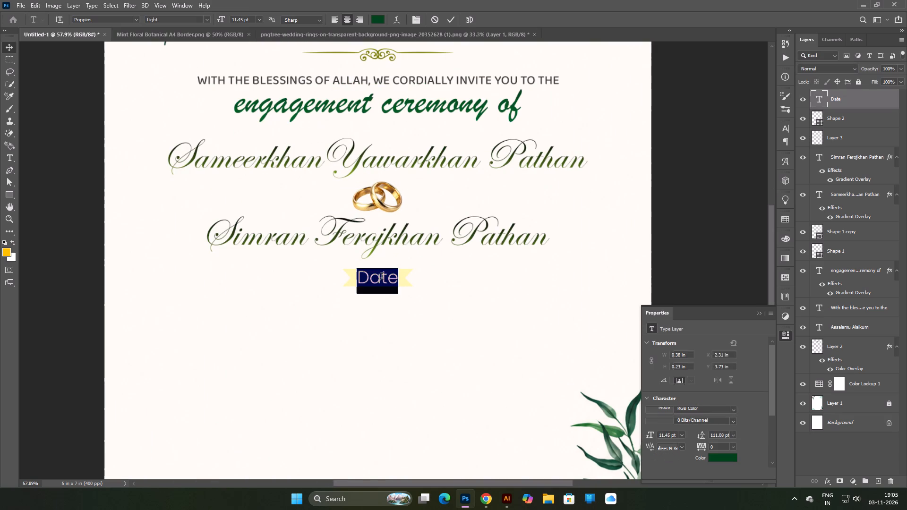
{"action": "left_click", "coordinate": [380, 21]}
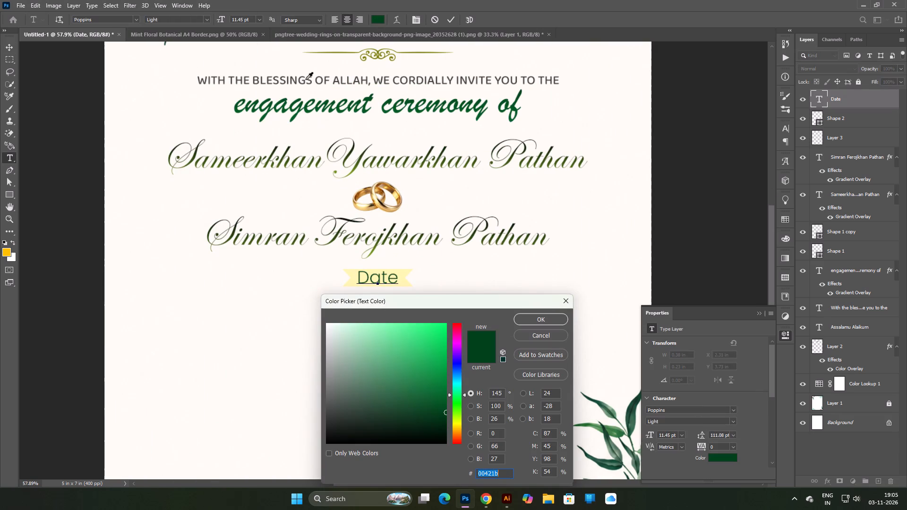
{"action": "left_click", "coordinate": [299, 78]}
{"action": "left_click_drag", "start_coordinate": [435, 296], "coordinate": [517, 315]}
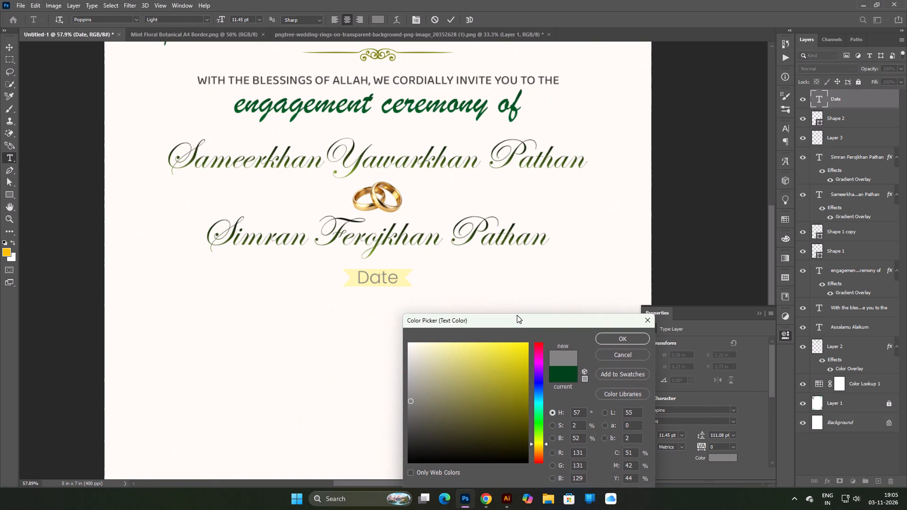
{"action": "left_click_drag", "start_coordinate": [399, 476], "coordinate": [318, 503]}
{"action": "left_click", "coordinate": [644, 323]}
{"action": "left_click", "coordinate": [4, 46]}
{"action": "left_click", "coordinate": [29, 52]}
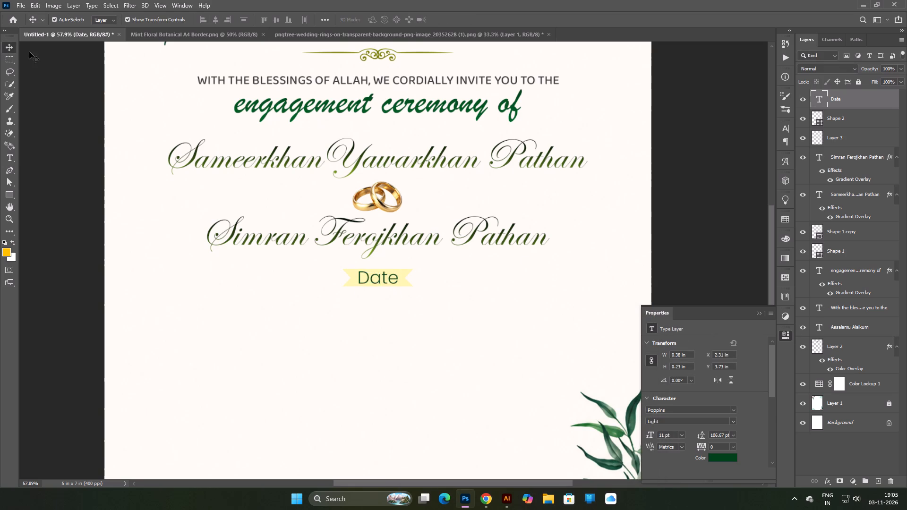
Nudge the "Date" text and its ribbon together slightly down, away from the second name.
{"action": "scroll", "coordinate": [408, 185], "scroll_direction": "down", "scroll_amount": 4}
{"action": "scroll", "coordinate": [385, 236], "scroll_direction": "down", "scroll_amount": 5}
{"action": "scroll", "coordinate": [422, 225], "scroll_direction": "up", "scroll_amount": 4}
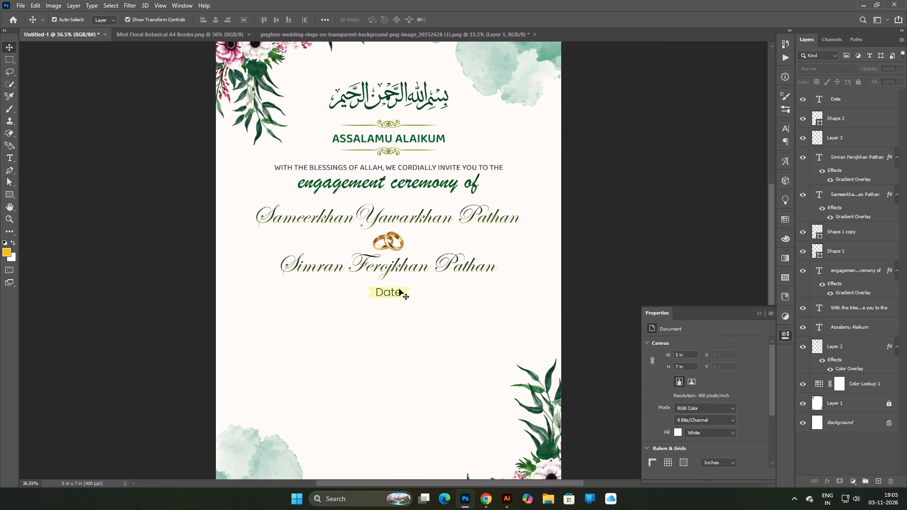
{"action": "left_click", "coordinate": [863, 116], "text": "shift"}
{"action": "left_click", "coordinate": [864, 101], "text": "shift"}
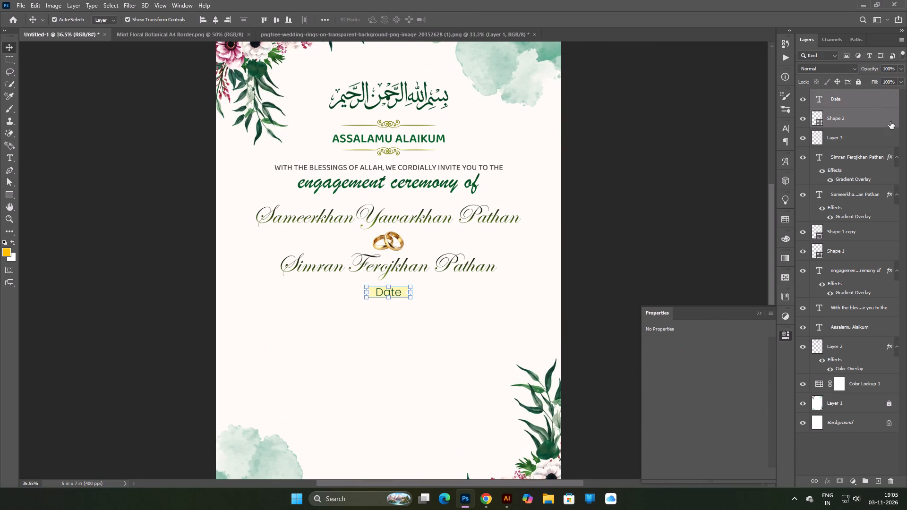
{"action": "key", "text": "Down"}
{"action": "key", "text": "Down"}
{"action": "key", "text": "Down"}
{"action": "key", "text": "Down"}
{"action": "key", "text": "Down"}
{"action": "key", "text": "Down"}
{"action": "key", "text": "Down"}
{"action": "key", "text": "Down"}
{"action": "key", "text": "Down"}
{"action": "key", "text": "Down"}
{"action": "key", "text": "Up"}
{"action": "key", "text": "Up"}
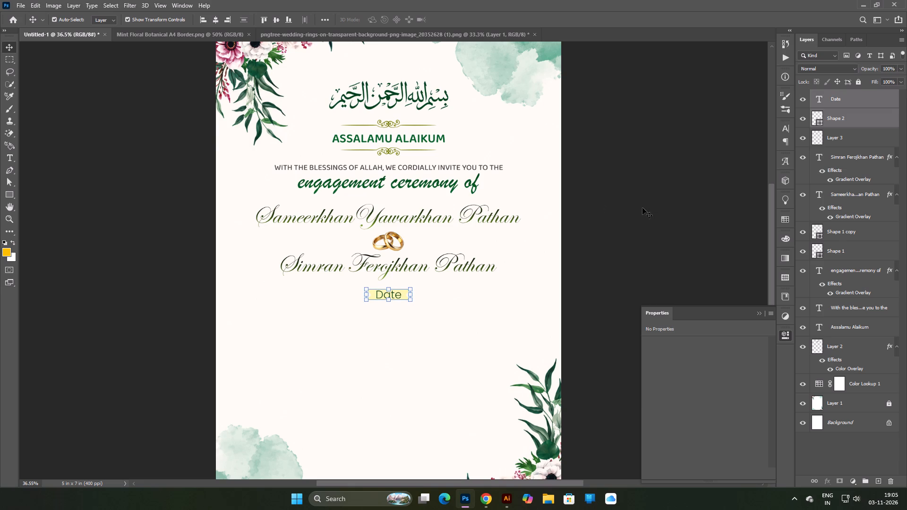
Select all the invitation content from the Arabic calligraphy through the "Date" ribbon, nudge it slightly up as one group, and clear the selection.
{"action": "left_click", "coordinate": [642, 208]}
{"action": "scroll", "coordinate": [535, 216], "scroll_direction": "down", "scroll_amount": 4}
{"action": "scroll", "coordinate": [509, 211], "scroll_direction": "up", "scroll_amount": 3}
{"action": "scroll", "coordinate": [396, 206], "scroll_direction": "down", "scroll_amount": 2}
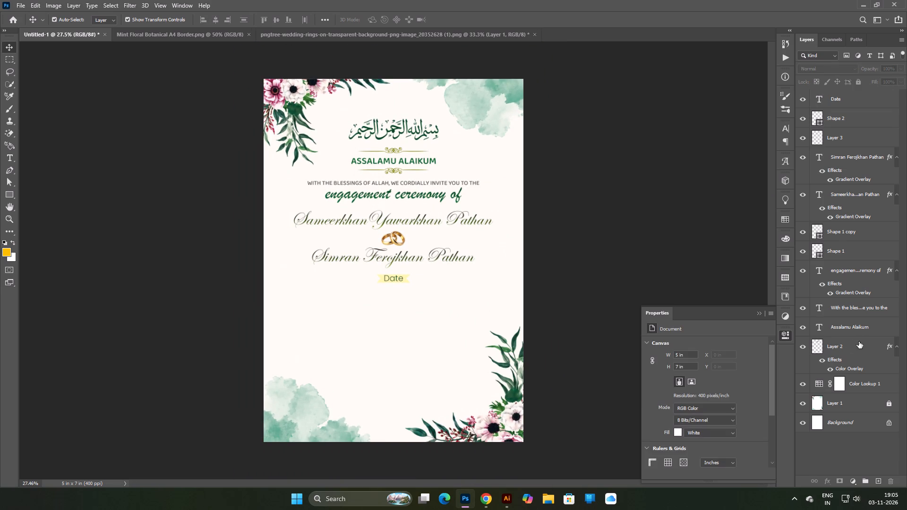
{"action": "left_click", "coordinate": [854, 327]}
{"action": "left_click", "coordinate": [804, 348]}
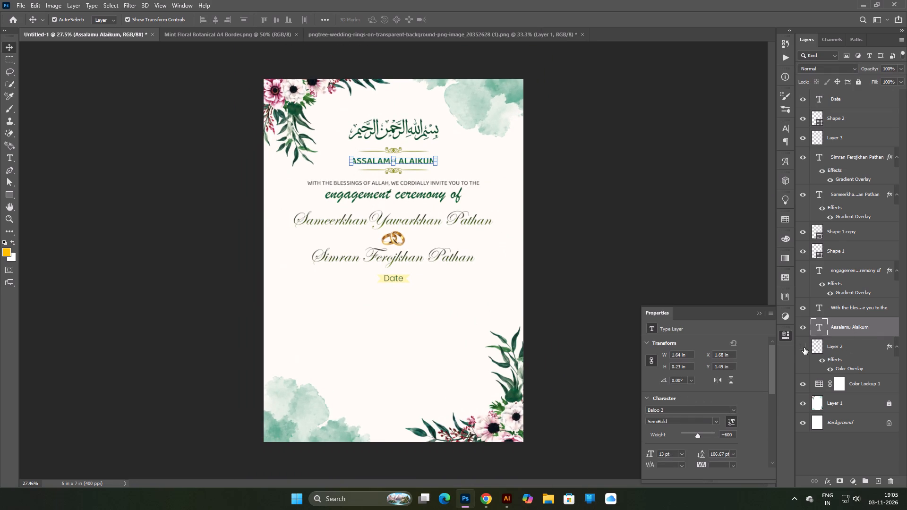
{"action": "left_click", "coordinate": [804, 348]}
{"action": "left_click", "coordinate": [842, 353]}
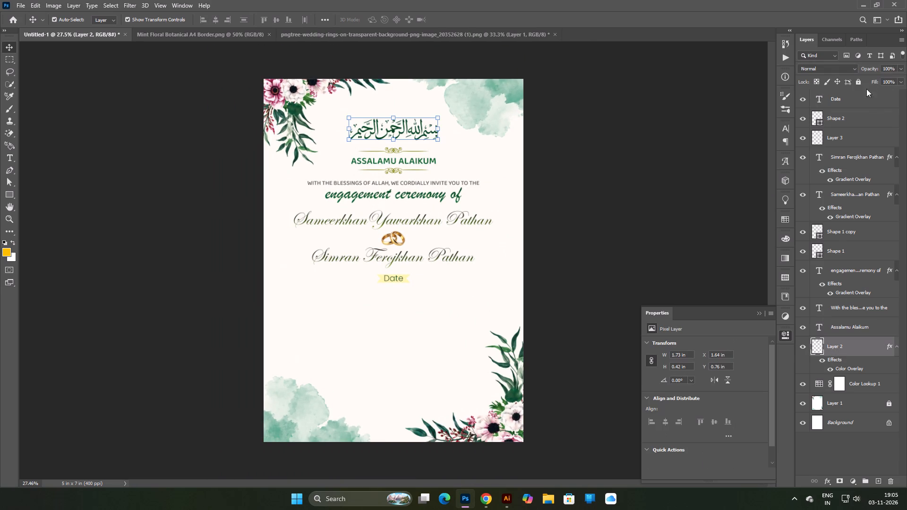
{"action": "left_click", "coordinate": [873, 102], "text": "shift"}
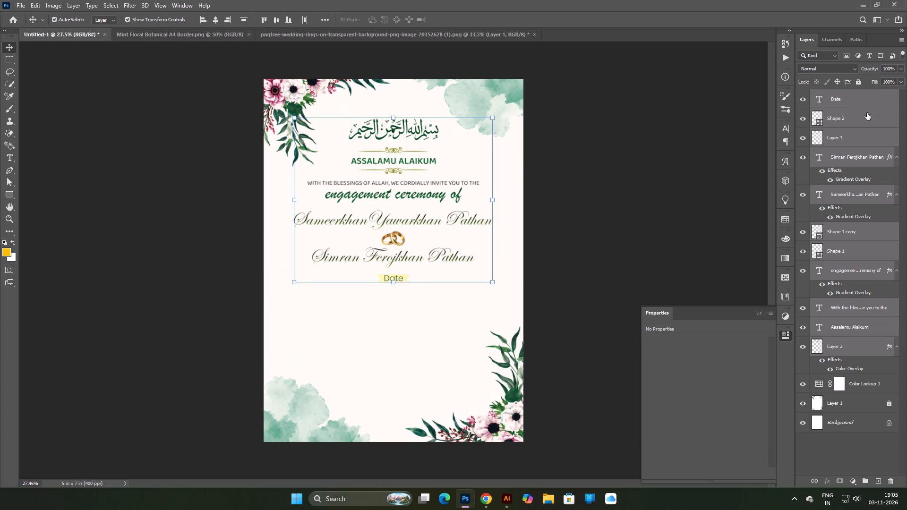
{"action": "key", "text": "Up"}
{"action": "key", "text": "Up"}
{"action": "key", "text": "Up"}
{"action": "key", "text": "Up"}
{"action": "key", "text": "Up"}
{"action": "key", "text": "Up"}
{"action": "key", "text": "Up"}
{"action": "key", "text": "Up"}
{"action": "key", "text": "Up"}
{"action": "key", "text": "Up"}
{"action": "key", "text": "Up"}
{"action": "key", "text": "Up"}
{"action": "key", "text": "Up"}
{"action": "key", "text": "Up"}
{"action": "key", "text": "Up"}
{"action": "key", "text": "Up"}
{"action": "key", "text": "Up"}
{"action": "key", "text": "Up"}
{"action": "key", "text": "Up"}
{"action": "key", "text": "Up"}
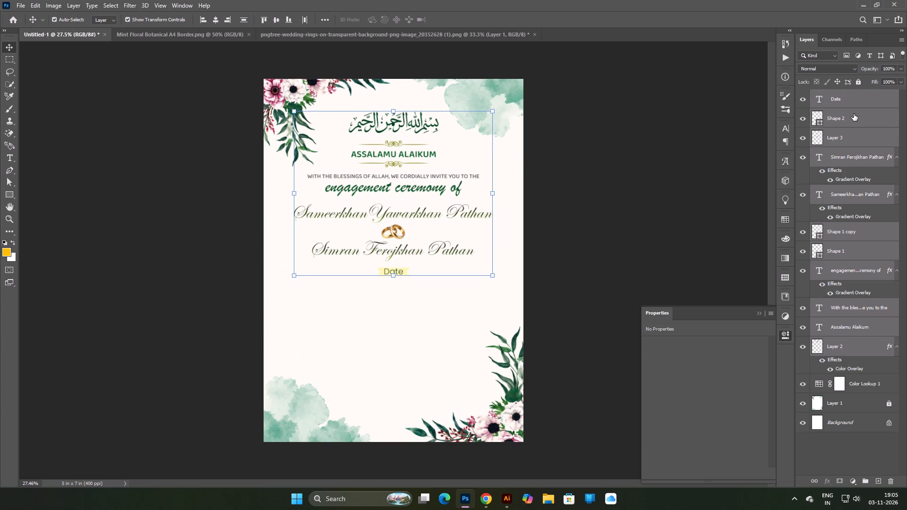
{"action": "left_click", "coordinate": [625, 186]}
Collapse the document properties and examine the card's overall layout and the spacing of its text, rings and "Date" ribbon.
{"action": "scroll", "coordinate": [568, 196], "scroll_direction": "down", "scroll_amount": 4}
{"action": "scroll", "coordinate": [558, 196], "scroll_direction": "up", "scroll_amount": 4}
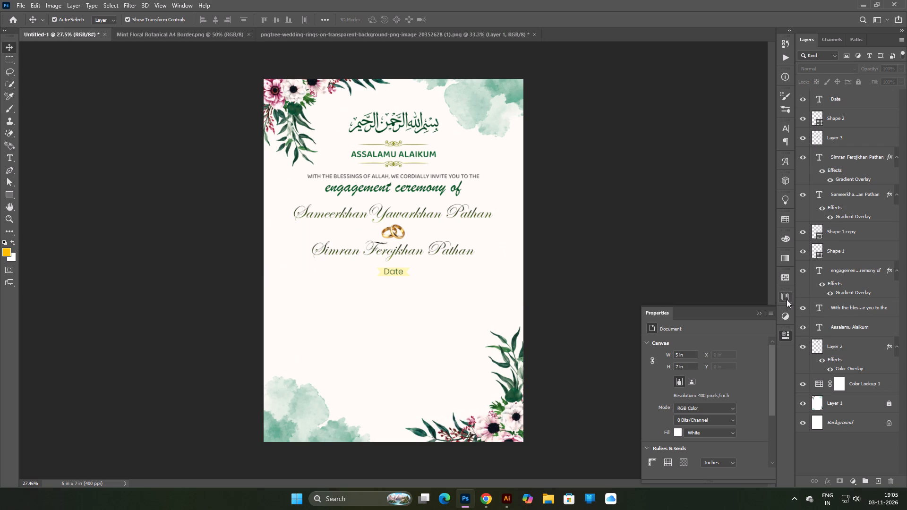
{"action": "left_click", "coordinate": [760, 314]}
{"action": "left_click", "coordinate": [576, 241]}
{"action": "scroll", "coordinate": [559, 239], "scroll_direction": "down", "scroll_amount": 5}
{"action": "scroll", "coordinate": [535, 238], "scroll_direction": "up", "scroll_amount": 4}
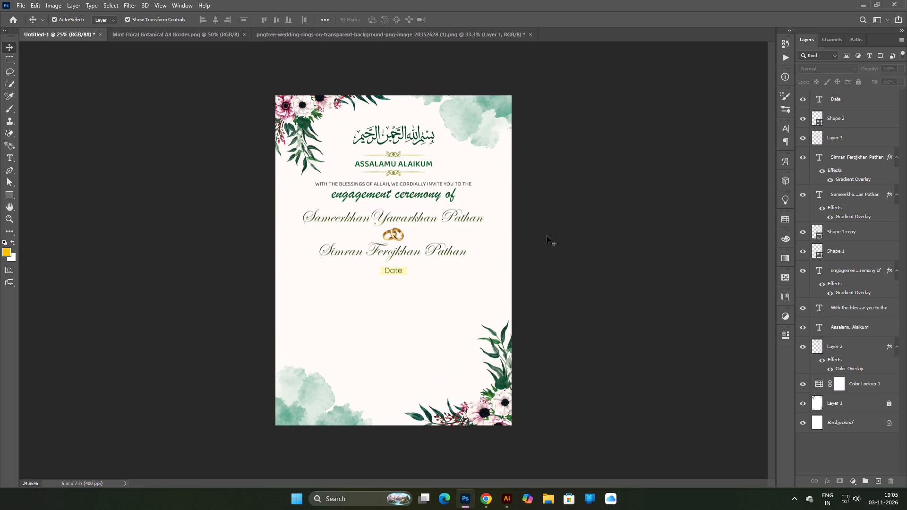
{"action": "scroll", "coordinate": [541, 238], "scroll_direction": "down", "scroll_amount": 3}
{"action": "scroll", "coordinate": [541, 239], "scroll_direction": "up", "scroll_amount": 4}
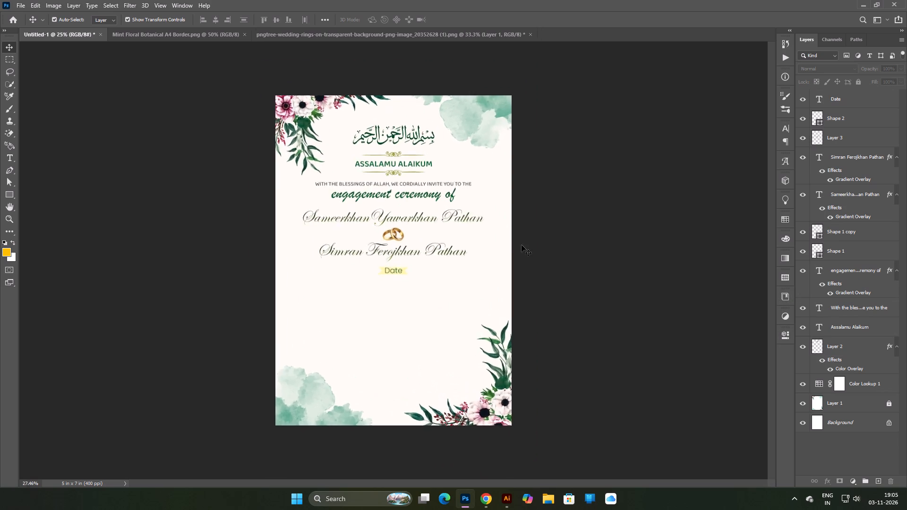
{"action": "scroll", "coordinate": [522, 245], "scroll_direction": "up", "scroll_amount": 3}
{"action": "scroll", "coordinate": [505, 245], "scroll_direction": "down", "scroll_amount": 5}
{"action": "scroll", "coordinate": [505, 245], "scroll_direction": "up", "scroll_amount": 3}
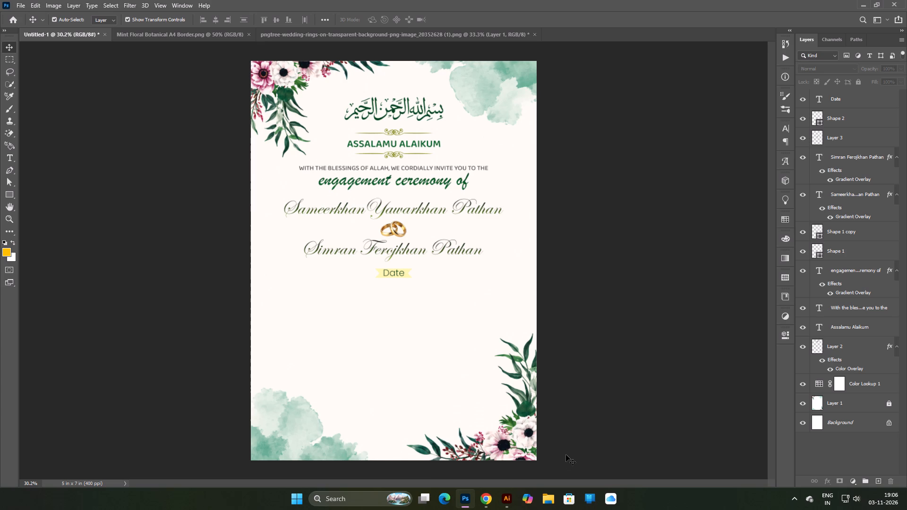
{"action": "scroll", "coordinate": [448, 405], "scroll_direction": "up", "scroll_amount": 1}
{"action": "scroll", "coordinate": [423, 176], "scroll_direction": "up", "scroll_amount": 4}
{"action": "scroll", "coordinate": [428, 146], "scroll_direction": "down", "scroll_amount": 2}
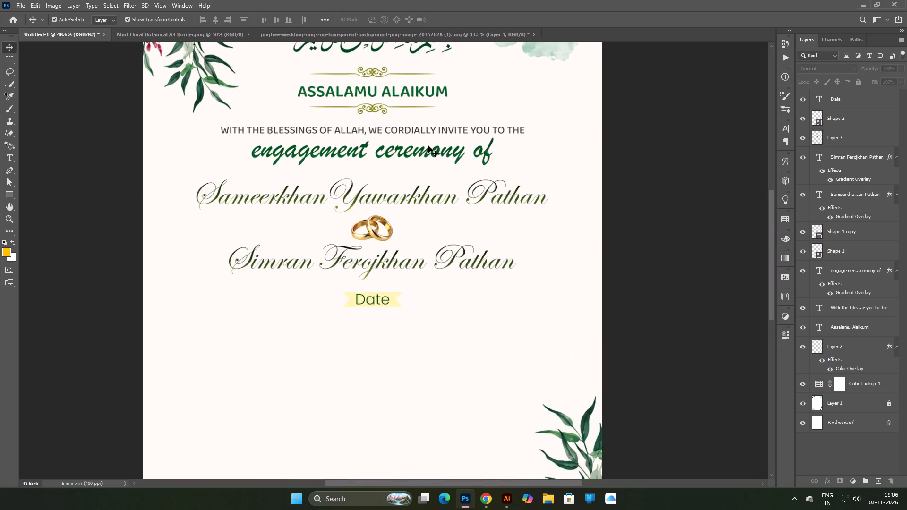
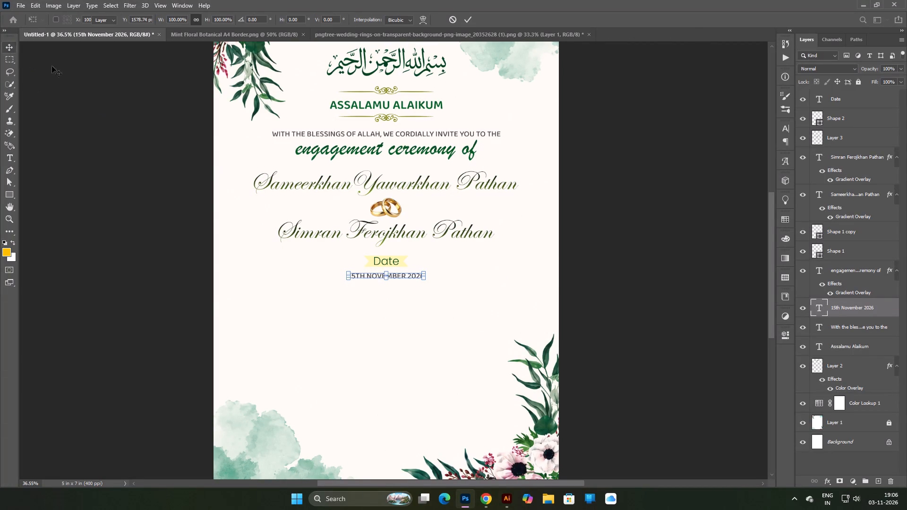
Centre the "15TH NOVEMBER 2026" line horizontally on the canvas and clear the selection.
{"action": "key", "text": "ctrl+a"}
{"action": "left_click", "coordinate": [211, 18]}
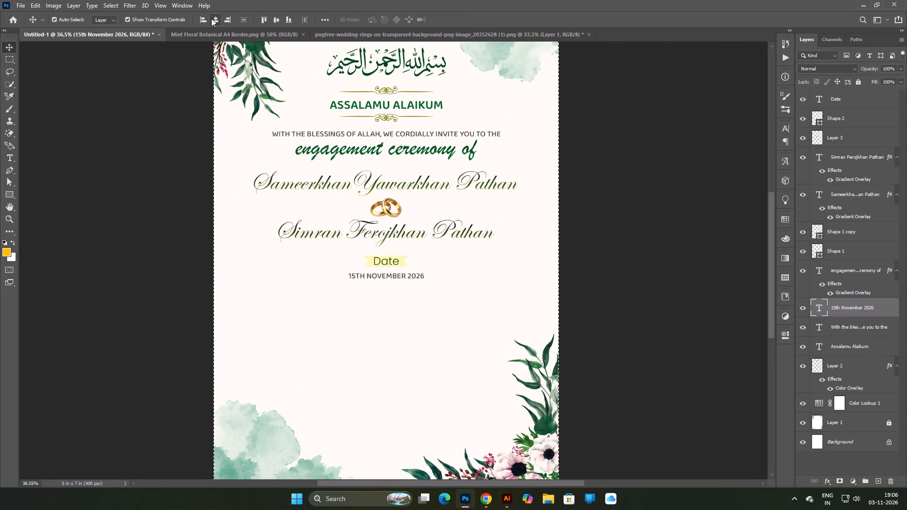
{"action": "triple_click", "coordinate": [211, 18]}
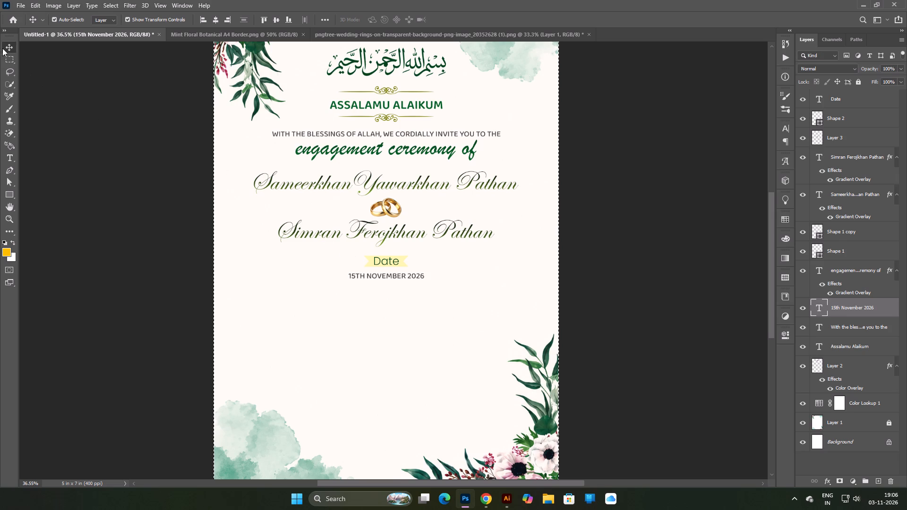
{"action": "key", "text": "ctrl+d"}
Move the "15th November 2026" text layer to the top of the layer stack, above the "Date" layer.
{"action": "left_click_drag", "start_coordinate": [853, 309], "coordinate": [850, 296]}
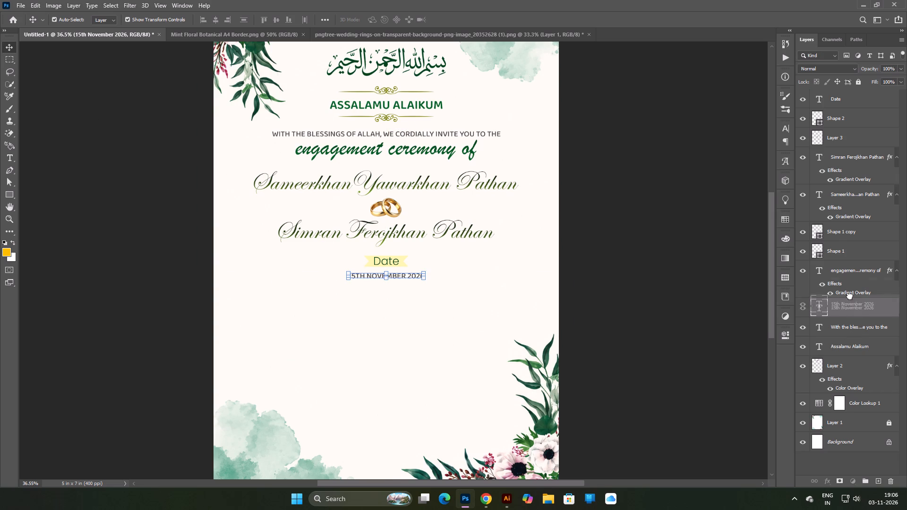
{"action": "left_click_drag", "start_coordinate": [850, 296], "coordinate": [836, 98]}
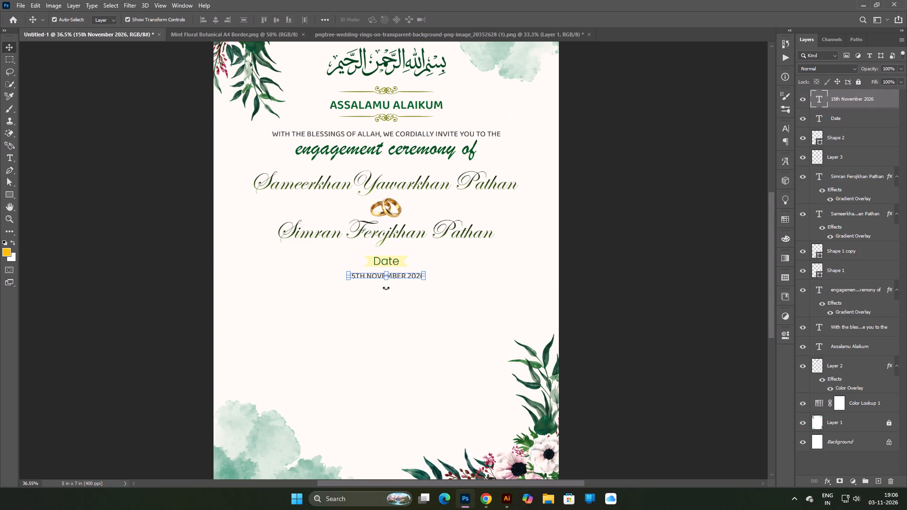
Scale the "15TH NOVEMBER 2026" line up around its centre to about 134%.
{"action": "scroll", "coordinate": [386, 287], "scroll_direction": "up", "scroll_amount": 6}
{"action": "left_click_drag", "start_coordinate": [387, 276], "coordinate": [388, 281]}
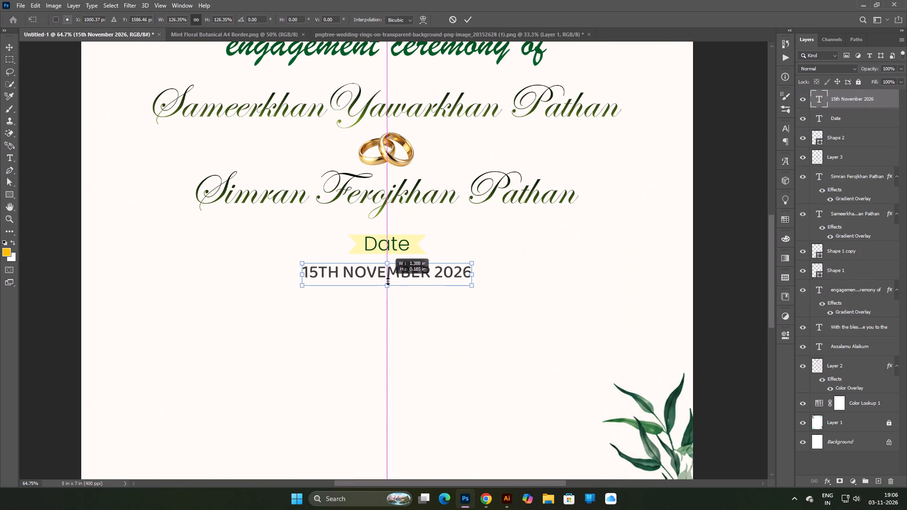
{"action": "left_click_drag", "start_coordinate": [388, 281], "coordinate": [388, 282]}
{"action": "left_click", "coordinate": [396, 274]}
{"action": "double_click", "coordinate": [396, 276]}
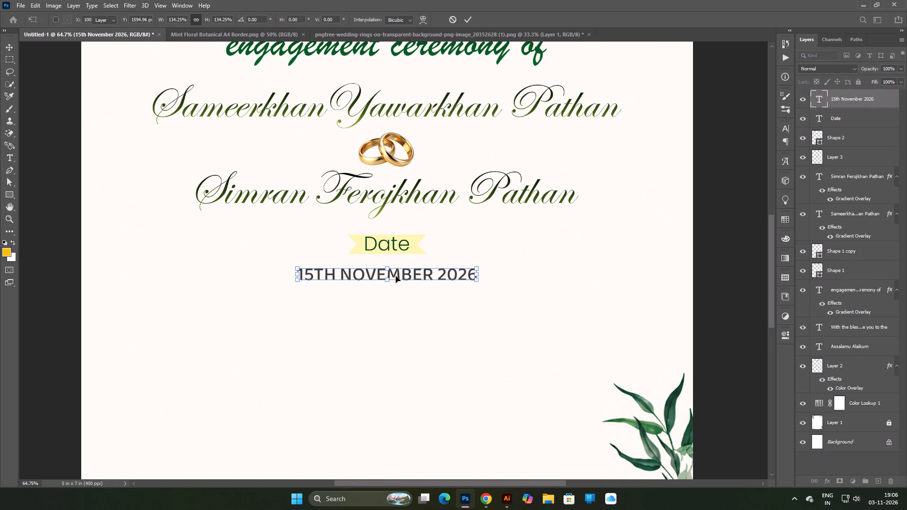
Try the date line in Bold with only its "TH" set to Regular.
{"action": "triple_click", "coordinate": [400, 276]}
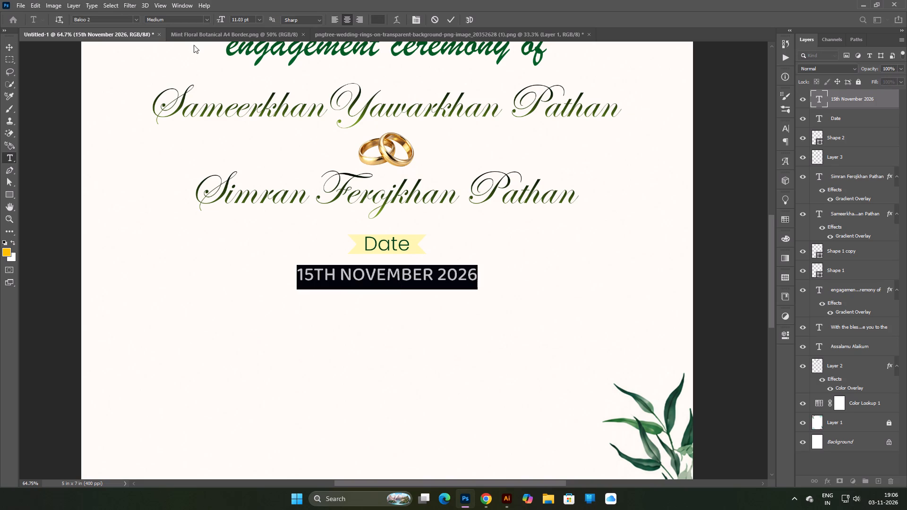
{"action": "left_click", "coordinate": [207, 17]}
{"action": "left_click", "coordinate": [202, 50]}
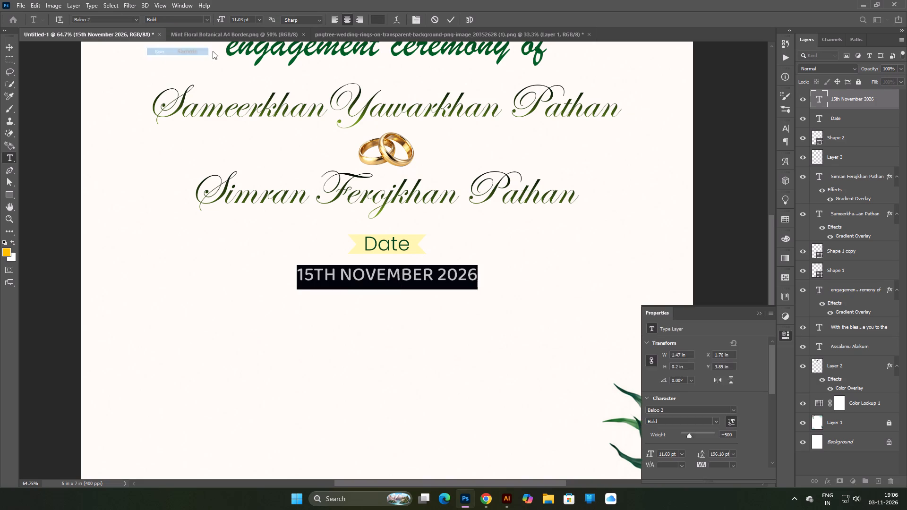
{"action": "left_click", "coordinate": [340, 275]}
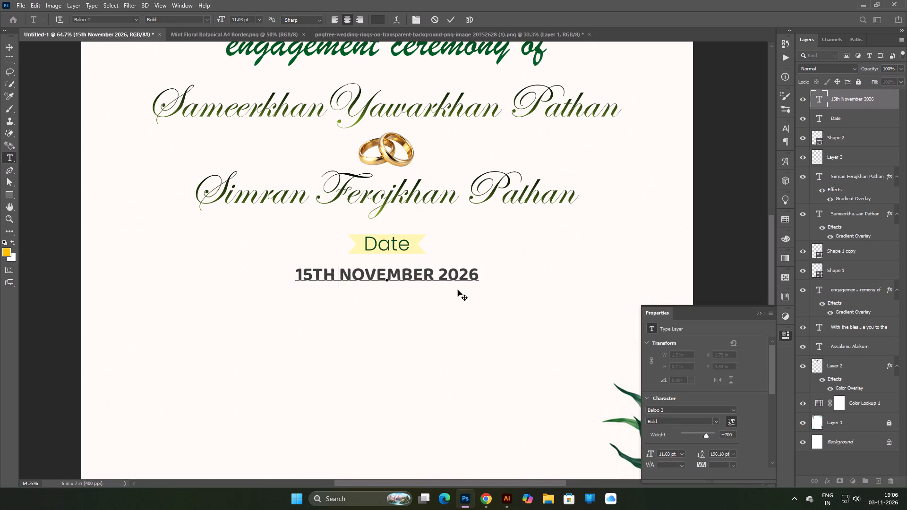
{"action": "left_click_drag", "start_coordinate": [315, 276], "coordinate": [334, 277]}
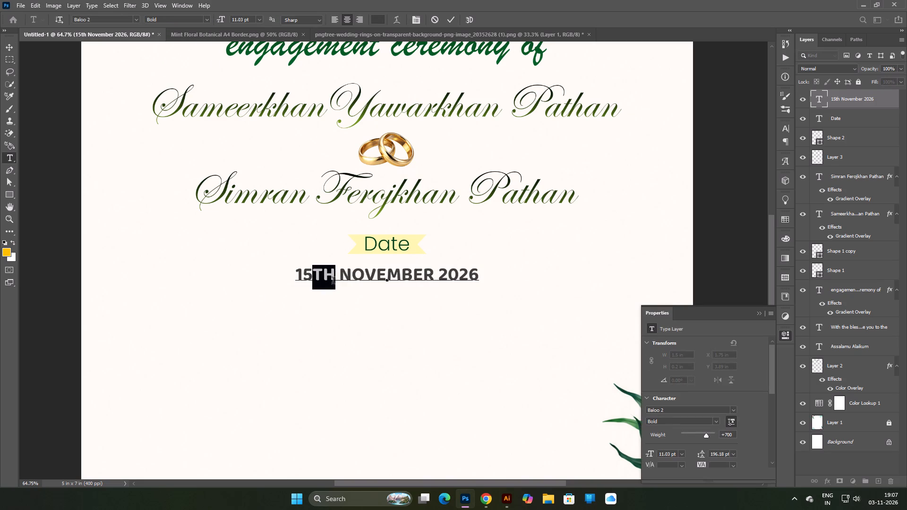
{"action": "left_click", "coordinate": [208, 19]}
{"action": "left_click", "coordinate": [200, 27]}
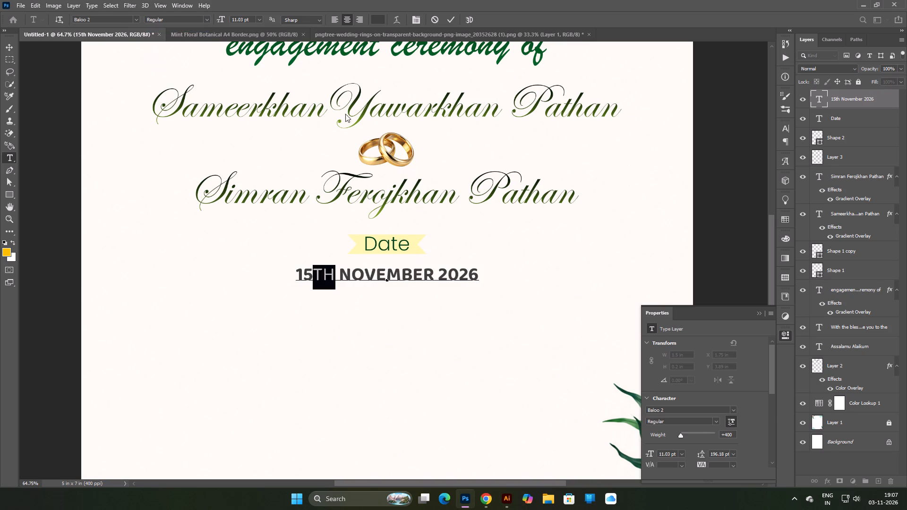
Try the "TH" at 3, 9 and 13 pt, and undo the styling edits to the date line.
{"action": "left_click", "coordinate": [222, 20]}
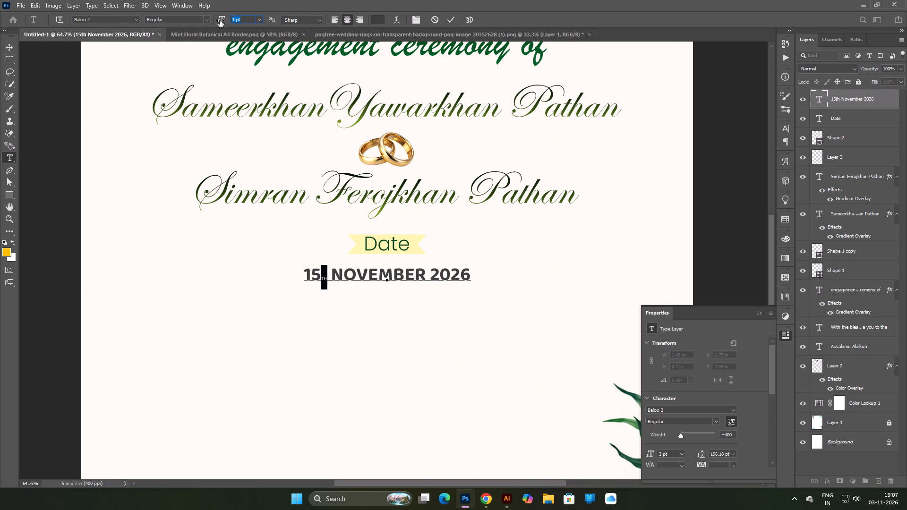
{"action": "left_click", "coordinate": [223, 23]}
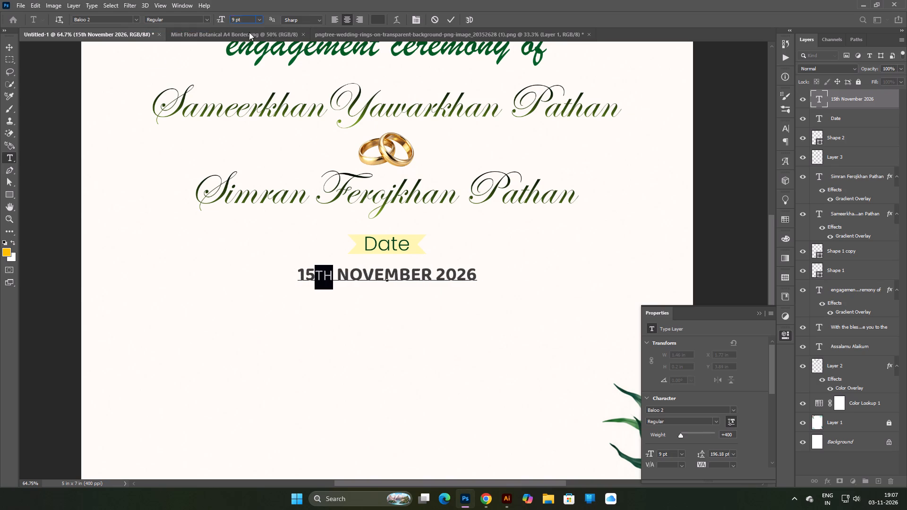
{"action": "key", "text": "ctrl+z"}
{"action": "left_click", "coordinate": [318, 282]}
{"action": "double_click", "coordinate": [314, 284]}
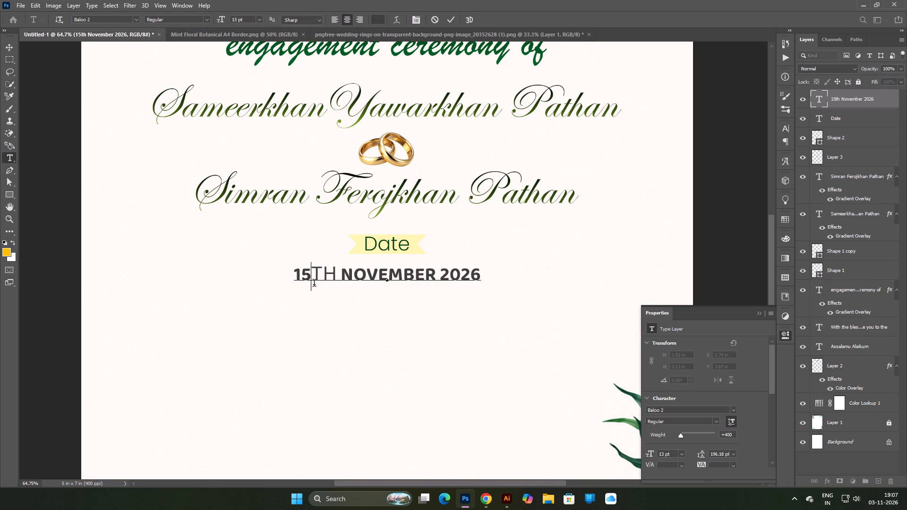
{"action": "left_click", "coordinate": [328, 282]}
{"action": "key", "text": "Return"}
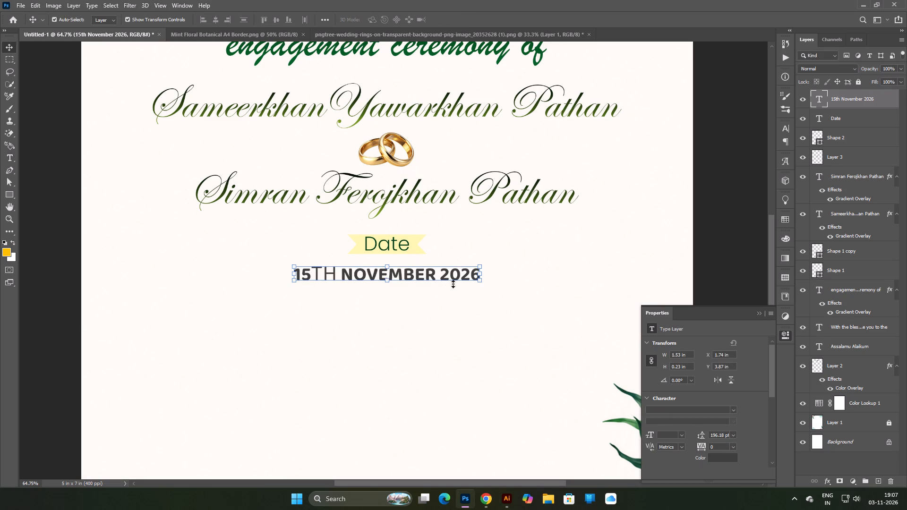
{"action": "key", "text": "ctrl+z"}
Insert a space between "15" and "TH" in the date line.
{"action": "double_click", "coordinate": [338, 274]}
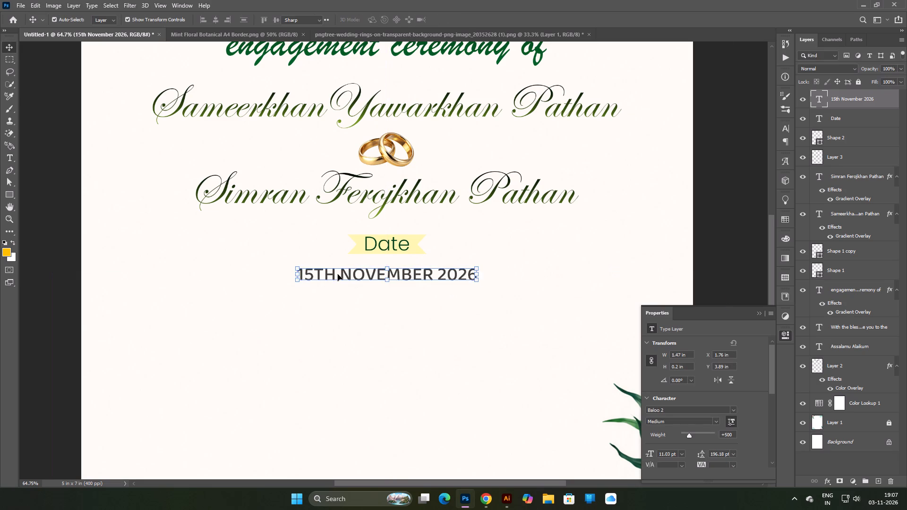
{"action": "left_click", "coordinate": [318, 276]}
{"action": "key", "text": "space"}
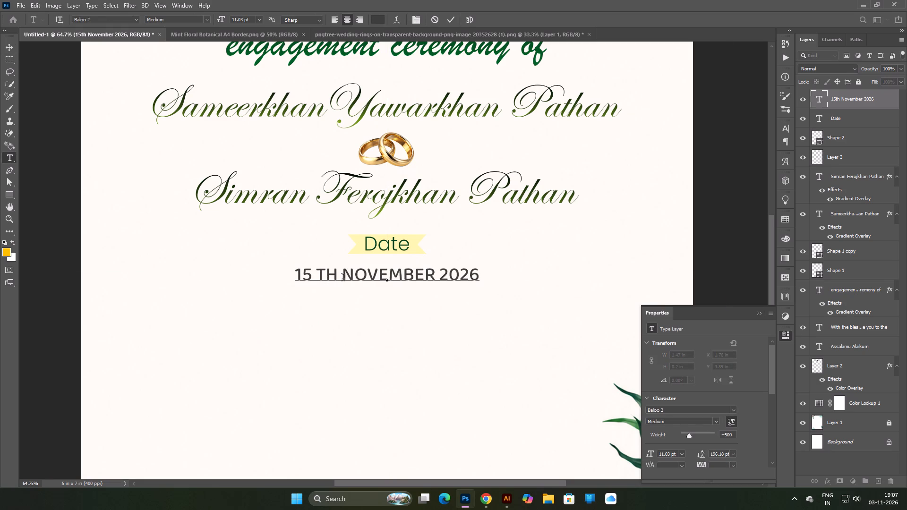
Set the whole date line to the Bold weight of Baloo 2.
{"action": "left_click_drag", "start_coordinate": [335, 278], "coordinate": [266, 269]}
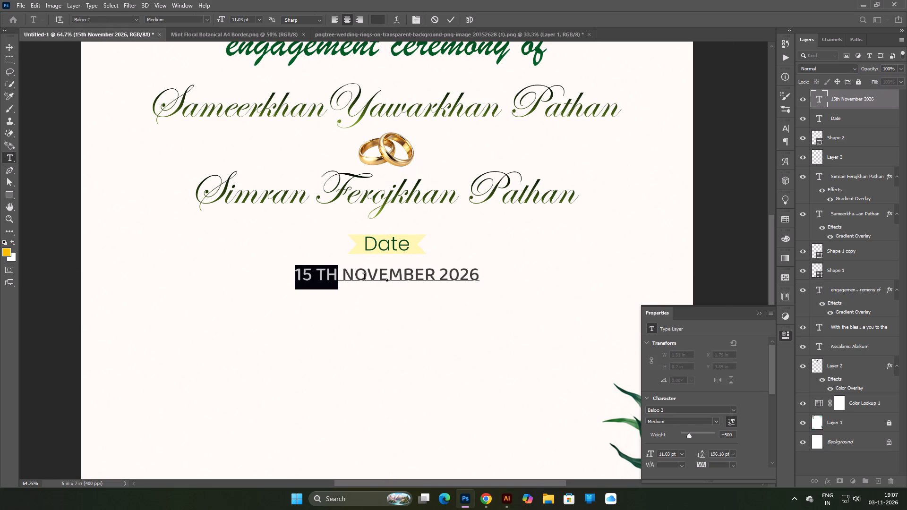
{"action": "left_click_drag", "start_coordinate": [301, 277], "coordinate": [336, 277]}
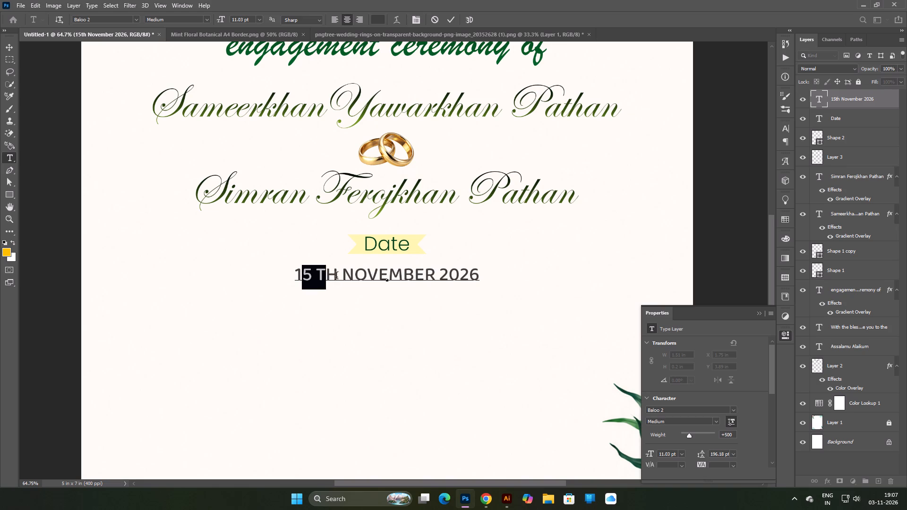
{"action": "left_click_drag", "start_coordinate": [336, 277], "coordinate": [492, 279]}
{"action": "triple_click", "coordinate": [322, 273]}
{"action": "left_click", "coordinate": [321, 273]}
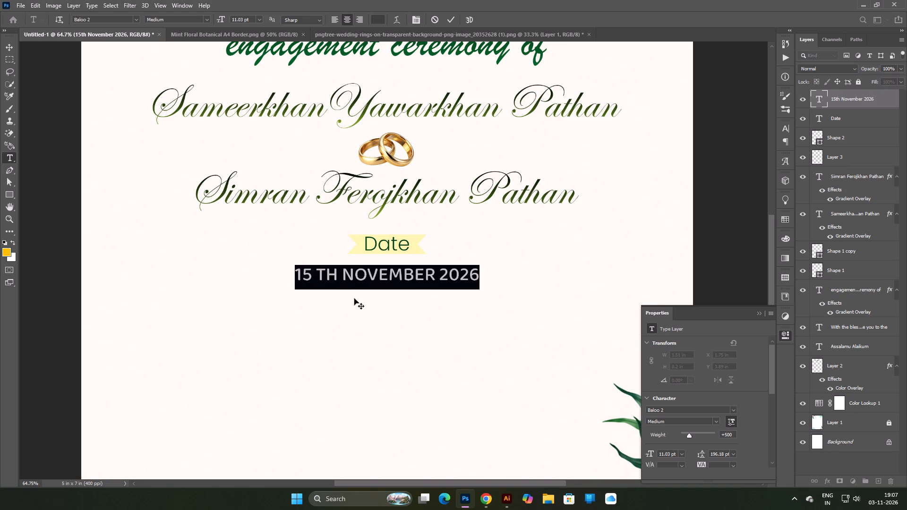
{"action": "left_click", "coordinate": [207, 17]}
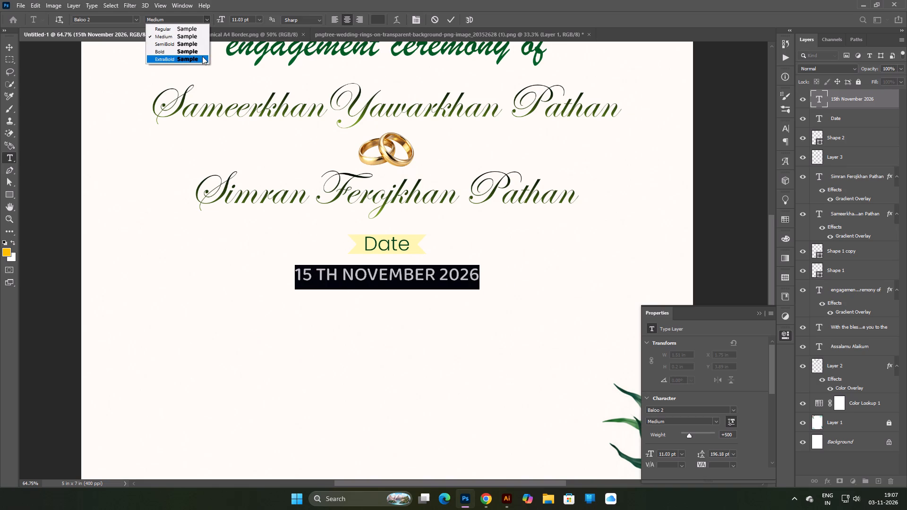
{"action": "left_click", "coordinate": [202, 55]}
Delete "TH" from the date line, leaving "15 NOVEMBER 2026", and commit the text.
{"action": "left_click_drag", "start_coordinate": [341, 277], "coordinate": [315, 278]}
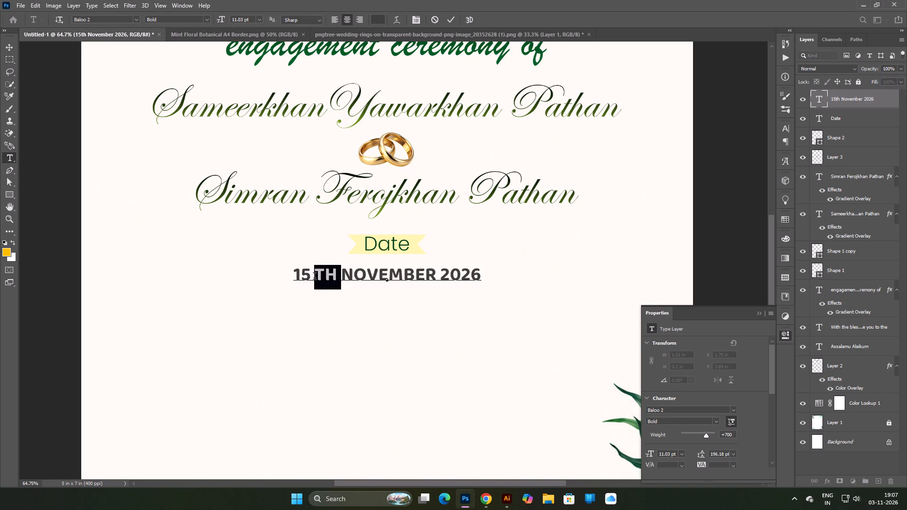
{"action": "left_click_drag", "start_coordinate": [315, 278], "coordinate": [314, 278]}
{"action": "key", "text": "BackSpace"}
{"action": "key", "text": "Return"}
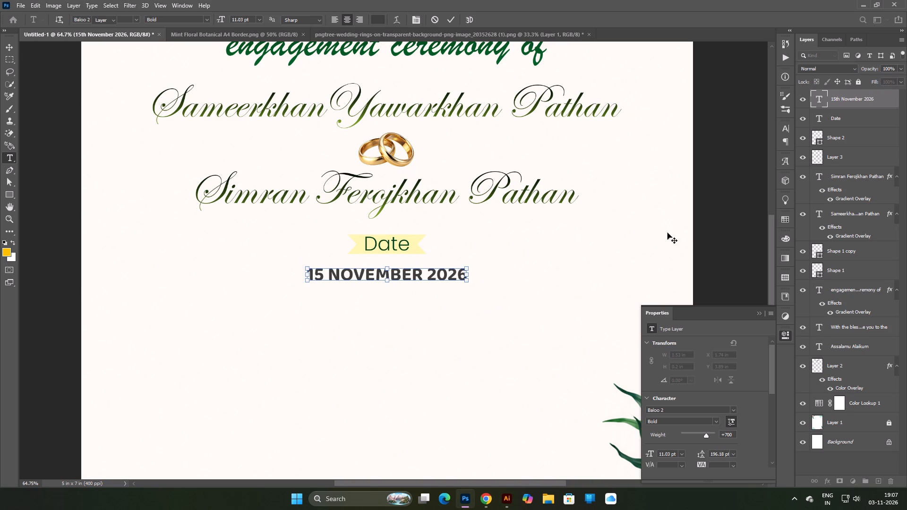
{"action": "left_click", "coordinate": [721, 228]}
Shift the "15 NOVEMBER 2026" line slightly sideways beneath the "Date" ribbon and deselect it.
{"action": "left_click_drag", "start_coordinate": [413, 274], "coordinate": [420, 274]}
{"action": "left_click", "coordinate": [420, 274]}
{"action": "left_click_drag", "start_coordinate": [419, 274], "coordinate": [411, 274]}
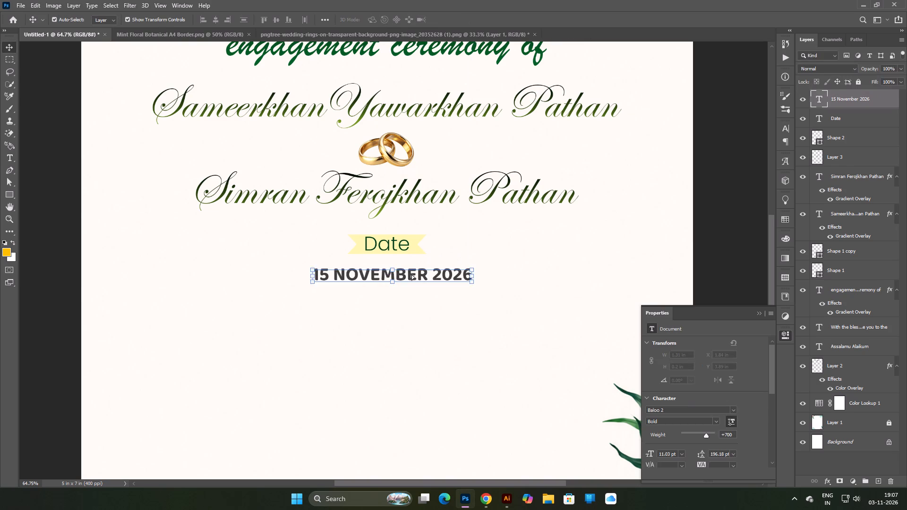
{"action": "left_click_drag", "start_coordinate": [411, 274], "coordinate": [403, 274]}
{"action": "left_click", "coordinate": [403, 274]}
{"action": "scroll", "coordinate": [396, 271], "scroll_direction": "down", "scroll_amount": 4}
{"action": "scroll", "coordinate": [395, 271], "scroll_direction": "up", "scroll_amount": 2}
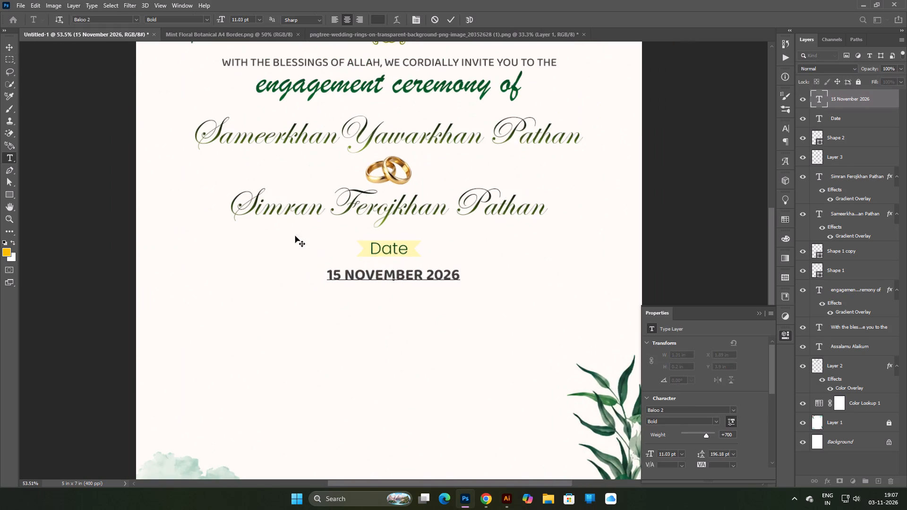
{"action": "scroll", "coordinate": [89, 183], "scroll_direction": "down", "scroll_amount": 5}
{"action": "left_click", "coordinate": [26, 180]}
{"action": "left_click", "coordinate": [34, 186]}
Nudge "15 NOVEMBER 2026" closer beneath the "Date" ribbon, centre it horizontally on the canvas, and clear the selection.
{"action": "scroll", "coordinate": [259, 248], "scroll_direction": "up", "scroll_amount": 7}
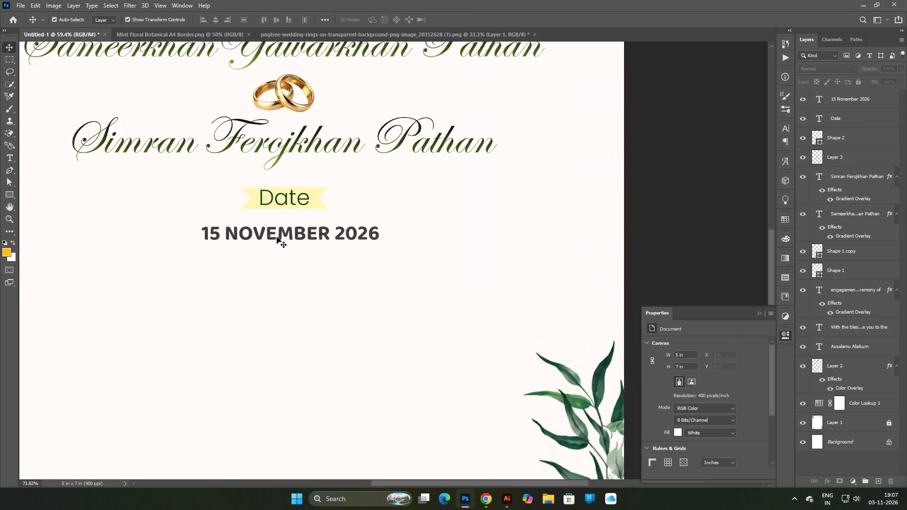
{"action": "scroll", "coordinate": [277, 237], "scroll_direction": "up", "scroll_amount": 4}
{"action": "key", "text": "space"}
{"action": "key", "text": "space"}
{"action": "left_click_drag", "start_coordinate": [270, 234], "coordinate": [335, 246]}
{"action": "left_click_drag", "start_coordinate": [368, 241], "coordinate": [366, 237]}
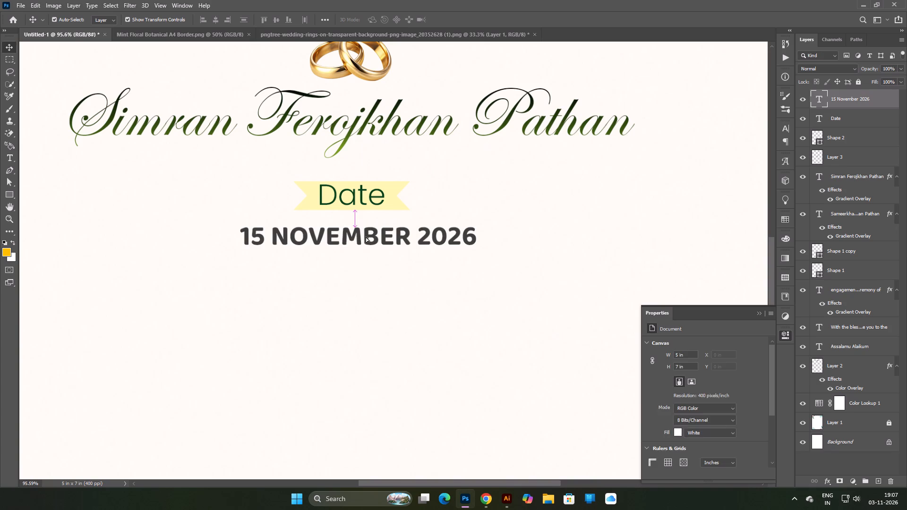
{"action": "key", "text": "ctrl+a"}
{"action": "left_click", "coordinate": [218, 19]}
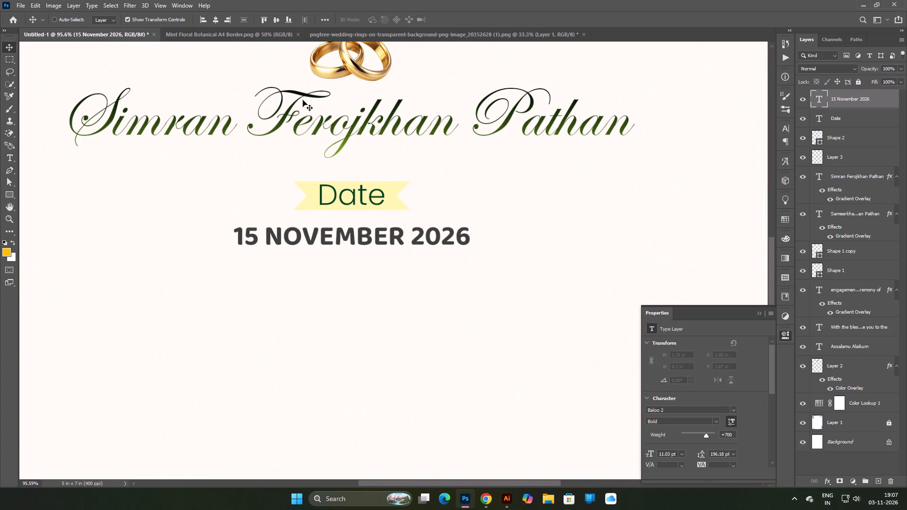
{"action": "key", "text": "ctrl+d"}
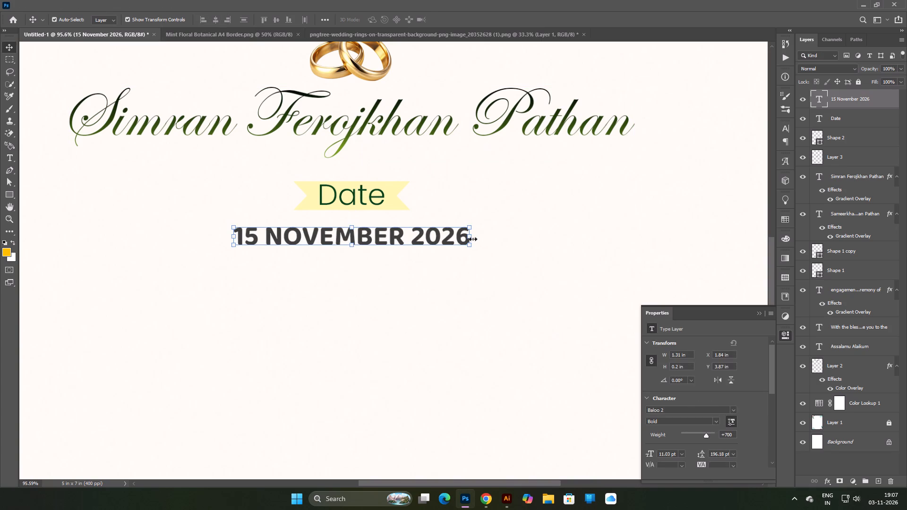
Enlarge the "15 NOVEMBER 2026" line to about 127% (14.05 pt) and nudge it into place under the "Date" ribbon.
{"action": "left_click", "coordinate": [475, 239], "text": "alt"}
{"action": "left_click", "coordinate": [498, 240], "text": "alt"}
{"action": "scroll", "coordinate": [450, 225], "scroll_direction": "down", "scroll_amount": 5}
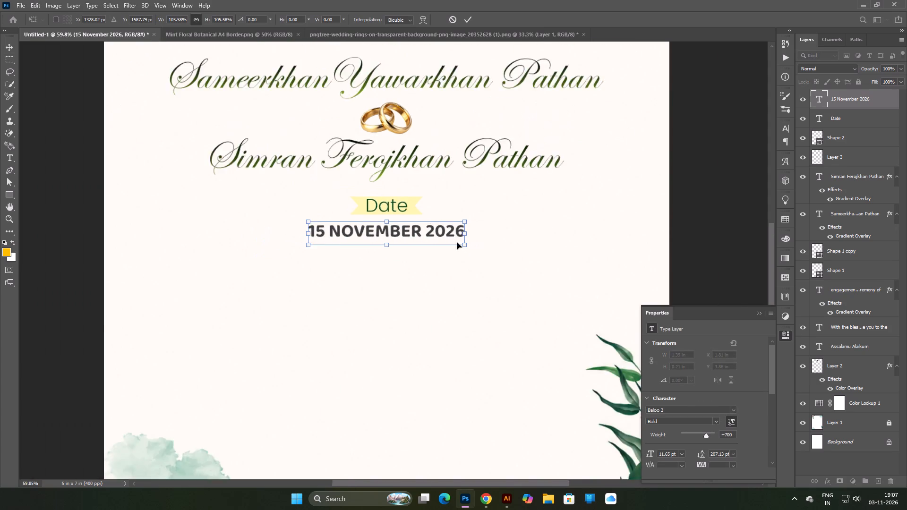
{"action": "scroll", "coordinate": [461, 253], "scroll_direction": "up", "scroll_amount": 3}
{"action": "left_click_drag", "start_coordinate": [466, 227], "coordinate": [488, 229], "text": "alt"}
{"action": "key", "text": "ctrl+z"}
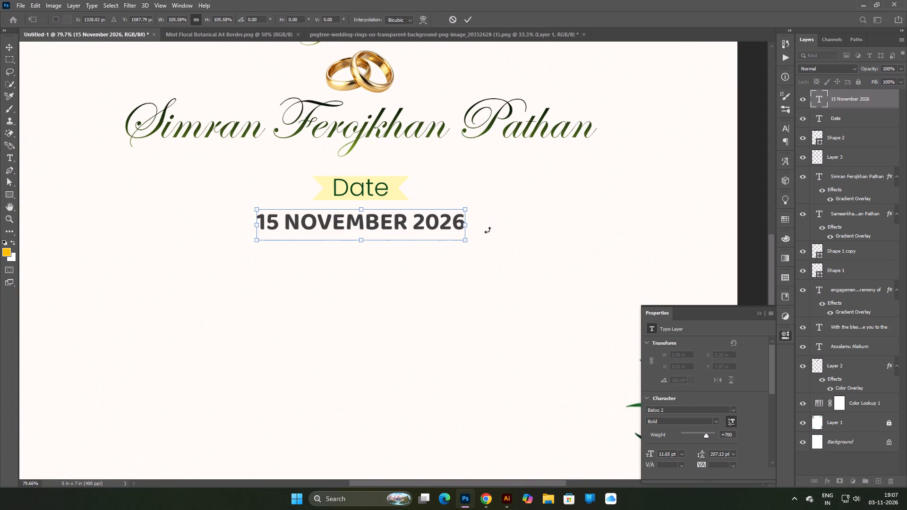
{"action": "left_click_drag", "start_coordinate": [467, 226], "coordinate": [510, 231]}
{"action": "left_click", "coordinate": [510, 231]}
{"action": "left_click_drag", "start_coordinate": [432, 218], "coordinate": [410, 218]}
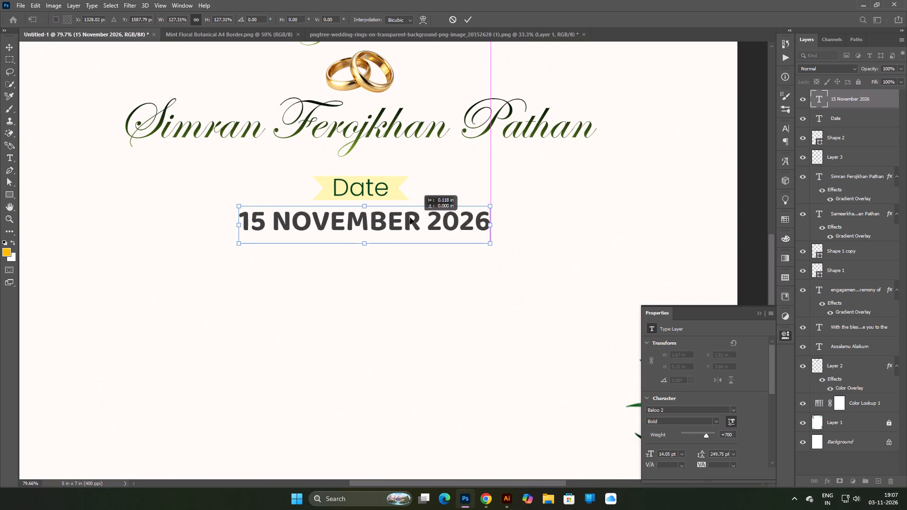
{"action": "left_click_drag", "start_coordinate": [410, 218], "coordinate": [418, 220]}
{"action": "key", "text": "Return"}
Centre the enlarged "15 NOVEMBER 2026" line horizontally on the canvas and check it against the rest of the card.
{"action": "key", "text": "ctrl+a"}
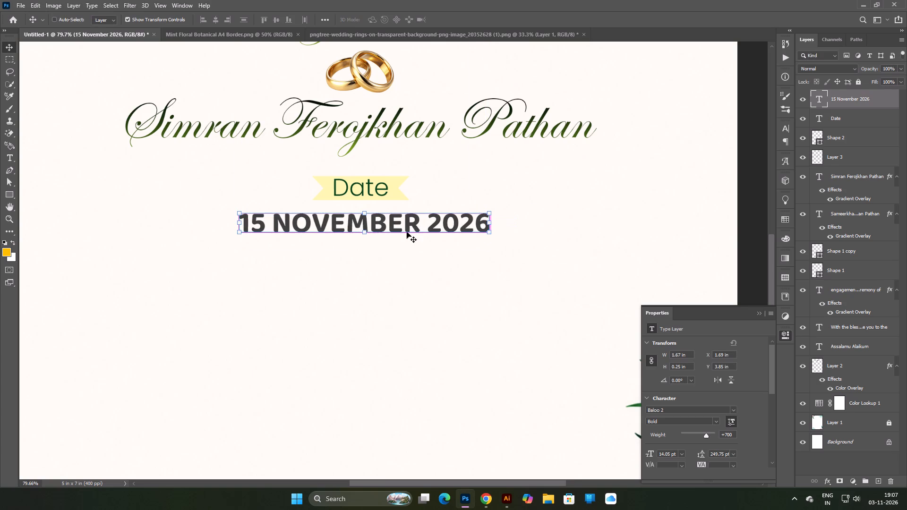
{"action": "triple_click", "coordinate": [215, 17]}
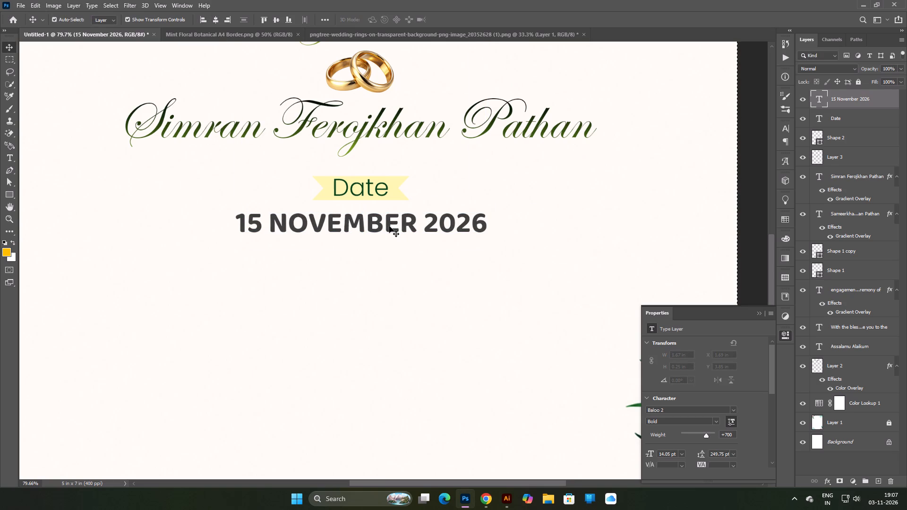
{"action": "left_click", "coordinate": [389, 226]}
{"action": "scroll", "coordinate": [324, 193], "scroll_direction": "down", "scroll_amount": 5}
{"action": "scroll", "coordinate": [334, 207], "scroll_direction": "up", "scroll_amount": 3}
{"action": "scroll", "coordinate": [348, 217], "scroll_direction": "down", "scroll_amount": 4}
{"action": "left_click", "coordinate": [641, 217]}
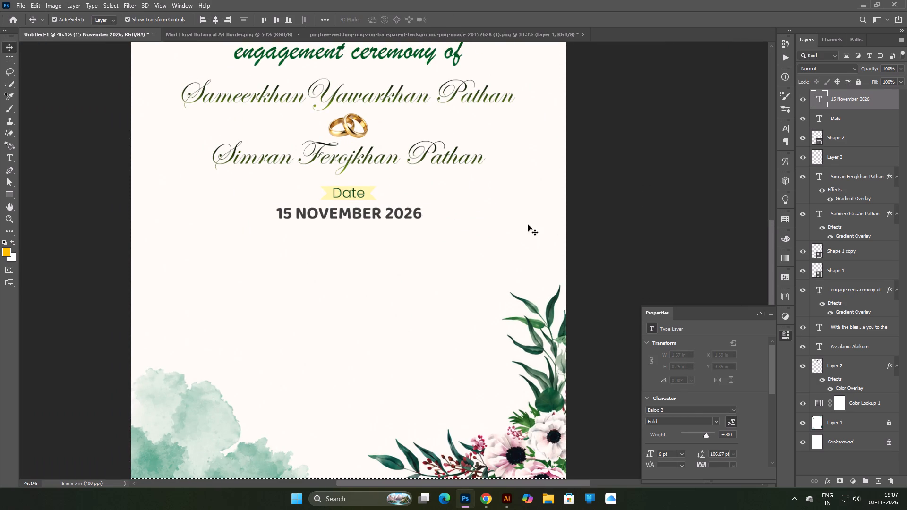
Clear the canvas selection and nudge the "15 NOVEMBER 2026" line slightly closer beneath the "Date" ribbon.
{"action": "left_click", "coordinate": [360, 213]}
{"action": "left_click", "coordinate": [360, 216]}
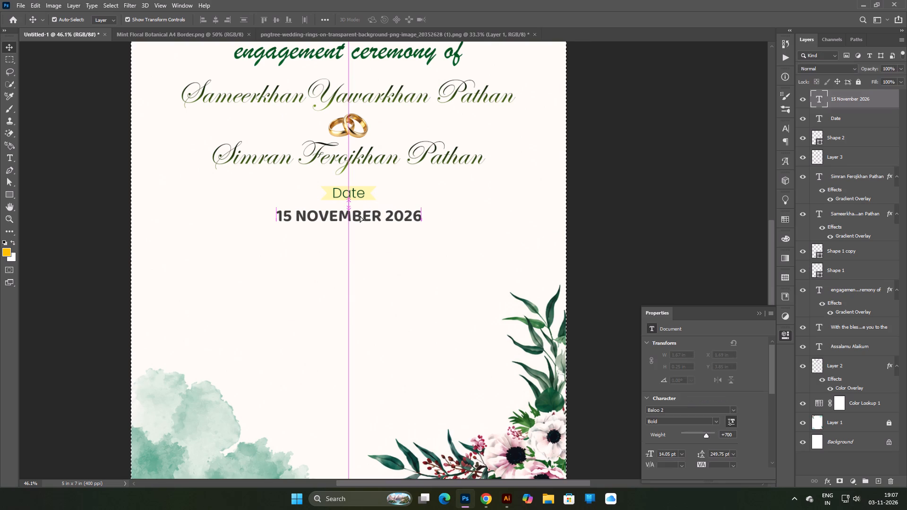
{"action": "left_click", "coordinate": [685, 224]}
{"action": "left_click", "coordinate": [384, 215]}
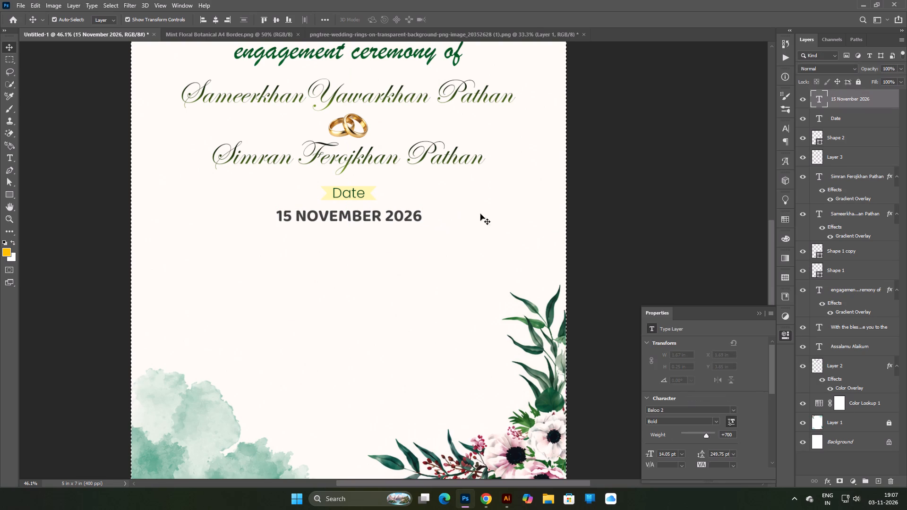
{"action": "key", "text": "ctrl+d"}
{"action": "key", "text": "Up"}
{"action": "key", "text": "Up"}
{"action": "key", "text": "Up"}
{"action": "key", "text": "Up"}
{"action": "key", "text": "Up"}
{"action": "key", "text": "Up"}
{"action": "key", "text": "Up"}
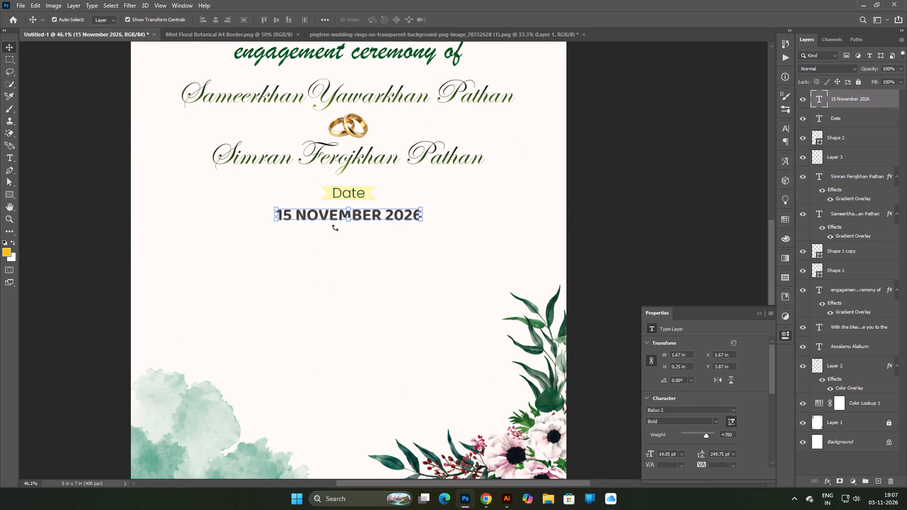
{"action": "key", "text": "Up"}
{"action": "left_click", "coordinate": [601, 227]}
Recolour the "15 NOVEMBER 2026" text dark olive green (#325106), starting from a green sampled from the lower script name.
{"action": "double_click", "coordinate": [371, 214]}
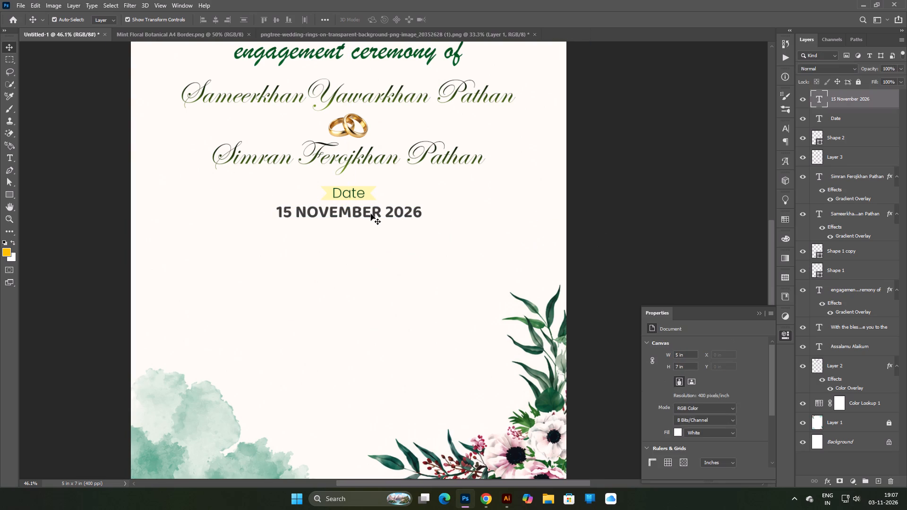
{"action": "left_click", "coordinate": [376, 19]}
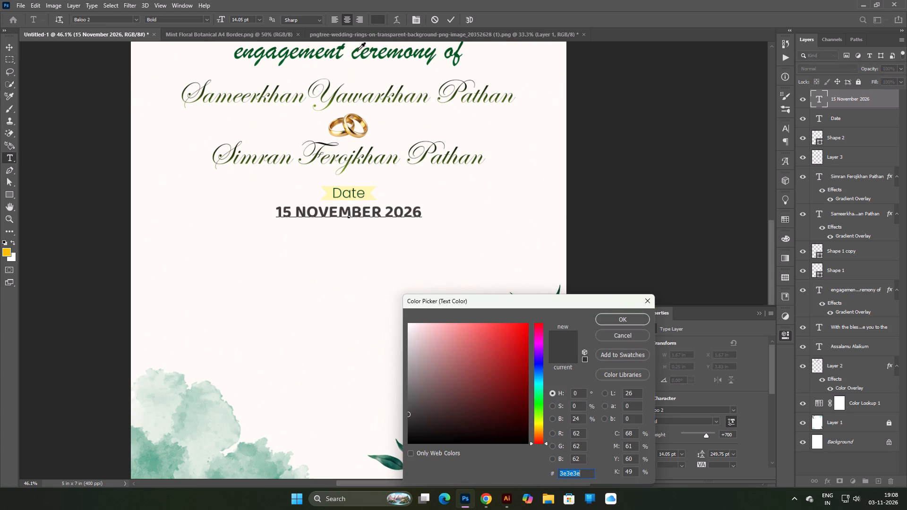
{"action": "left_click", "coordinate": [358, 50]}
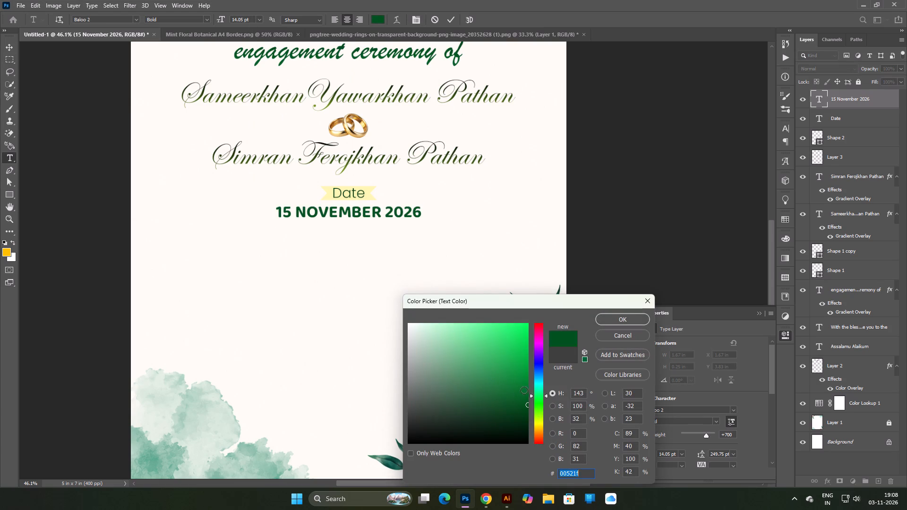
{"action": "left_click", "coordinate": [438, 160]}
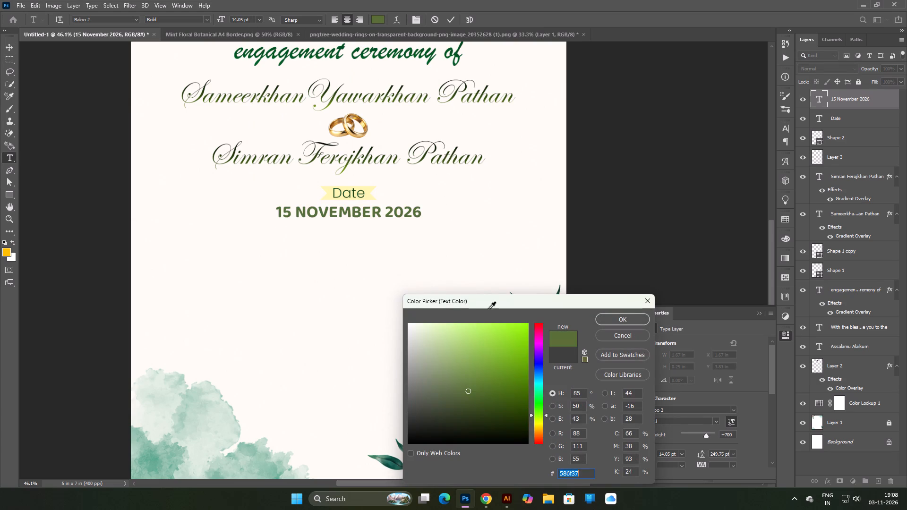
{"action": "left_click", "coordinate": [520, 405]}
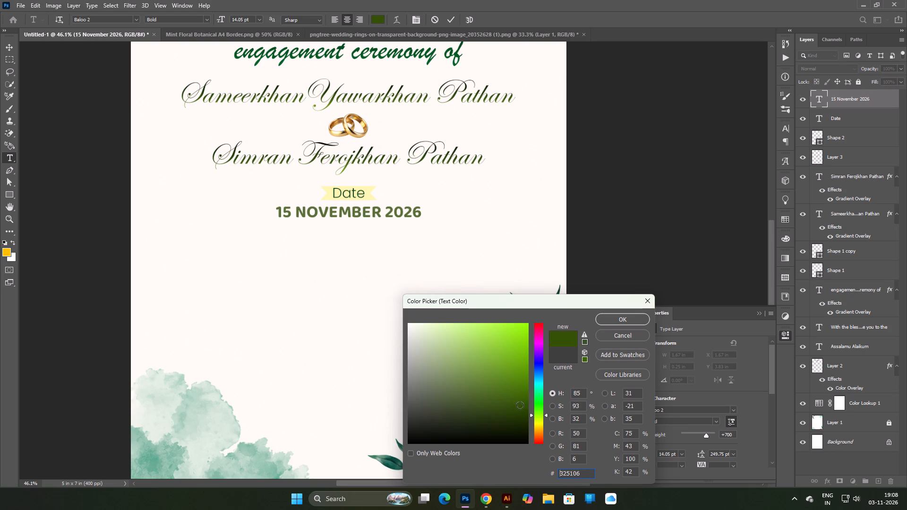
{"action": "left_click", "coordinate": [622, 317]}
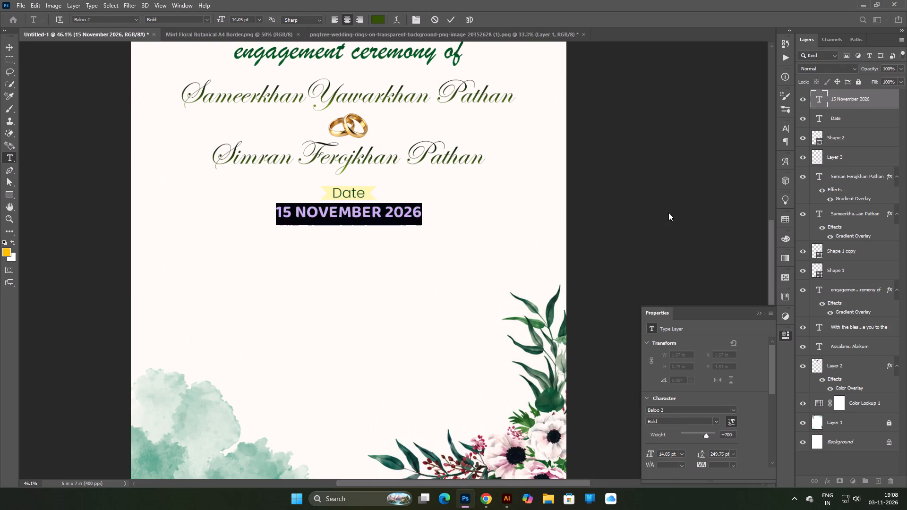
{"action": "left_click", "coordinate": [668, 212]}
{"action": "scroll", "coordinate": [472, 224], "scroll_direction": "down", "scroll_amount": 8}
{"action": "scroll", "coordinate": [495, 252], "scroll_direction": "up", "scroll_amount": 2}
{"action": "key", "text": "Return"}
{"action": "left_click", "coordinate": [612, 215]}
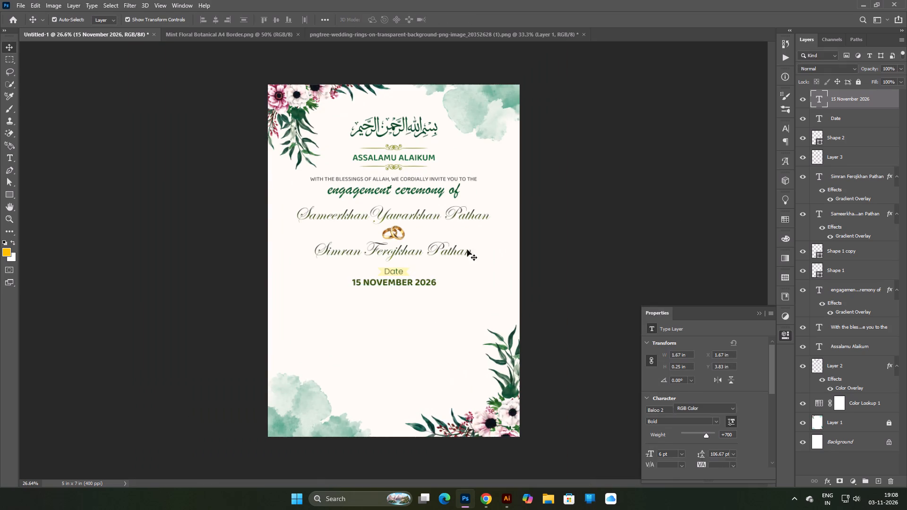
Set the text colour of "engagement ceremony of" to the olive green sampled from the date line (#325106).
{"action": "scroll", "coordinate": [423, 256], "scroll_direction": "down", "scroll_amount": 4}
{"action": "scroll", "coordinate": [441, 256], "scroll_direction": "up", "scroll_amount": 6}
{"action": "double_click", "coordinate": [423, 175]}
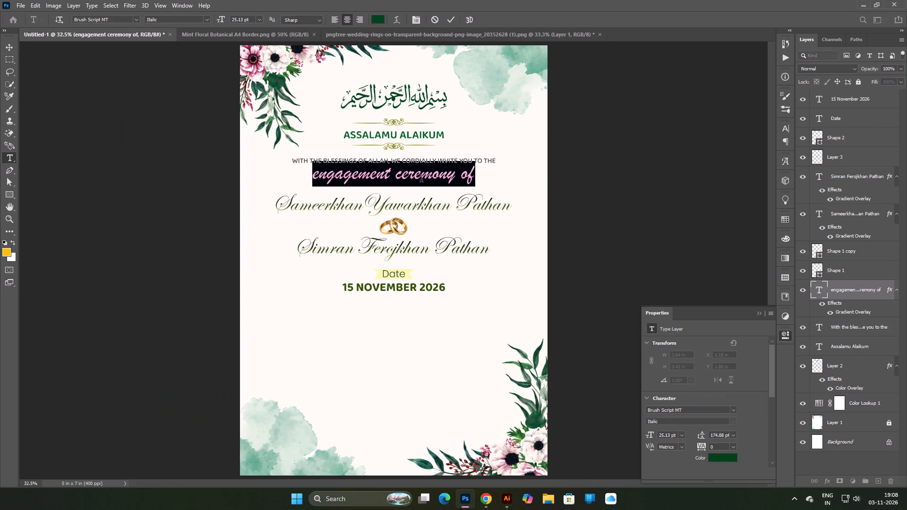
{"action": "left_click", "coordinate": [381, 17]}
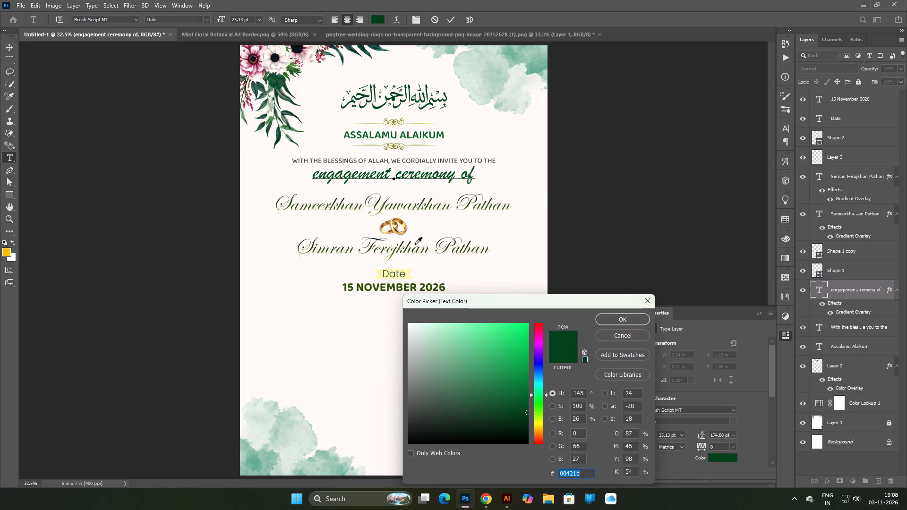
{"action": "left_click", "coordinate": [394, 285]}
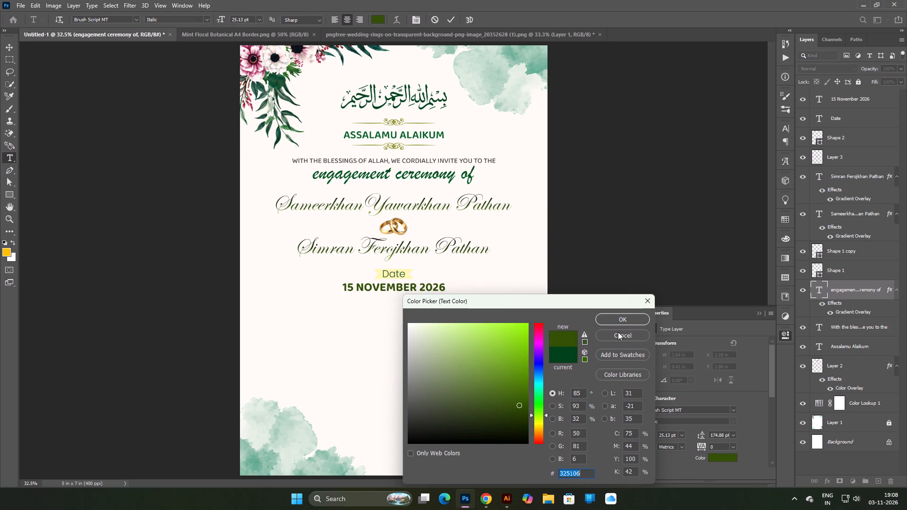
{"action": "double_click", "coordinate": [615, 319]}
{"action": "key", "text": "Return"}
{"action": "left_click", "coordinate": [626, 249]}
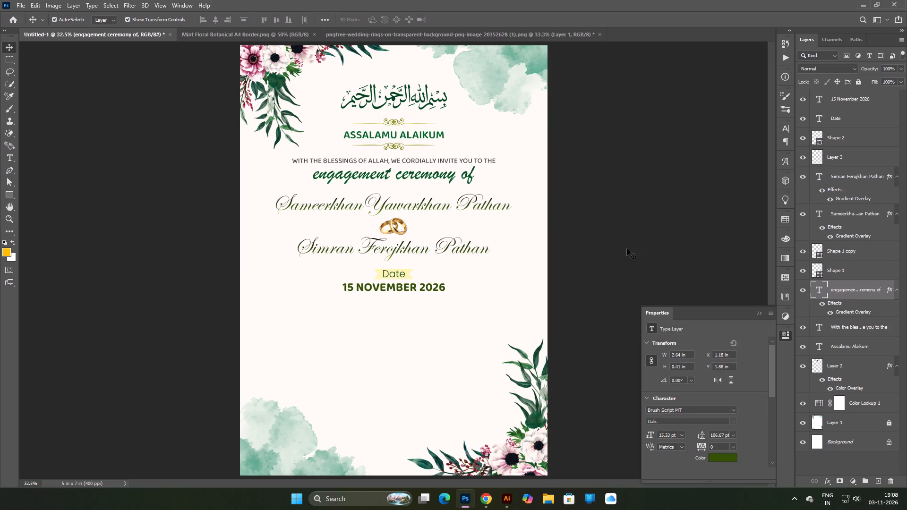
{"action": "scroll", "coordinate": [471, 240], "scroll_direction": "down", "scroll_amount": 4}
{"action": "scroll", "coordinate": [470, 239], "scroll_direction": "up", "scroll_amount": 3}
{"action": "key", "text": "ctrl+0"}
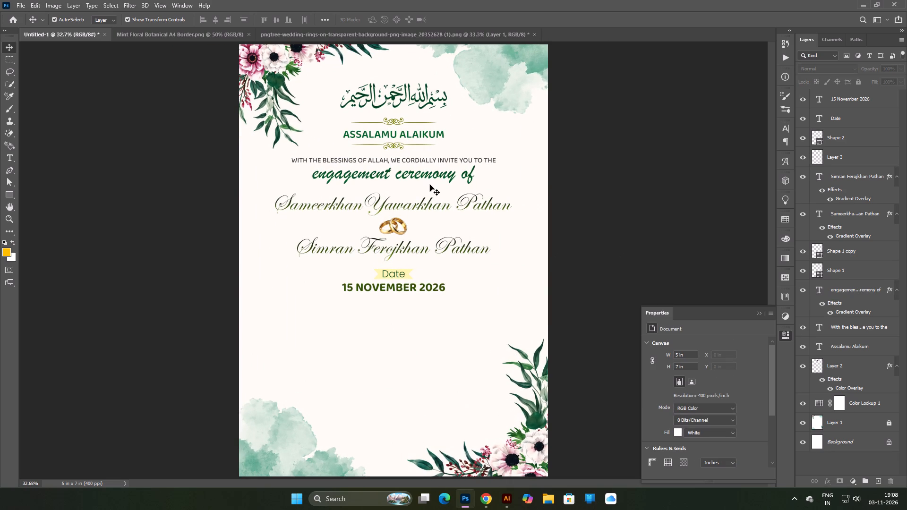
Nudge the "Date" label, its ribbon shape and the "15 NOVEMBER 2026" line together slightly downward, then deselect them.
{"action": "scroll", "coordinate": [353, 260], "scroll_direction": "up", "scroll_amount": 5}
{"action": "key", "text": "space"}
{"action": "key", "text": "space"}
{"action": "key", "text": "space"}
{"action": "key", "text": "space"}
{"action": "left_click_drag", "start_coordinate": [406, 311], "coordinate": [407, 254]}
{"action": "left_click", "coordinate": [411, 221]}
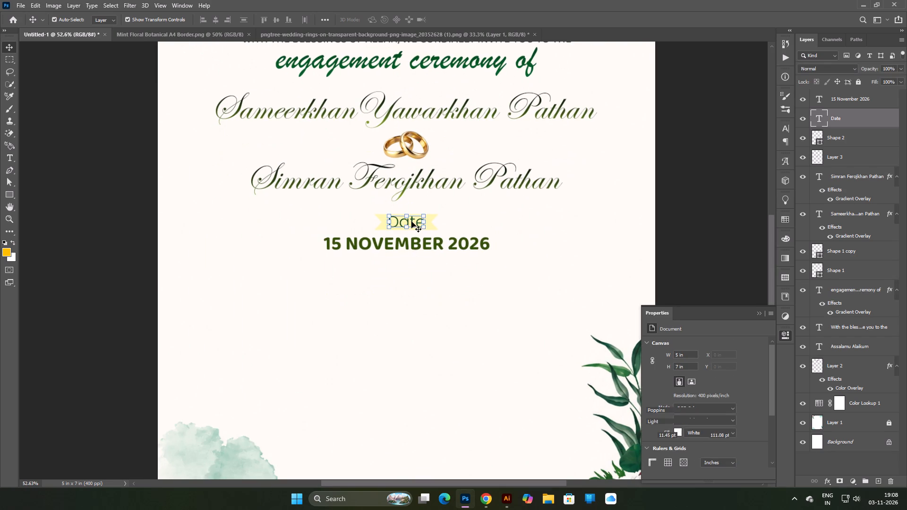
{"action": "left_click", "coordinate": [850, 143]}
{"action": "left_click", "coordinate": [863, 100], "text": "shift"}
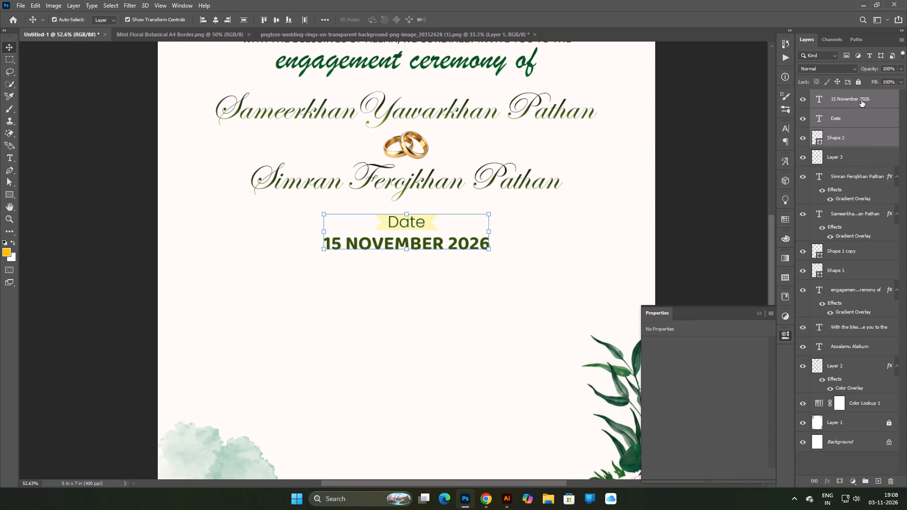
{"action": "key", "text": "Down"}
{"action": "key", "text": "Down"}
{"action": "key", "text": "Down"}
{"action": "key", "text": "Down"}
{"action": "key", "text": "Down"}
{"action": "key", "text": "Down"}
{"action": "key", "text": "Down"}
{"action": "key", "text": "Down"}
{"action": "key", "text": "Down"}
{"action": "key", "text": "Return"}
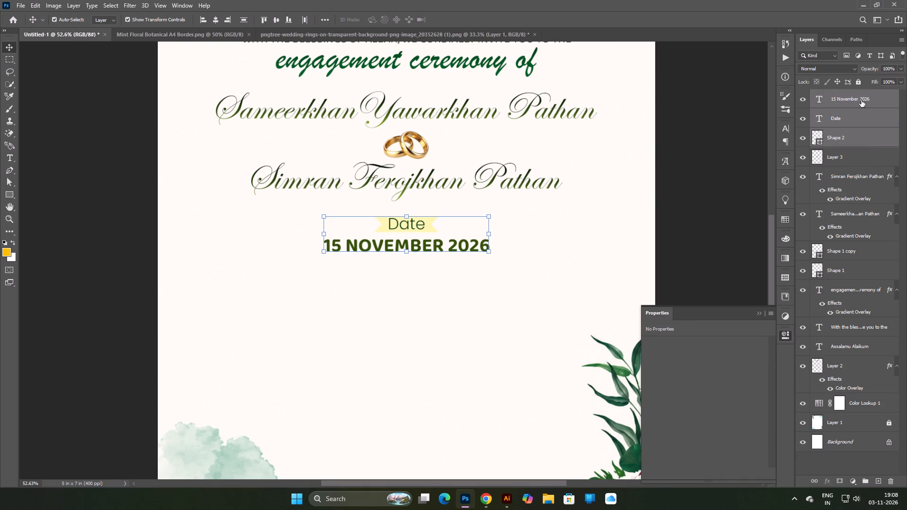
{"action": "scroll", "coordinate": [732, 197], "scroll_direction": "down", "scroll_amount": 1}
{"action": "left_click", "coordinate": [693, 201]}
Examine the whole card and the date block up close for spacing and balance.
{"action": "scroll", "coordinate": [676, 202], "scroll_direction": "down", "scroll_amount": 10}
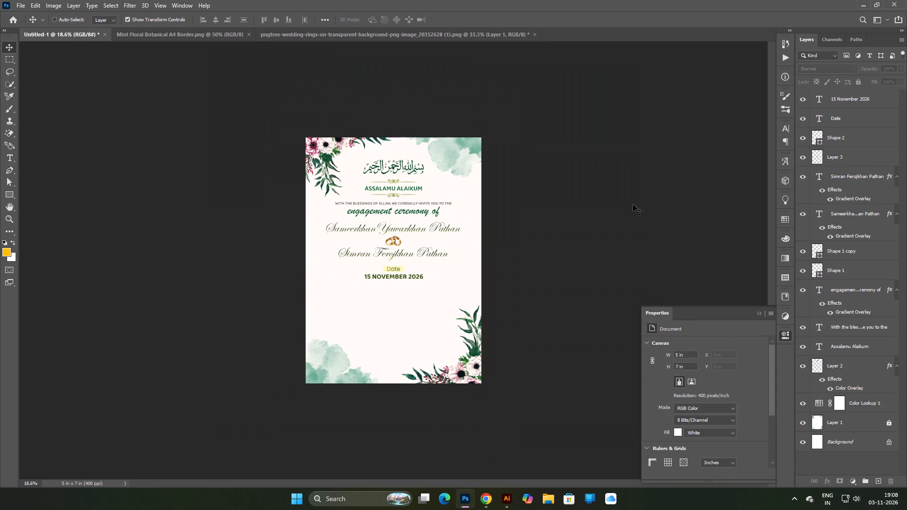
{"action": "key", "text": "ctrl+0"}
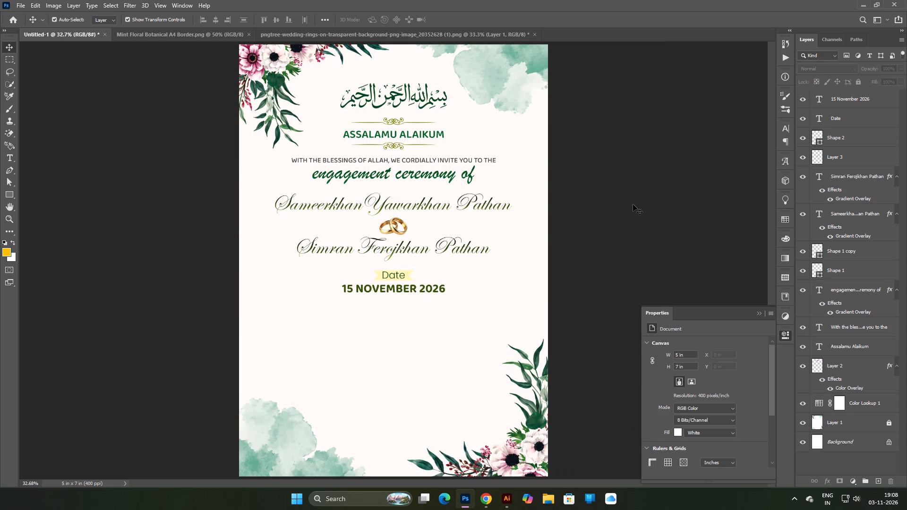
{"action": "scroll", "coordinate": [540, 251], "scroll_direction": "down", "scroll_amount": 5}
{"action": "scroll", "coordinate": [506, 283], "scroll_direction": "up", "scroll_amount": 4}
{"action": "scroll", "coordinate": [412, 297], "scroll_direction": "up", "scroll_amount": 2}
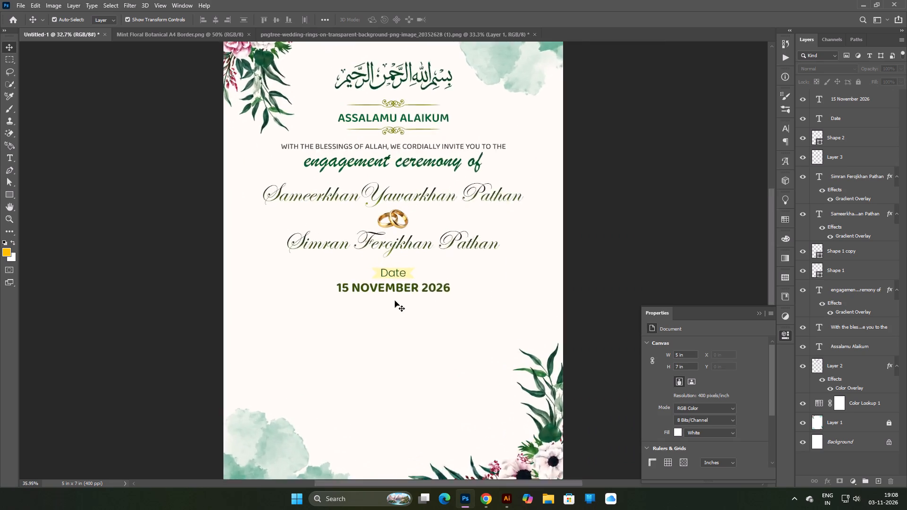
{"action": "scroll", "coordinate": [395, 301], "scroll_direction": "up", "scroll_amount": 3}
{"action": "key", "text": "space"}
{"action": "key", "text": "space"}
{"action": "left_click_drag", "start_coordinate": [403, 305], "coordinate": [428, 227]}
{"action": "scroll", "coordinate": [428, 227], "scroll_direction": "down", "scroll_amount": 4}
{"action": "key", "text": "ctrl+0"}
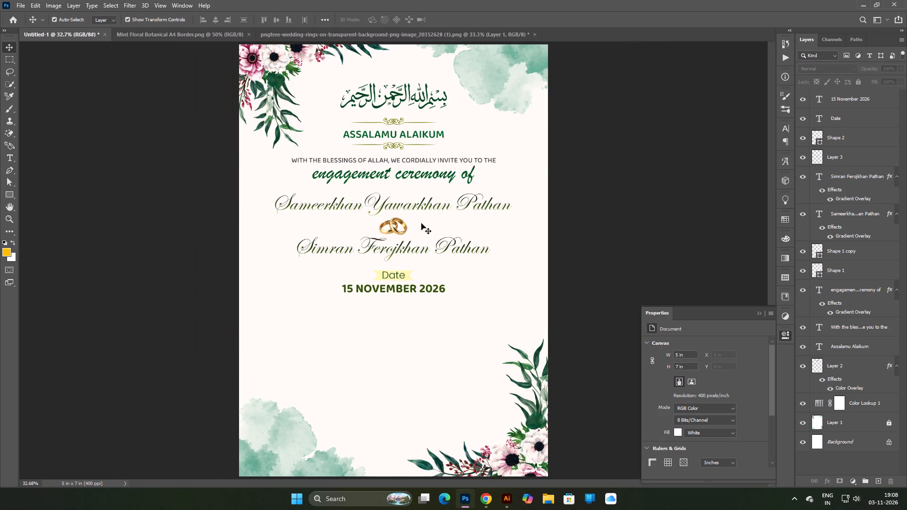
{"action": "scroll", "coordinate": [417, 225], "scroll_direction": "down", "scroll_amount": 4}
{"action": "scroll", "coordinate": [412, 229], "scroll_direction": "up", "scroll_amount": 4}
{"action": "scroll", "coordinate": [412, 229], "scroll_direction": "down", "scroll_amount": 3}
{"action": "key", "text": "ctrl+0"}
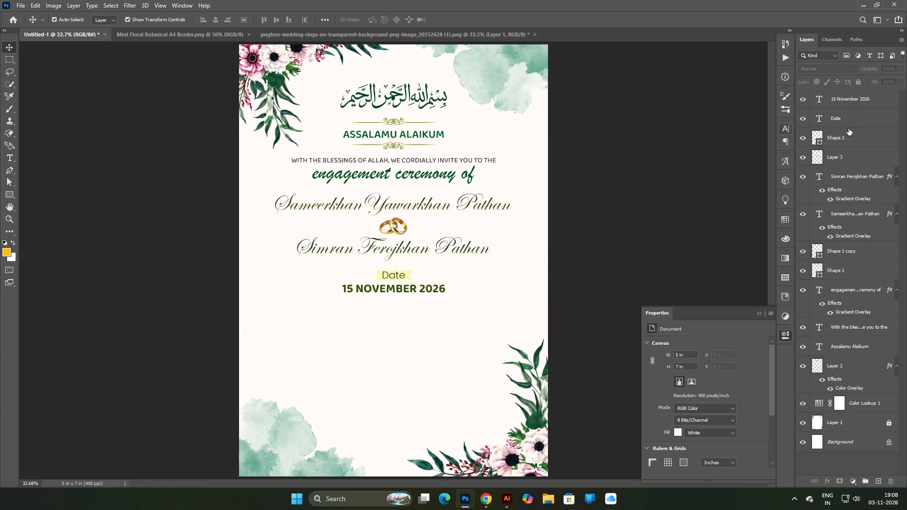
Duplicate the ribbon, "Date" label and "15 NOVEMBER 2026" line together, placing the copy about 0.5 in directly below the original.
{"action": "left_click", "coordinate": [847, 136]}
{"action": "left_click", "coordinate": [857, 103], "text": "shift"}
{"action": "scroll", "coordinate": [342, 280], "scroll_direction": "up", "scroll_amount": 3}
{"action": "key", "text": "space"}
{"action": "key", "text": "space"}
{"action": "key", "text": "space"}
{"action": "key", "text": "space"}
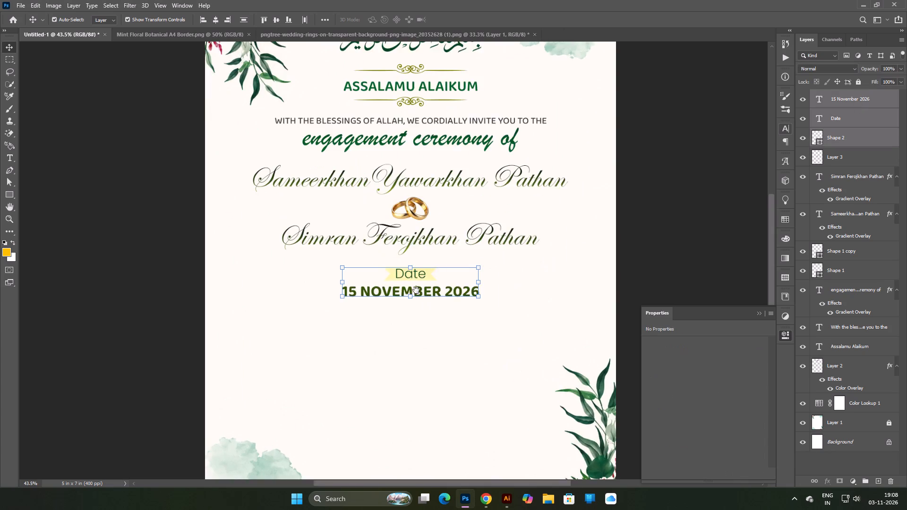
{"action": "left_click_drag", "start_coordinate": [416, 283], "coordinate": [406, 231]}
{"action": "left_click_drag", "start_coordinate": [406, 223], "coordinate": [407, 262], "text": "alt"}
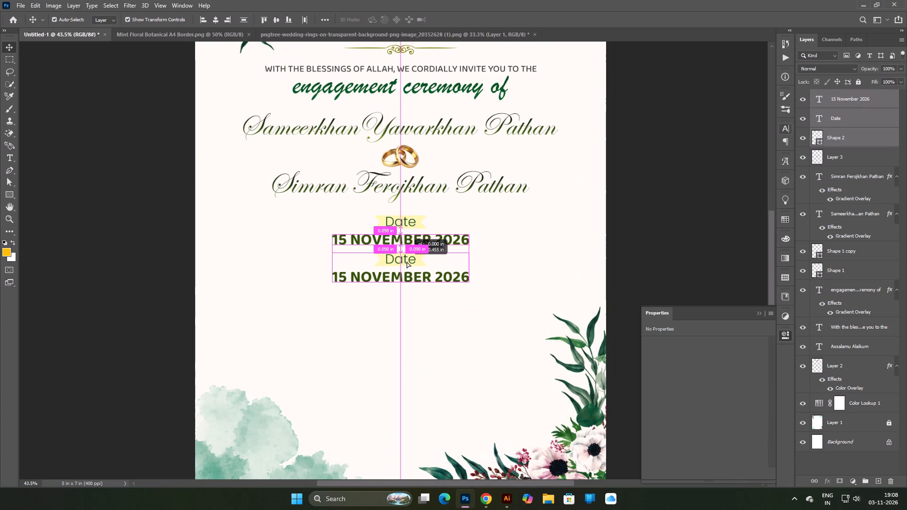
{"action": "left_click_drag", "start_coordinate": [407, 262], "coordinate": [406, 264], "text": "alt"}
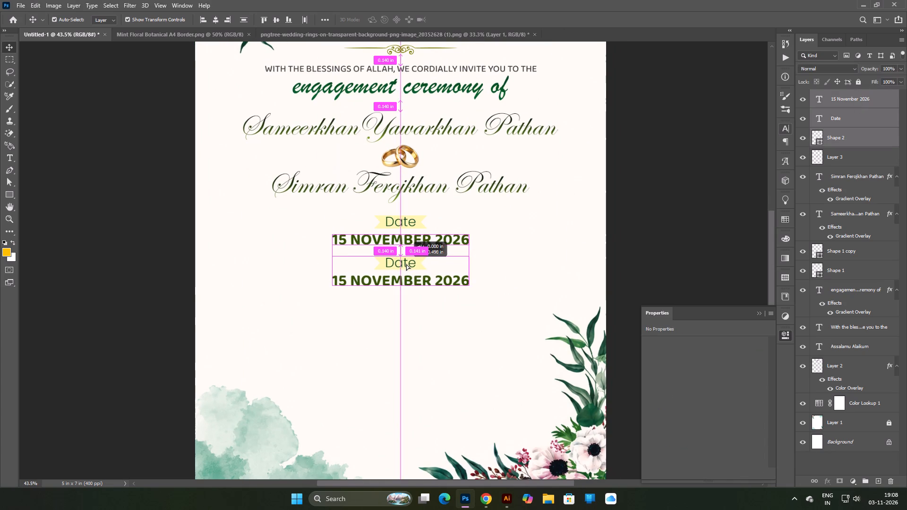
{"action": "left_click_drag", "start_coordinate": [406, 264], "coordinate": [407, 266], "text": "alt"}
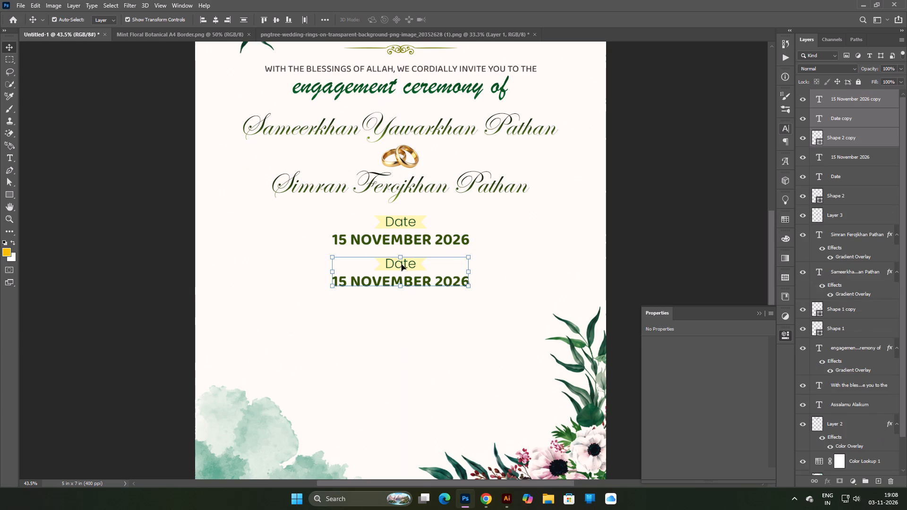
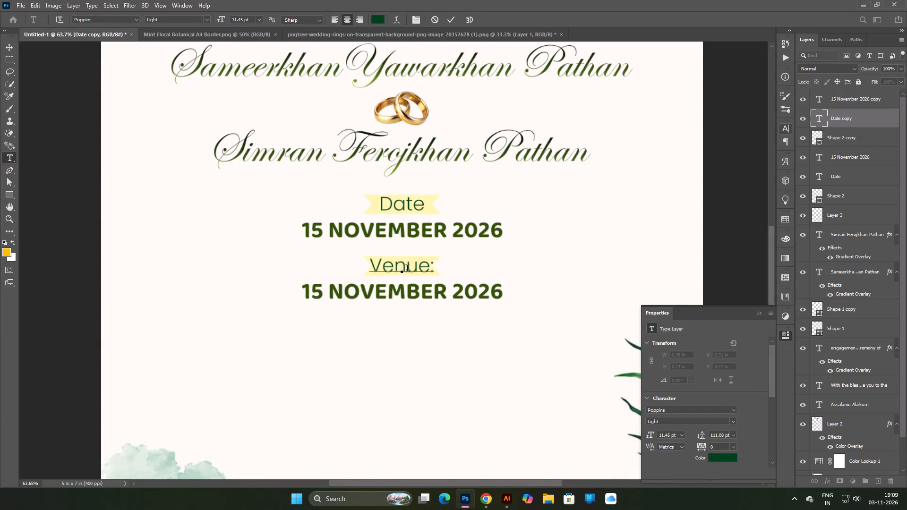
Remove the trailing colon from the copied label so it reads "Venue".
{"action": "key", "text": "BackSpace"}
{"action": "key", "text": "Return"}
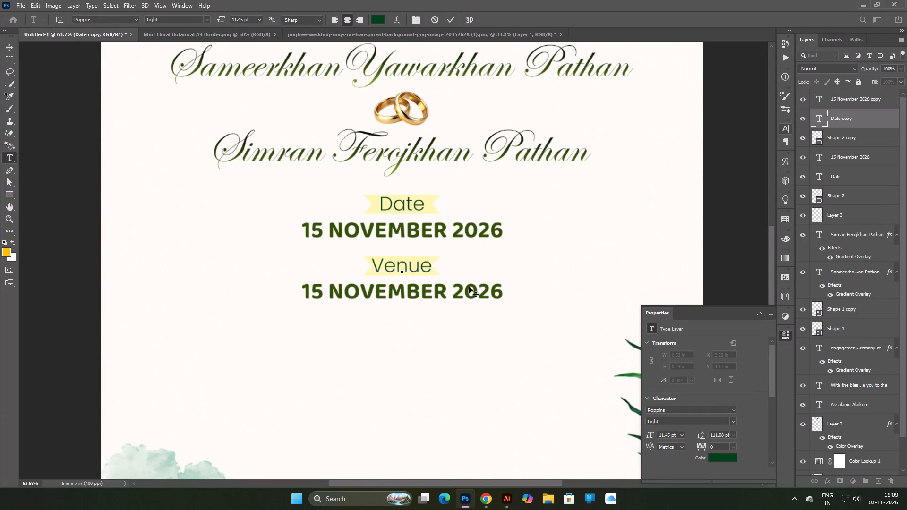
Widen the ribbon shape behind the "Venue" label on both sides to about 115% of its width.
{"action": "left_click", "coordinate": [857, 143]}
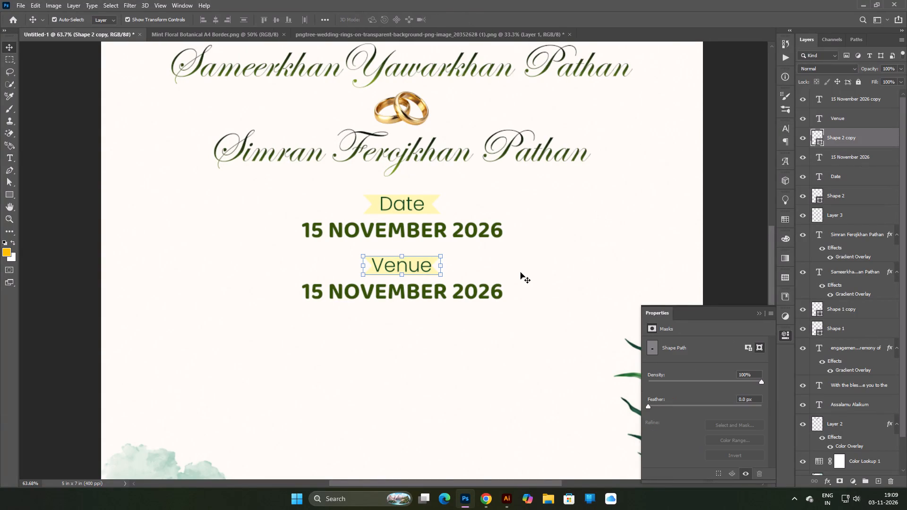
{"action": "scroll", "coordinate": [474, 276], "scroll_direction": "up", "scroll_amount": 4}
{"action": "left_click_drag", "start_coordinate": [430, 263], "coordinate": [438, 263], "text": "shift"}
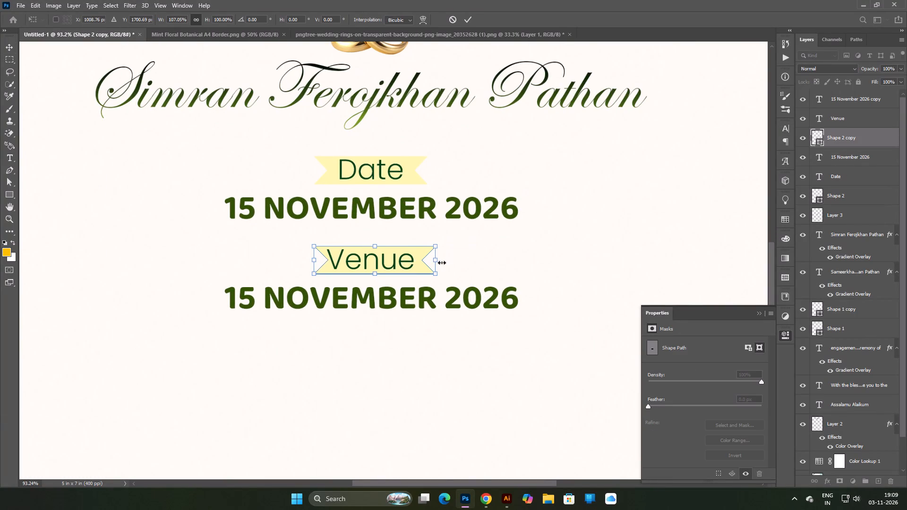
{"action": "left_click_drag", "start_coordinate": [316, 261], "coordinate": [307, 262], "text": "shift"}
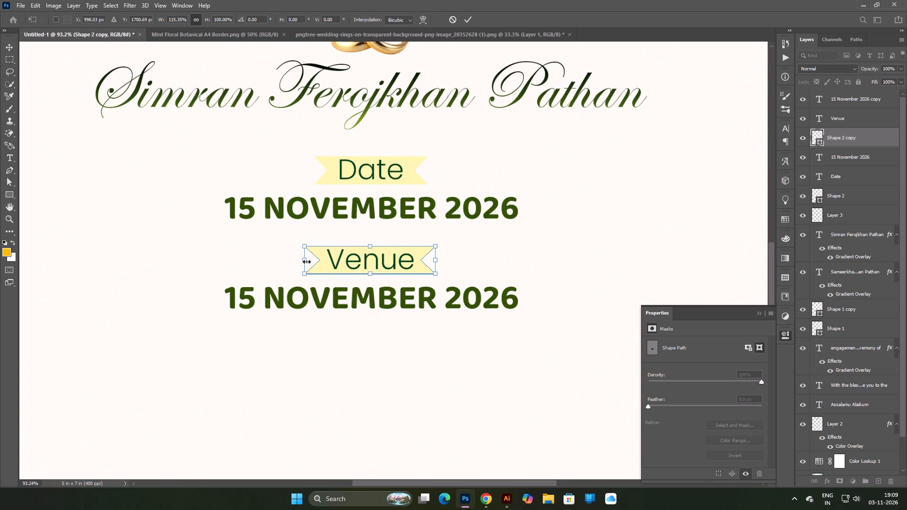
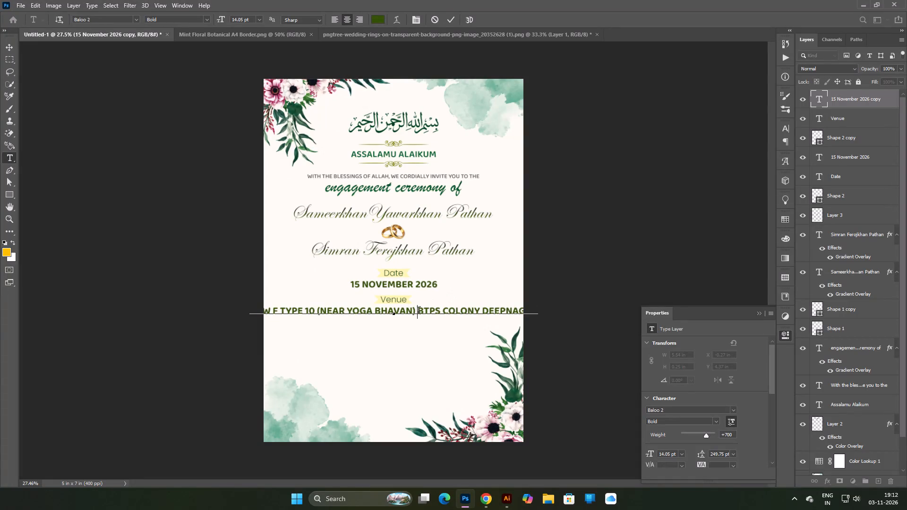
Break the venue address onto a second line after the bracketed landmark.
{"action": "key", "text": "Return"}
Tighten the leading of the whole two-line venue address to 15.62 pt.
{"action": "triple_click", "coordinate": [414, 314]}
{"action": "triple_click", "coordinate": [414, 314]}
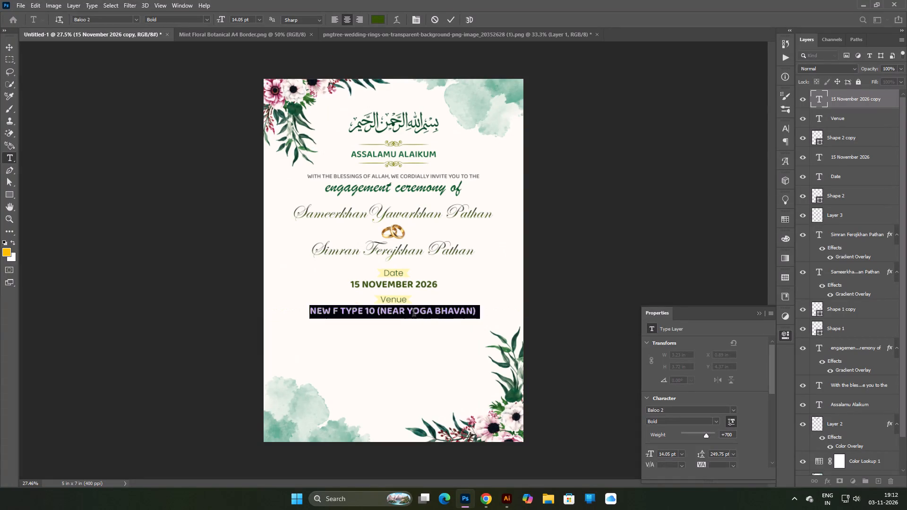
{"action": "scroll", "coordinate": [414, 314], "scroll_direction": "down", "scroll_amount": 6}
{"action": "key", "text": "alt+Up"}
{"action": "key", "text": "alt+Up"}
{"action": "key", "text": "alt+Up"}
{"action": "key", "text": "alt+Up"}
{"action": "key", "text": "alt+Up"}
{"action": "key", "text": "alt+Up"}
{"action": "key", "text": "alt+Up"}
{"action": "key", "text": "alt+Up"}
{"action": "key", "text": "alt+Up"}
{"action": "key", "text": "alt+Up"}
{"action": "key", "text": "alt+Up"}
{"action": "key", "text": "alt+Up"}
{"action": "key", "text": "alt+Up"}
{"action": "key", "text": "alt+Up"}
{"action": "key", "text": "alt+Up"}
{"action": "key", "text": "alt+Up"}
{"action": "key", "text": "alt+Up"}
{"action": "key", "text": "alt+Up"}
{"action": "key", "text": "alt+Up"}
{"action": "key", "text": "alt+Up"}
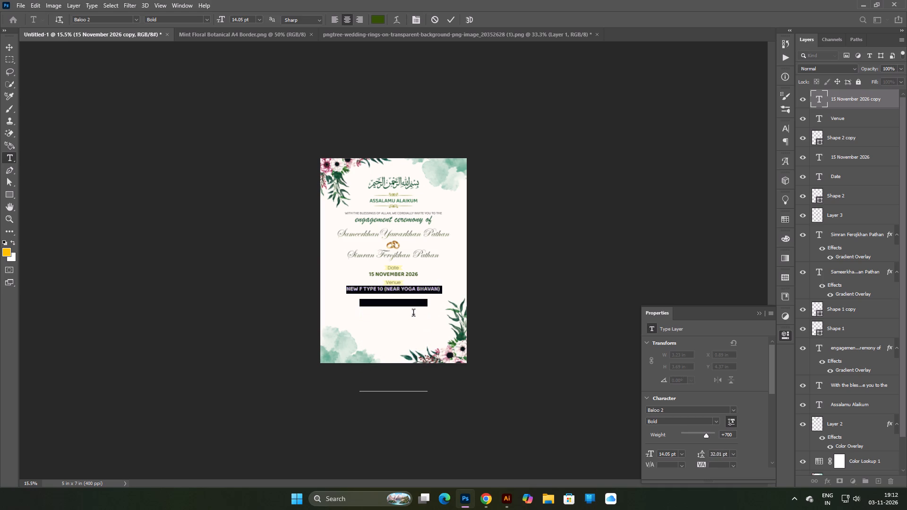
{"action": "key", "text": "alt+Up"}
{"action": "key", "text": "alt+Up"}
{"action": "key", "text": "alt+Up"}
{"action": "key", "text": "alt+Up"}
{"action": "key", "text": "alt+Up"}
{"action": "key", "text": "alt+Up"}
{"action": "key", "text": "alt+Down"}
{"action": "key", "text": "alt+Down"}
{"action": "key", "text": "alt+Down"}
{"action": "key", "text": "alt+Down"}
{"action": "key", "text": "alt+Down"}
{"action": "key", "text": "alt+Down"}
{"action": "key", "text": "alt+Down"}
{"action": "key", "text": "alt+Down"}
{"action": "key", "text": "alt+Down"}
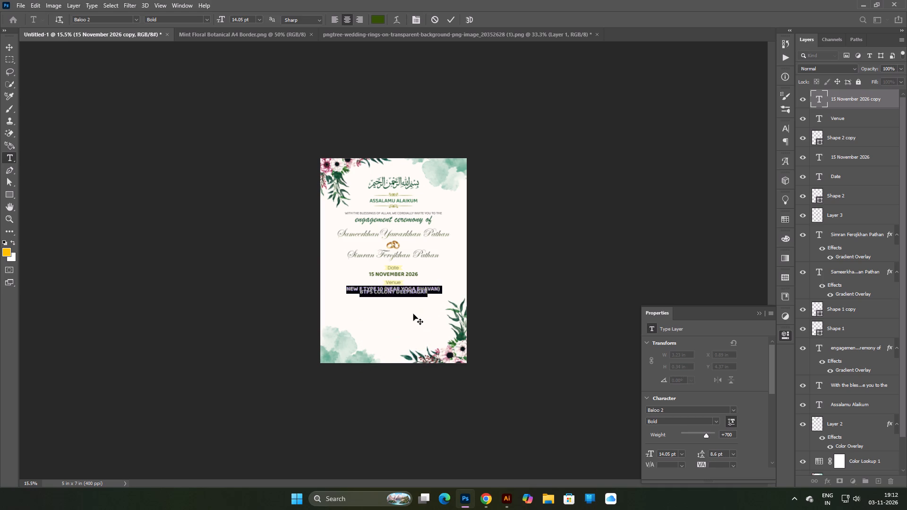
{"action": "key", "text": "alt+Up"}
{"action": "key", "text": "alt+Up"}
{"action": "key", "text": "alt+Down"}
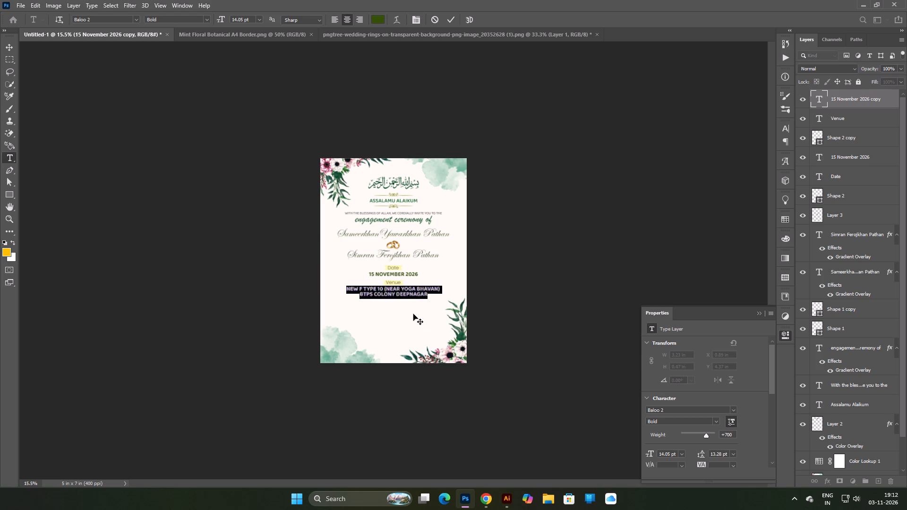
{"action": "key", "text": "ctrl+z"}
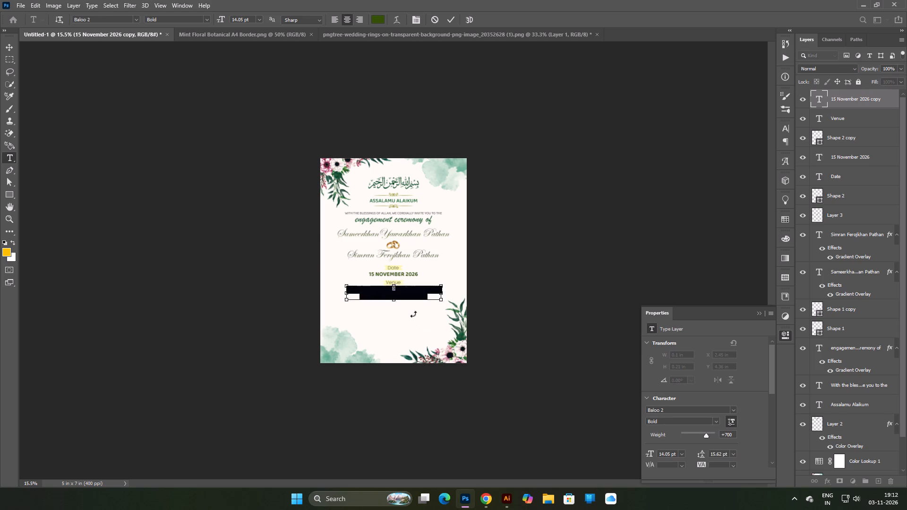
{"action": "key", "text": "Return"}
Move the address block slightly lower under the "Venue" label, to Y about 4.4 in, and centre it horizontally on the canvas.
{"action": "scroll", "coordinate": [426, 305], "scroll_direction": "down", "scroll_amount": 6}
{"action": "scroll", "coordinate": [413, 336], "scroll_direction": "up", "scroll_amount": 7}
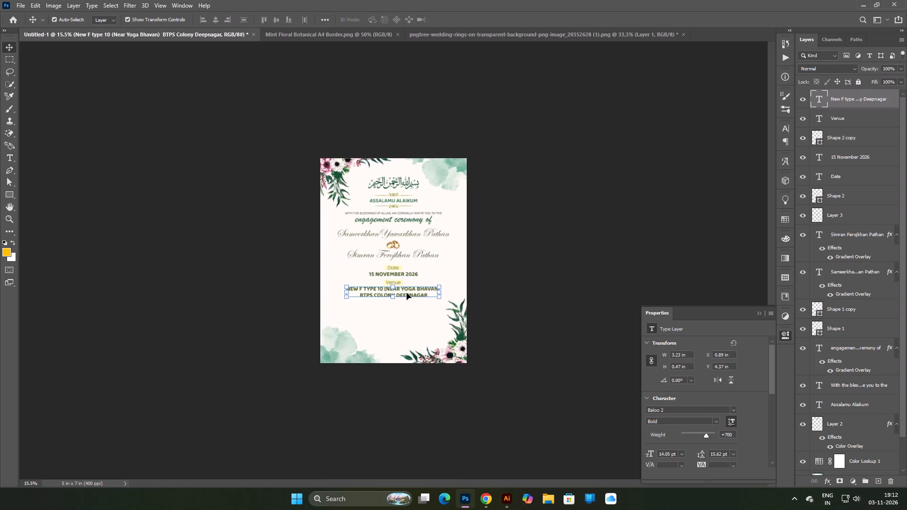
{"action": "scroll", "coordinate": [407, 293], "scroll_direction": "up", "scroll_amount": 8}
{"action": "left_click", "coordinate": [410, 324]}
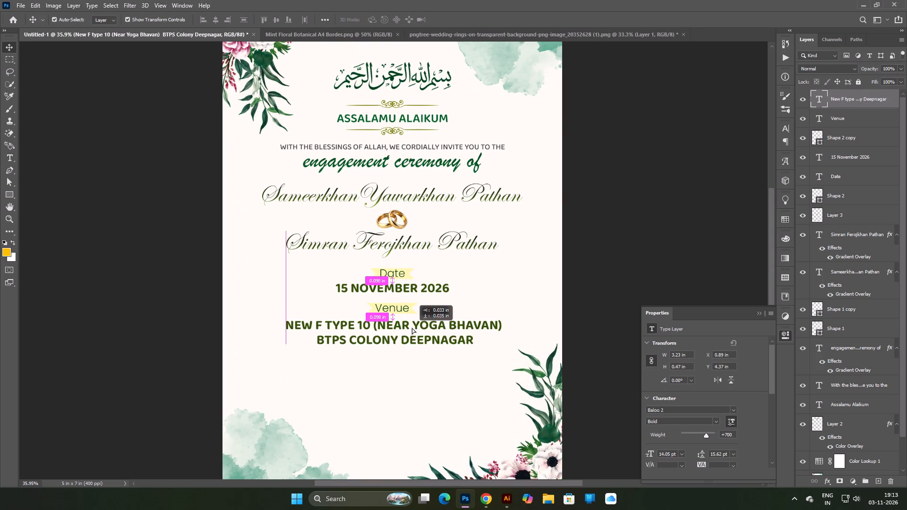
{"action": "key", "text": "Return"}
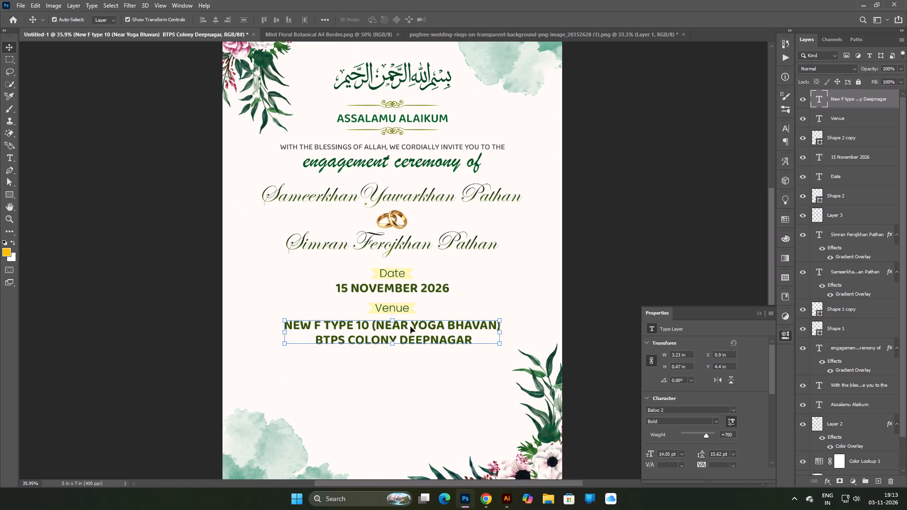
{"action": "key", "text": "ctrl+a"}
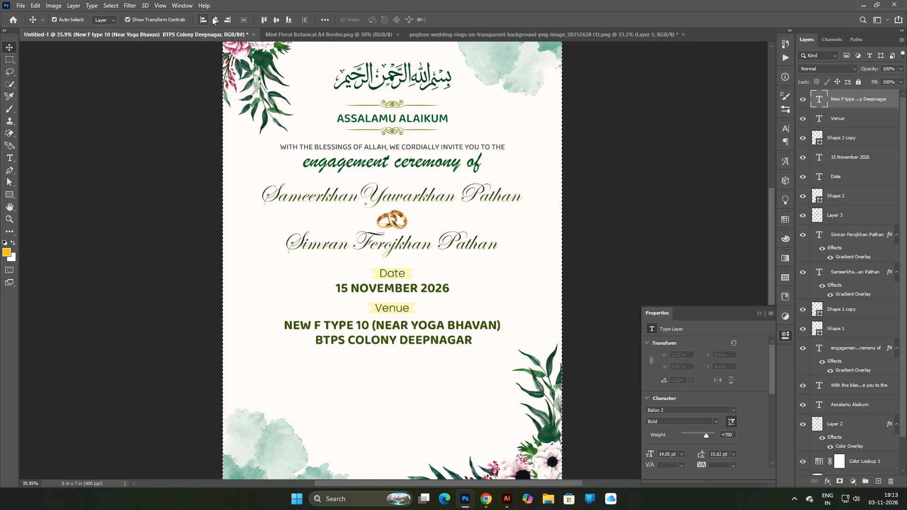
{"action": "triple_click", "coordinate": [214, 17]}
{"action": "left_click", "coordinate": [214, 17]}
{"action": "key", "text": "ctrl+d"}
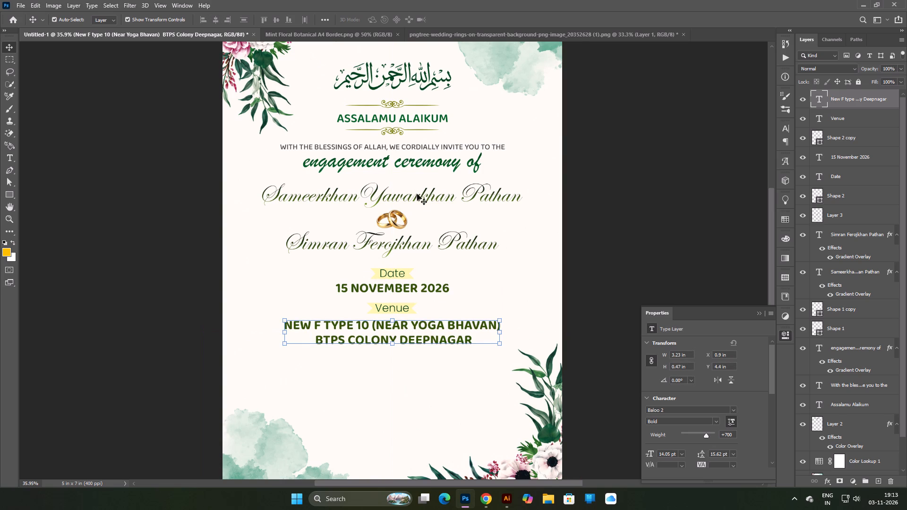
Nudge the address block down to Y 4.44 in for more space below the "Venue" label.
{"action": "key", "text": "Down"}
{"action": "key", "text": "Down"}
{"action": "key", "text": "Down"}
{"action": "key", "text": "Down"}
{"action": "key", "text": "Down"}
{"action": "key", "text": "Down"}
{"action": "key", "text": "Down"}
{"action": "key", "text": "Down"}
{"action": "key", "text": "Down"}
{"action": "key", "text": "Down"}
{"action": "key", "text": "Down"}
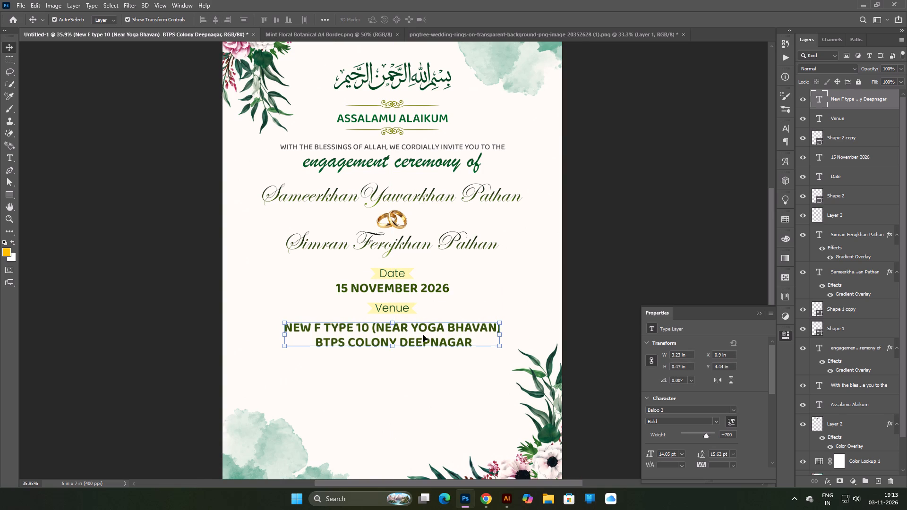
Set only the second line of the venue address to the Regular weight of Baloo 2.
{"action": "double_click", "coordinate": [423, 335]}
{"action": "triple_click", "coordinate": [387, 340]}
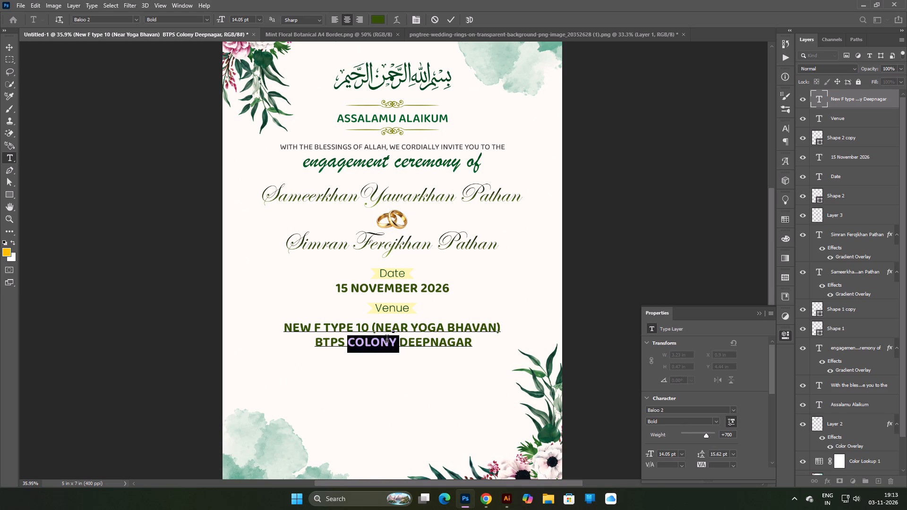
{"action": "left_click", "coordinate": [387, 340]}
{"action": "left_click", "coordinate": [369, 323]}
{"action": "left_click", "coordinate": [370, 329]}
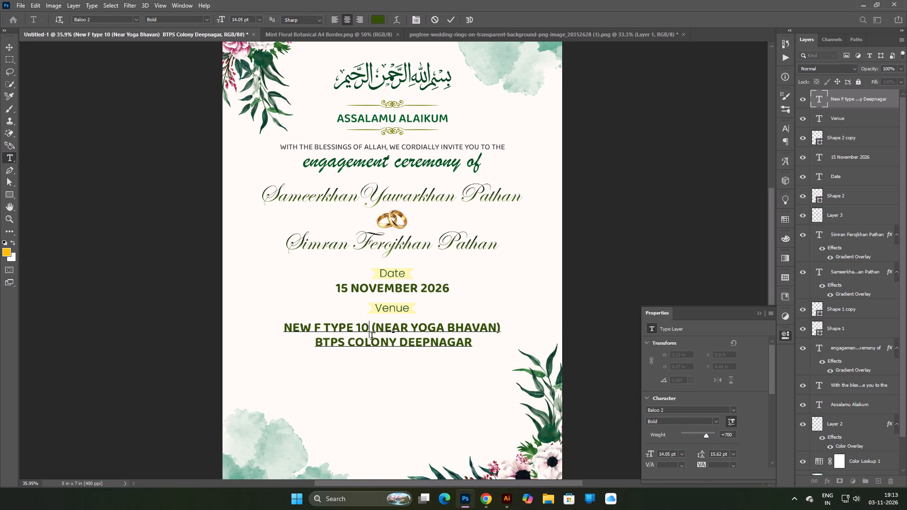
{"action": "triple_click", "coordinate": [373, 338]}
{"action": "left_click", "coordinate": [373, 338]}
{"action": "left_click", "coordinate": [207, 17]}
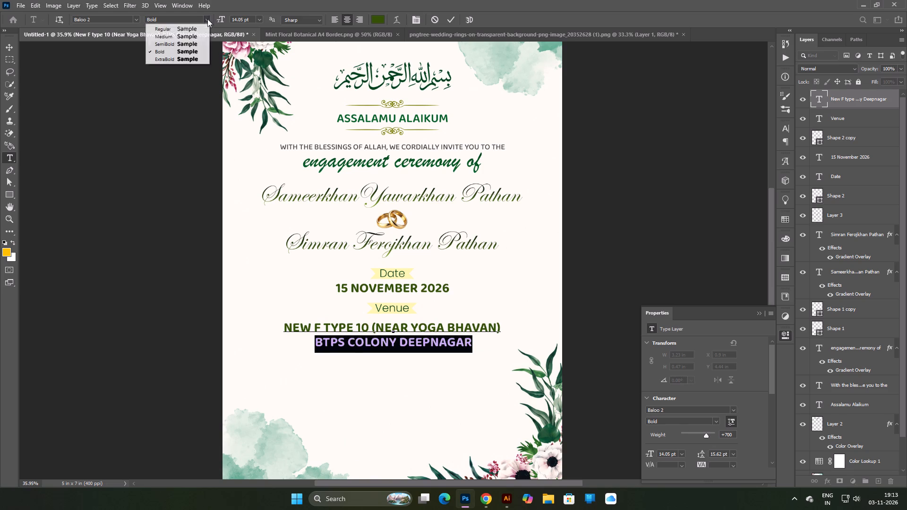
{"action": "left_click", "coordinate": [200, 29]}
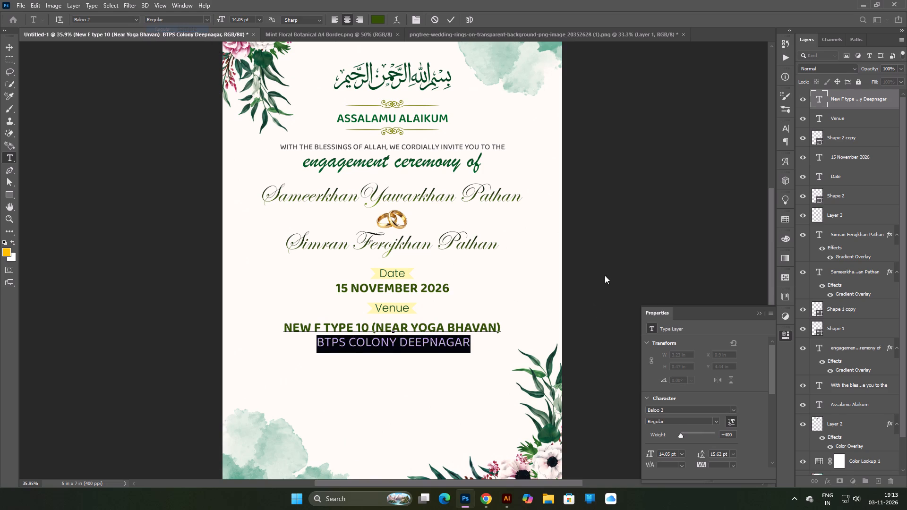
{"action": "key", "text": "Return"}
Realign the venue address block to the horizontal centre of the canvas.
{"action": "left_click", "coordinate": [398, 327]}
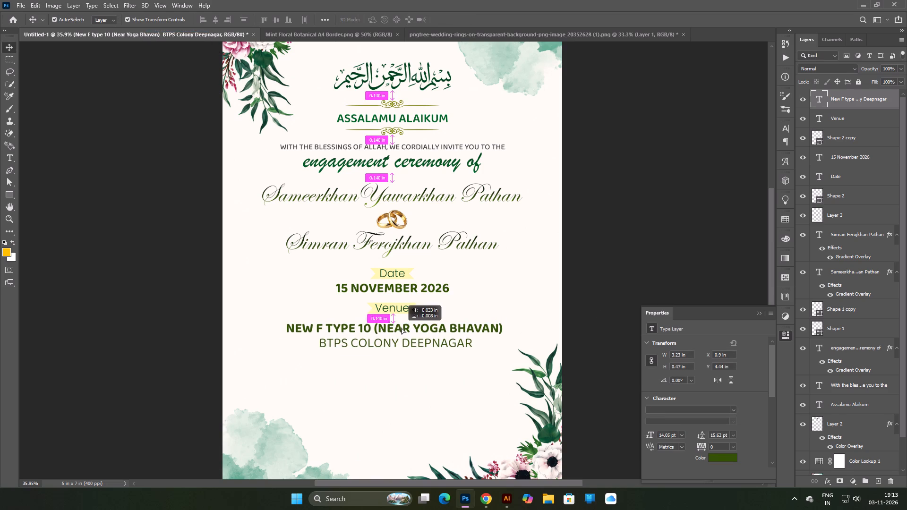
{"action": "left_click", "coordinate": [397, 327]}
{"action": "key", "text": "ctrl+a"}
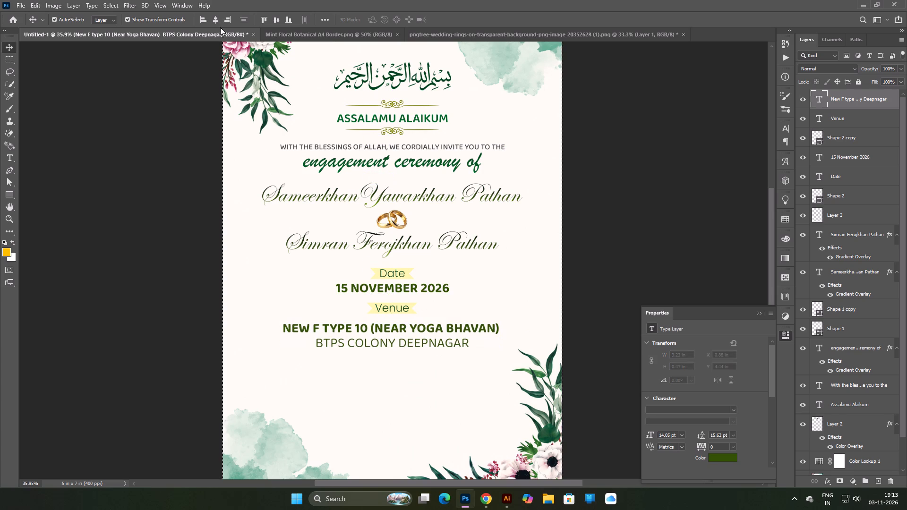
{"action": "left_click", "coordinate": [216, 18]}
{"action": "key", "text": "ctrl+d"}
{"action": "left_click", "coordinate": [634, 234]}
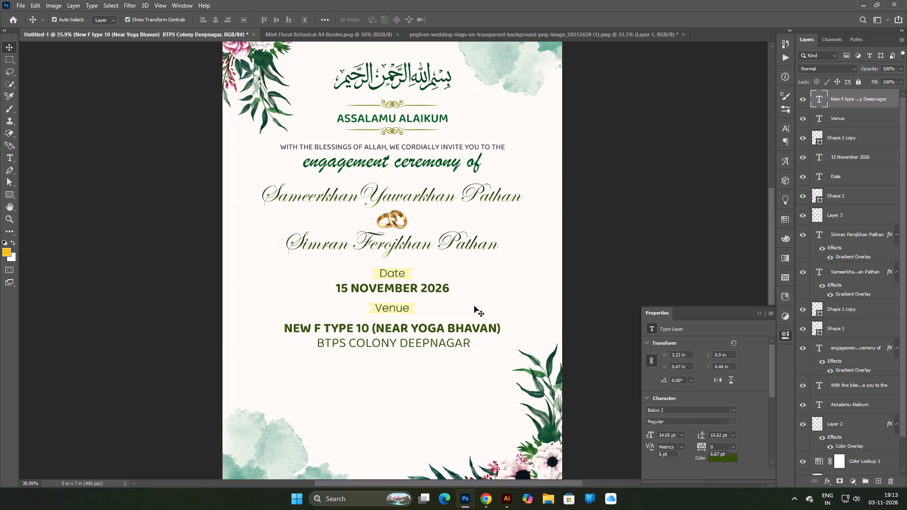
Nudge the "Venue" label together with its ribbon shape slightly down, between the date and the address.
{"action": "left_click", "coordinate": [397, 308]}
{"action": "left_click", "coordinate": [853, 135], "text": "ctrl"}
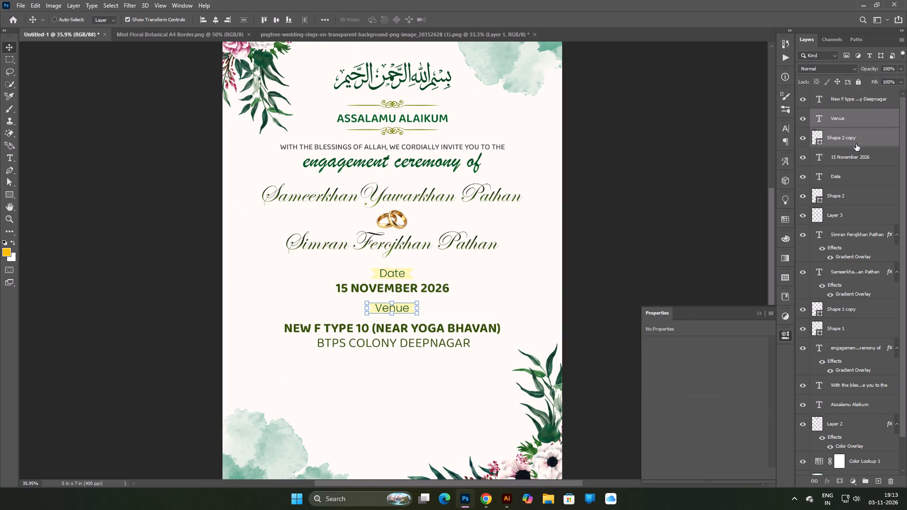
{"action": "key", "text": "Down"}
{"action": "key", "text": "Down"}
{"action": "key", "text": "Down"}
{"action": "key", "text": "Down"}
{"action": "key", "text": "Down"}
{"action": "key", "text": "Down"}
{"action": "key", "text": "Up"}
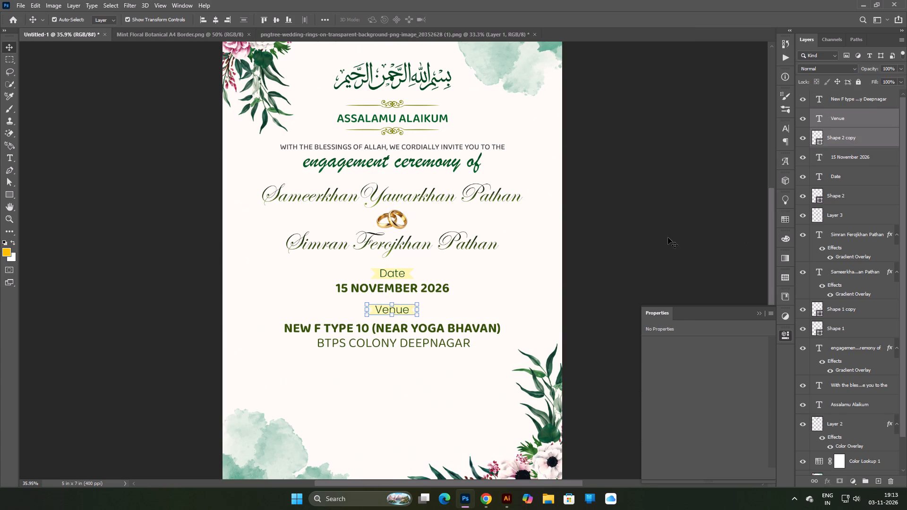
{"action": "key", "text": "Up"}
{"action": "key", "text": "Up"}
{"action": "left_click", "coordinate": [616, 226]}
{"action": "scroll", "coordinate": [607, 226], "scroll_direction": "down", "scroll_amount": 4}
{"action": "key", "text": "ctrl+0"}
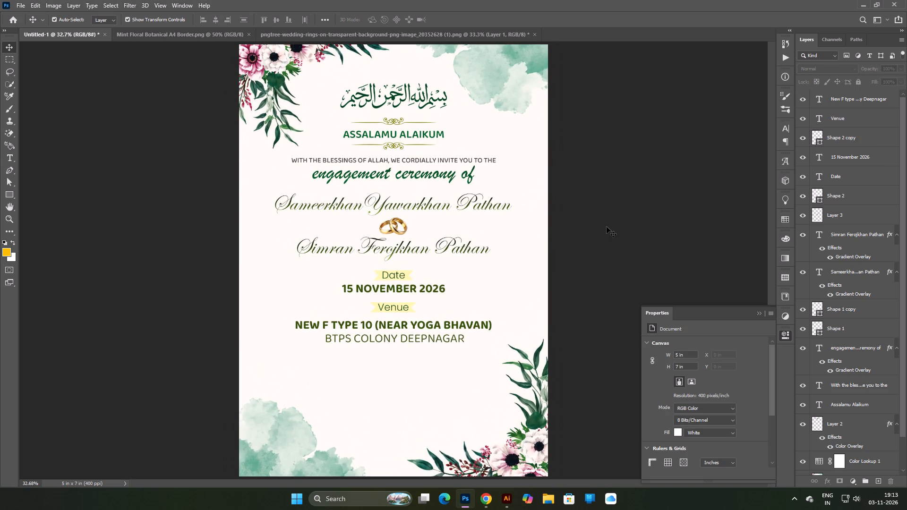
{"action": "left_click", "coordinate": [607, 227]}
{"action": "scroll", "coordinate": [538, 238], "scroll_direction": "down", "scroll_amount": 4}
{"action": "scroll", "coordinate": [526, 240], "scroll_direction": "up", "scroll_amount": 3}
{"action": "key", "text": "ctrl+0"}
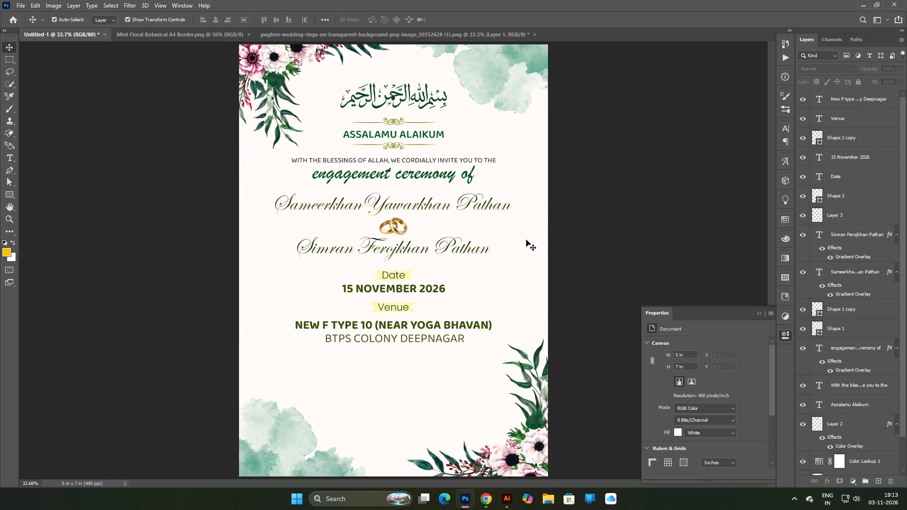
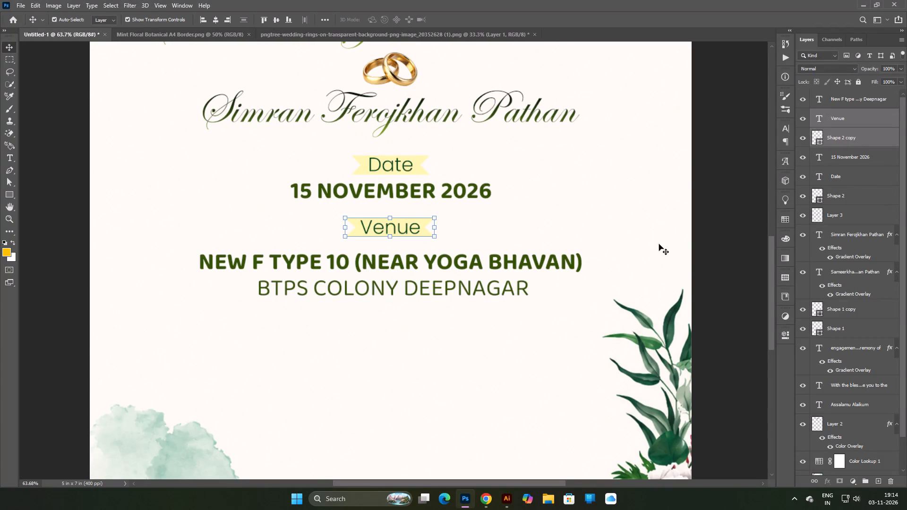
Duplicate the "Venue" label, its ribbon shape and the address block together, placing the copy about 0.72 in straight below the original.
{"action": "scroll", "coordinate": [467, 272], "scroll_direction": "up", "scroll_amount": 2}
{"action": "key", "text": "space"}
{"action": "key", "text": "space"}
{"action": "key", "text": "space"}
{"action": "left_click_drag", "start_coordinate": [394, 253], "coordinate": [481, 135]}
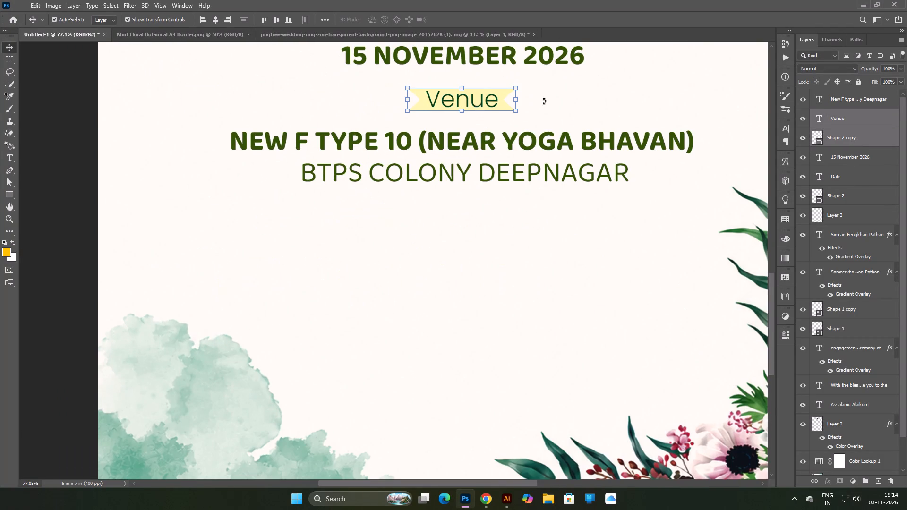
{"action": "left_click", "coordinate": [859, 104], "text": "shift"}
{"action": "left_click", "coordinate": [851, 139]}
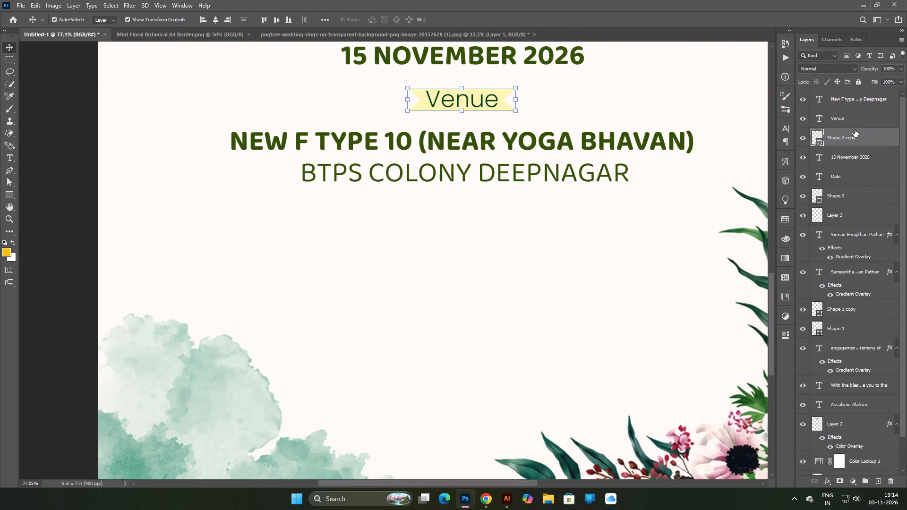
{"action": "left_click", "coordinate": [858, 107], "text": "shift"}
{"action": "left_click_drag", "start_coordinate": [485, 101], "coordinate": [485, 168], "text": "alt"}
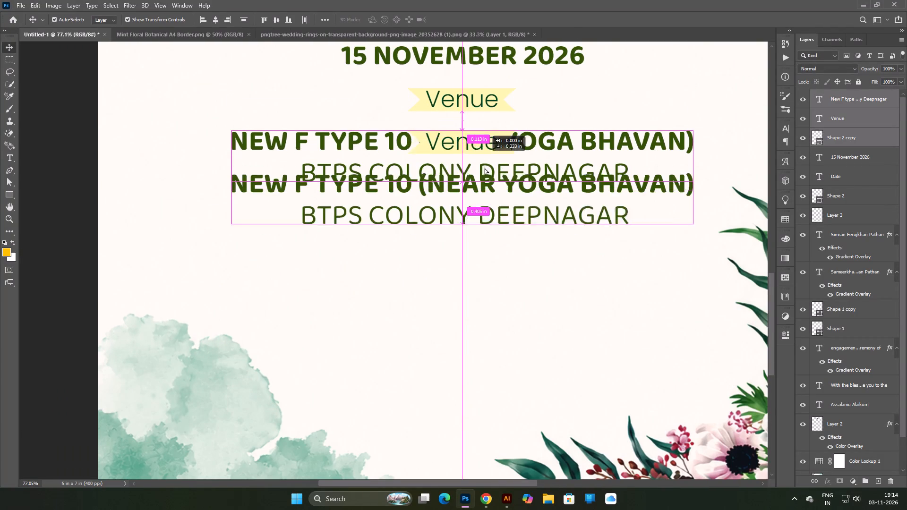
{"action": "left_click_drag", "start_coordinate": [485, 168], "coordinate": [485, 206], "text": "alt"}
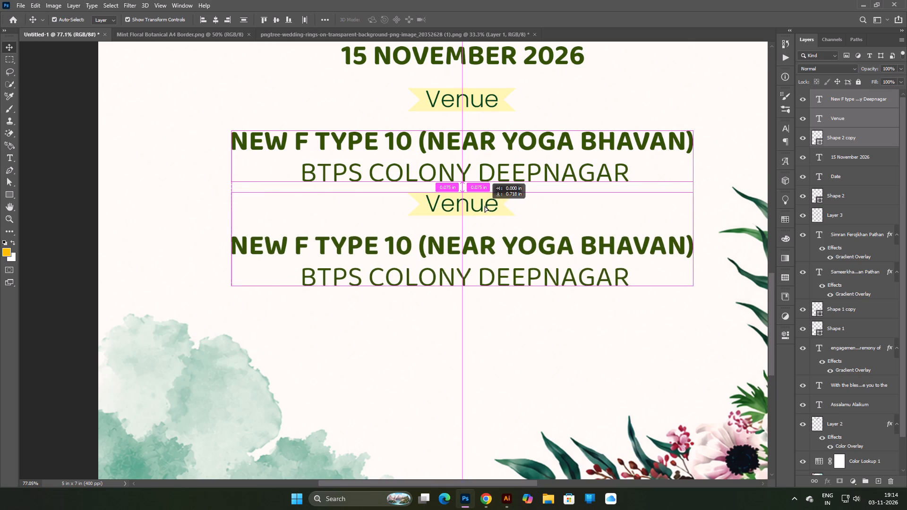
{"action": "left_click_drag", "start_coordinate": [485, 206], "coordinate": [484, 205], "text": "alt"}
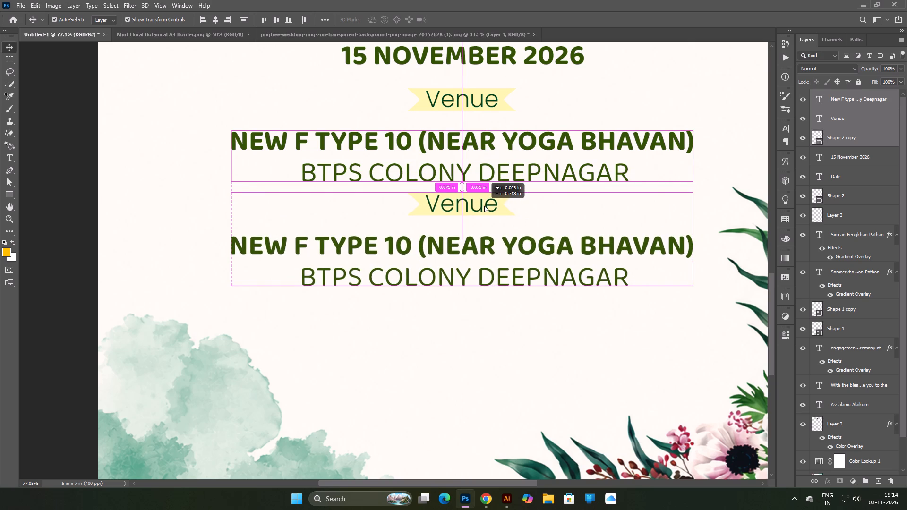
{"action": "left_click_drag", "start_coordinate": [484, 205], "coordinate": [485, 205], "text": "alt"}
Nudge the duplicated label, ribbon and address group slightly down to open more space below the original address, and deselect it.
{"action": "key", "text": "Down"}
{"action": "key", "text": "Down"}
{"action": "key", "text": "Down"}
{"action": "key", "text": "Down"}
{"action": "key", "text": "Down"}
{"action": "key", "text": "Down"}
{"action": "key", "text": "Down"}
{"action": "key", "text": "Down"}
{"action": "key", "text": "Down"}
{"action": "key", "text": "Down"}
{"action": "key", "text": "Down"}
{"action": "key", "text": "Down"}
{"action": "key", "text": "Down"}
{"action": "key", "text": "Down"}
{"action": "key", "text": "Down"}
{"action": "key", "text": "Down"}
{"action": "key", "text": "Down"}
{"action": "key", "text": "Down"}
{"action": "key", "text": "Down"}
{"action": "key", "text": "Down"}
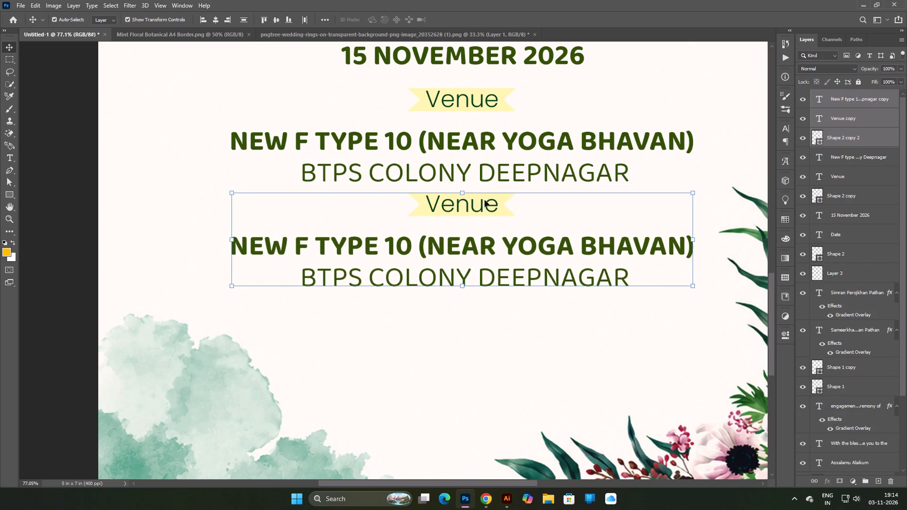
{"action": "key", "text": "Down"}
{"action": "scroll", "coordinate": [526, 191], "scroll_direction": "down", "scroll_amount": 8}
{"action": "scroll", "coordinate": [477, 190], "scroll_direction": "up", "scroll_amount": 3}
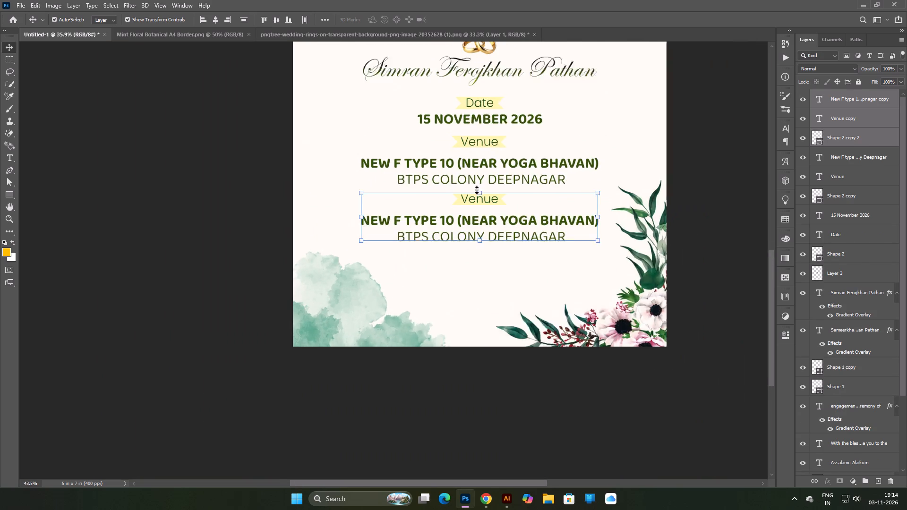
{"action": "key", "text": "Up"}
{"action": "key", "text": "Down"}
{"action": "left_click", "coordinate": [727, 186]}
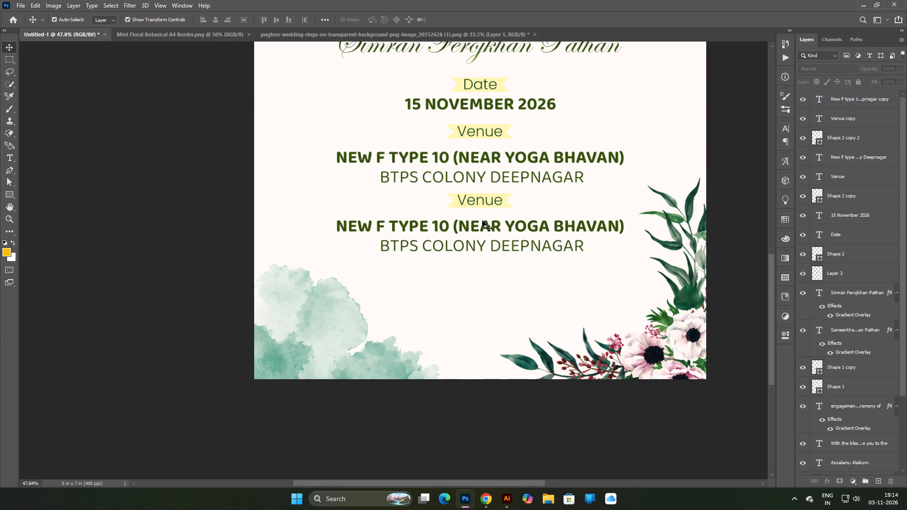
Replace the lower "Venue" label's text with "Contact", without a trailing colon.
{"action": "scroll", "coordinate": [476, 213], "scroll_direction": "up", "scroll_amount": 3}
{"action": "double_click", "coordinate": [488, 190]}
{"action": "double_click", "coordinate": [487, 199]}
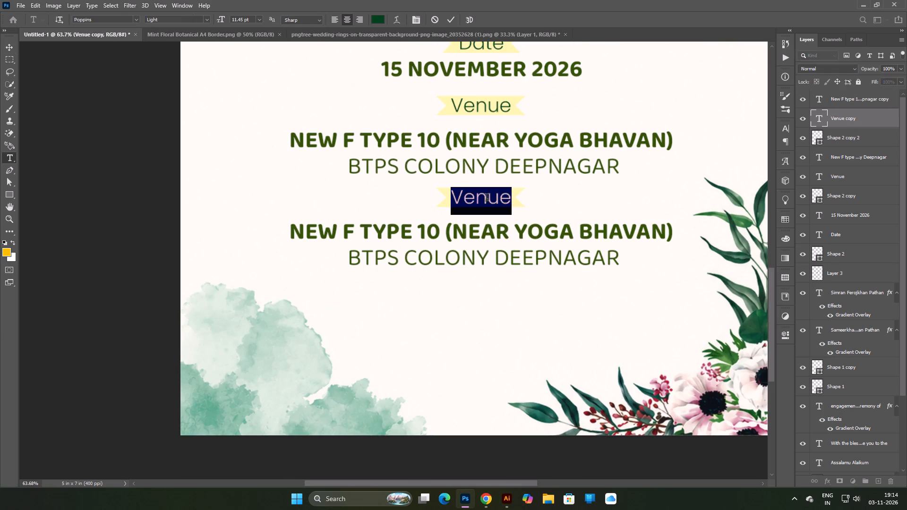
{"action": "key", "text": "ctrl+v"}
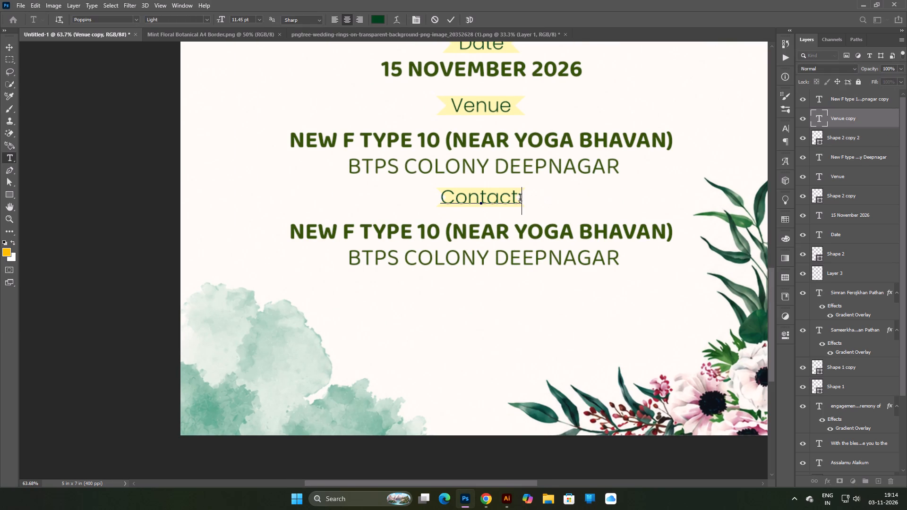
{"action": "left_click", "coordinate": [520, 199]}
{"action": "key", "text": "BackSpace"}
{"action": "key", "text": "Return"}
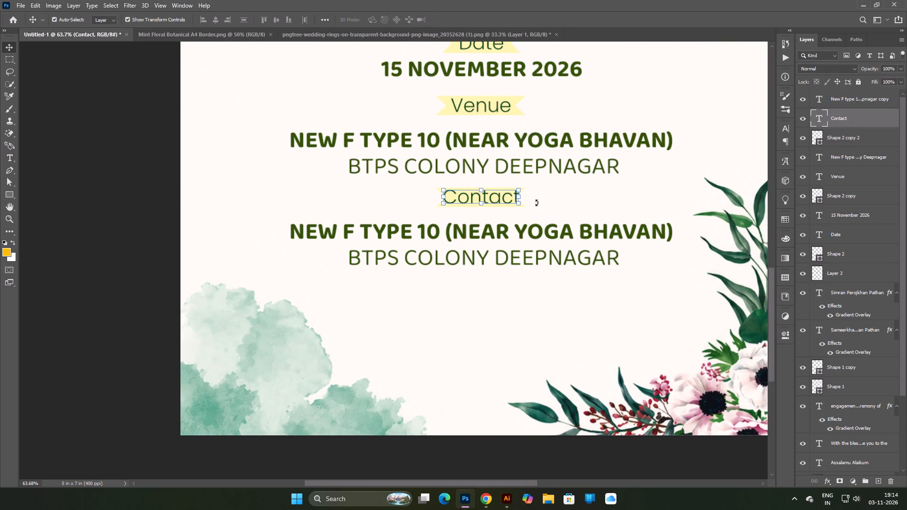
Widen the ribbon shape behind the "Contact" label on both sides to about 0.94 in, keeping its height.
{"action": "left_click", "coordinate": [840, 142]}
{"action": "key", "text": "ctrl+t"}
{"action": "scroll", "coordinate": [524, 231], "scroll_direction": "up", "scroll_amount": 4}
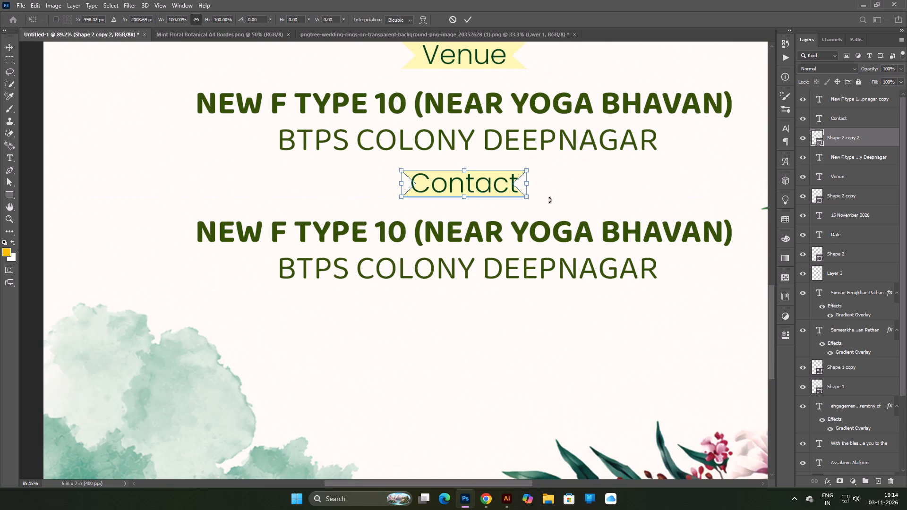
{"action": "left_click_drag", "start_coordinate": [530, 186], "coordinate": [546, 187], "text": "shift"}
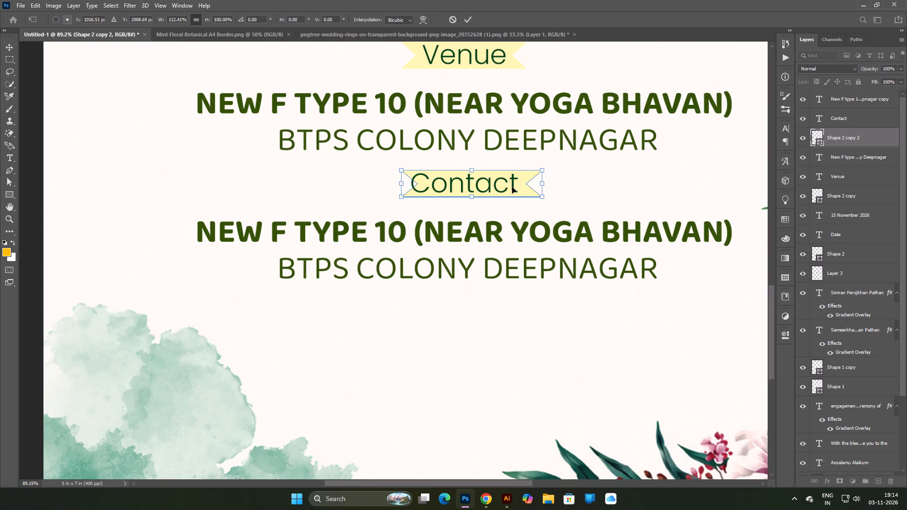
{"action": "left_click_drag", "start_coordinate": [399, 184], "coordinate": [382, 184], "text": "shift"}
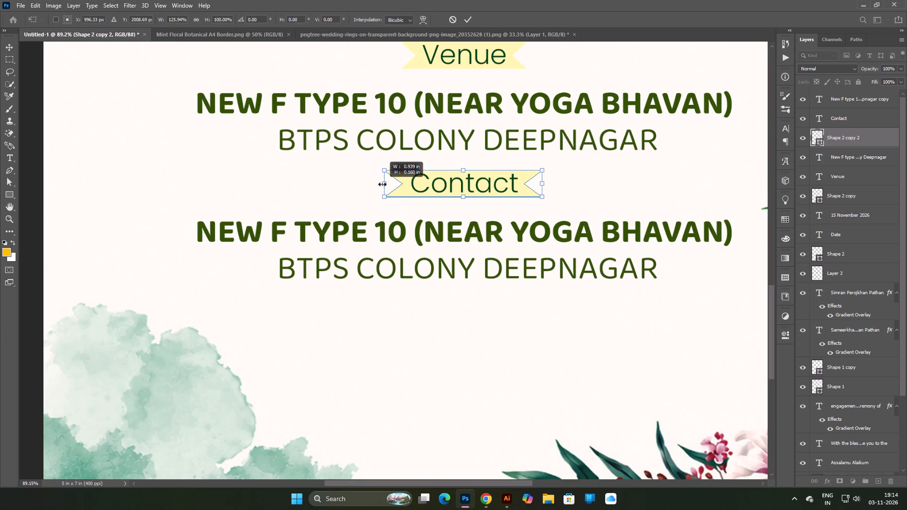
{"action": "left_click_drag", "start_coordinate": [382, 184], "coordinate": [384, 185], "text": "shift"}
{"action": "scroll", "coordinate": [383, 185], "scroll_direction": "down", "scroll_amount": 5}
{"action": "key", "text": "Return"}
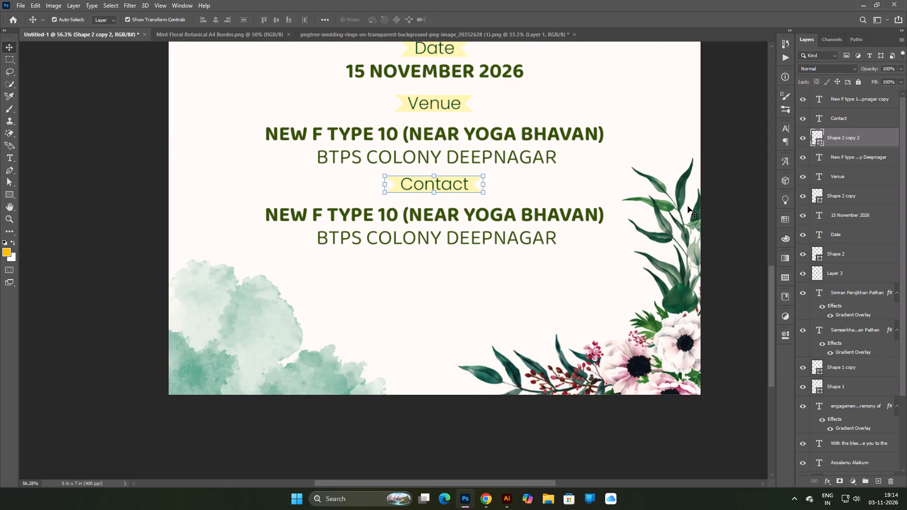
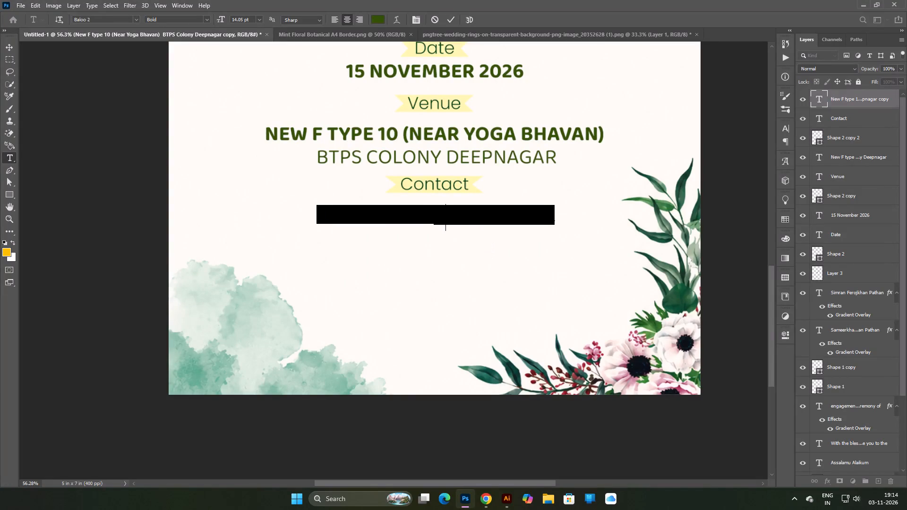
Delete one extra character from the contact number line below the "Contact" label.
{"action": "left_click", "coordinate": [379, 216]}
{"action": "key", "text": "BackSpace"}
{"action": "key", "text": "Return"}
Set the contact number line's font style to SemiBold and deselect it.
{"action": "double_click", "coordinate": [472, 222]}
{"action": "left_click", "coordinate": [206, 19]}
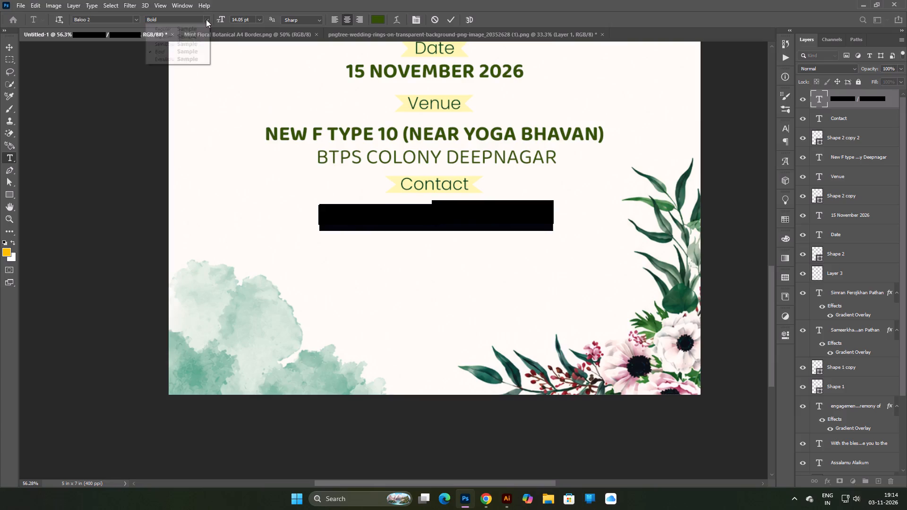
{"action": "left_click", "coordinate": [198, 43]}
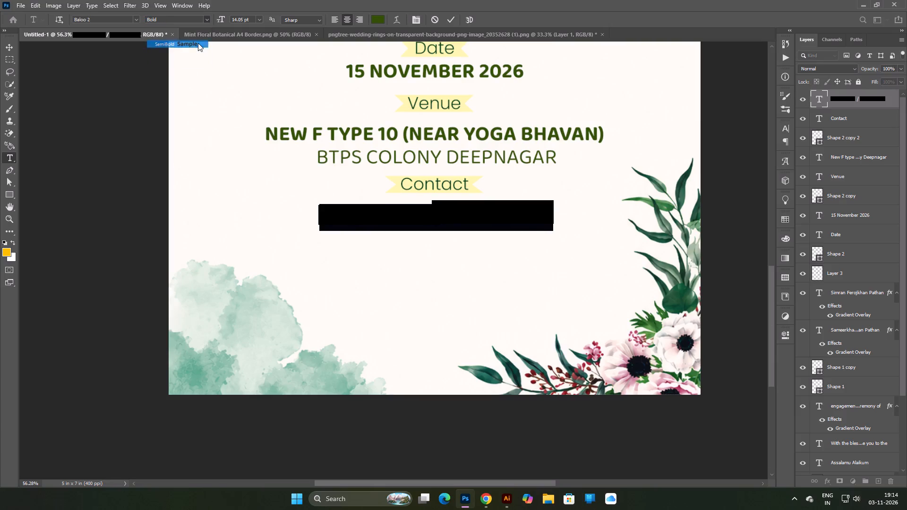
{"action": "key", "text": "Return"}
{"action": "left_click", "coordinate": [725, 187]}
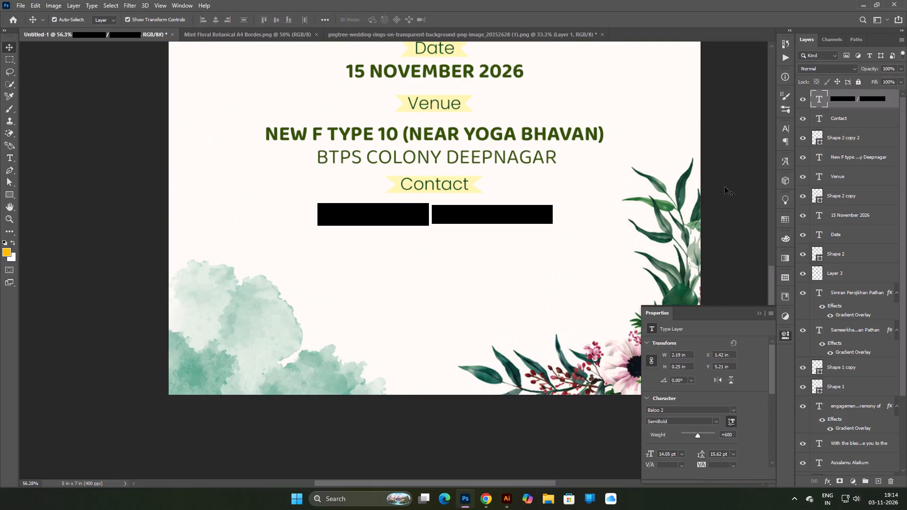
Move the contact number line slightly up, matching its gap below the "Contact" label to the gap between "Date" and the date line.
{"action": "scroll", "coordinate": [308, 150], "scroll_direction": "down", "scroll_amount": 6}
{"action": "scroll", "coordinate": [474, 346], "scroll_direction": "down", "scroll_amount": 2}
{"action": "scroll", "coordinate": [474, 346], "scroll_direction": "up", "scroll_amount": 1}
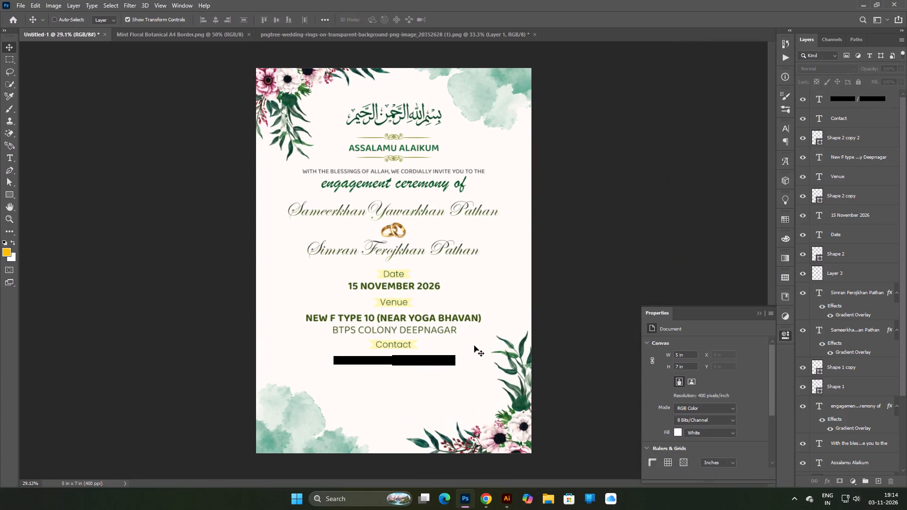
{"action": "key", "text": "ctrl+0"}
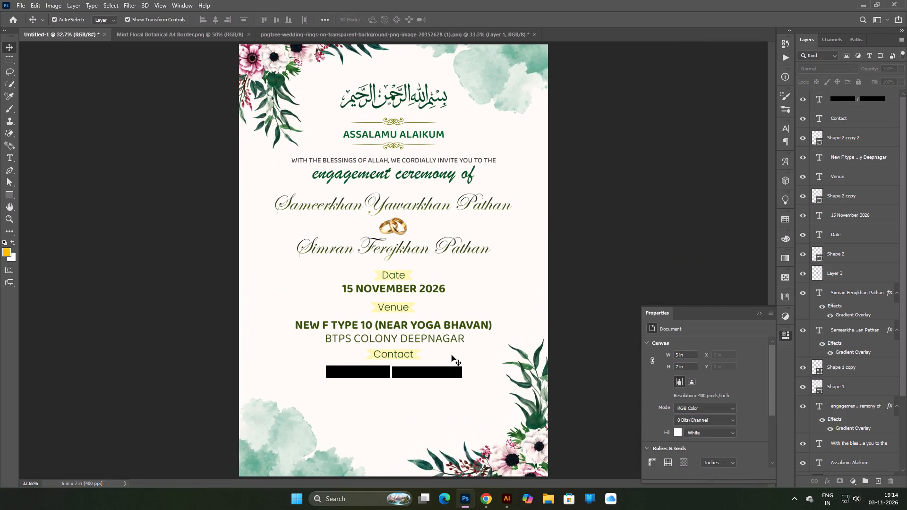
{"action": "scroll", "coordinate": [428, 340], "scroll_direction": "down", "scroll_amount": 3}
{"action": "scroll", "coordinate": [422, 340], "scroll_direction": "up", "scroll_amount": 2}
{"action": "key", "text": "ctrl+0"}
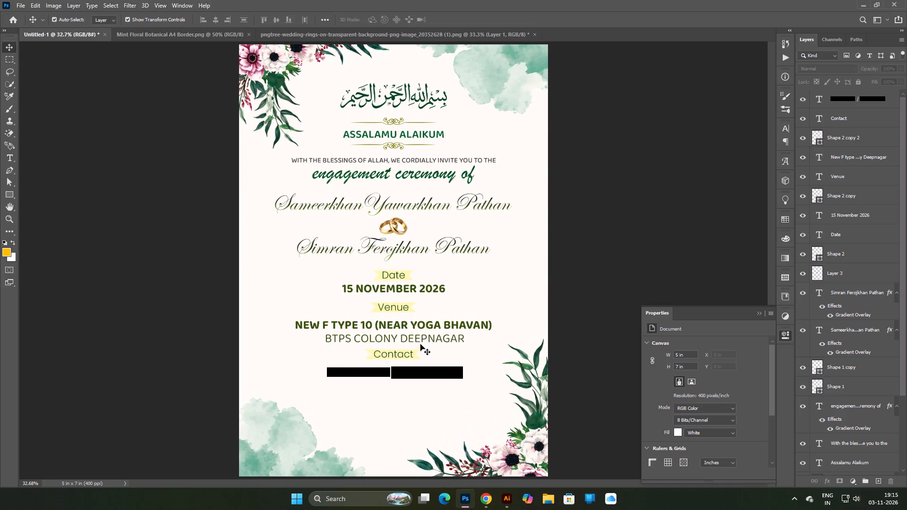
{"action": "scroll", "coordinate": [376, 350], "scroll_direction": "up", "scroll_amount": 7}
{"action": "key", "text": "space"}
{"action": "key", "text": "space"}
{"action": "key", "text": "space"}
{"action": "key", "text": "space"}
{"action": "left_click_drag", "start_coordinate": [393, 380], "coordinate": [398, 365]}
{"action": "left_click", "coordinate": [404, 360]}
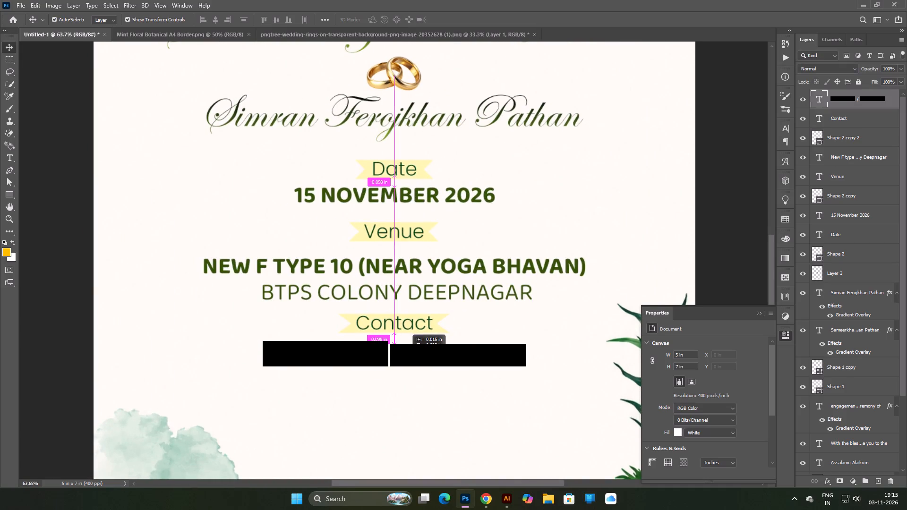
Nudge the "Contact" label and its ribbon shape together slightly down, and deselect them.
{"action": "left_click", "coordinate": [839, 118]}
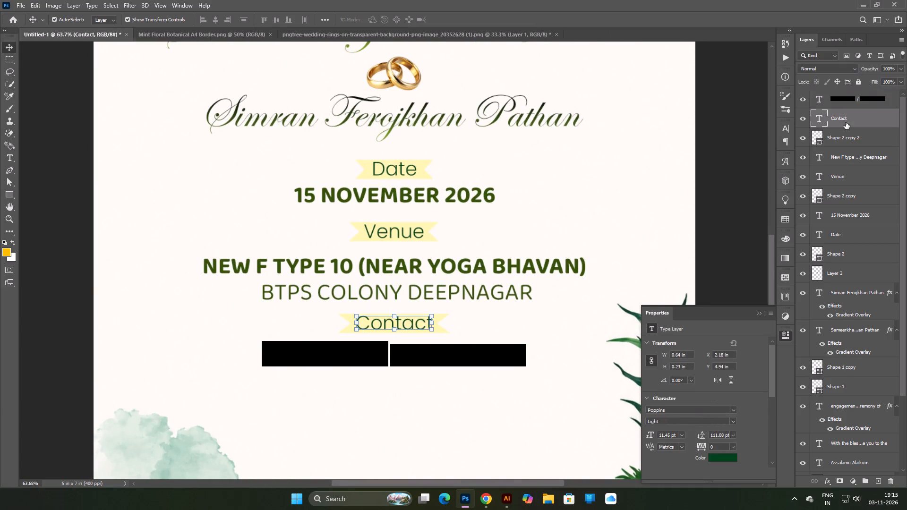
{"action": "left_click", "coordinate": [848, 135], "text": "ctrl"}
{"action": "key", "text": "Down"}
{"action": "key", "text": "Down"}
{"action": "key", "text": "Down"}
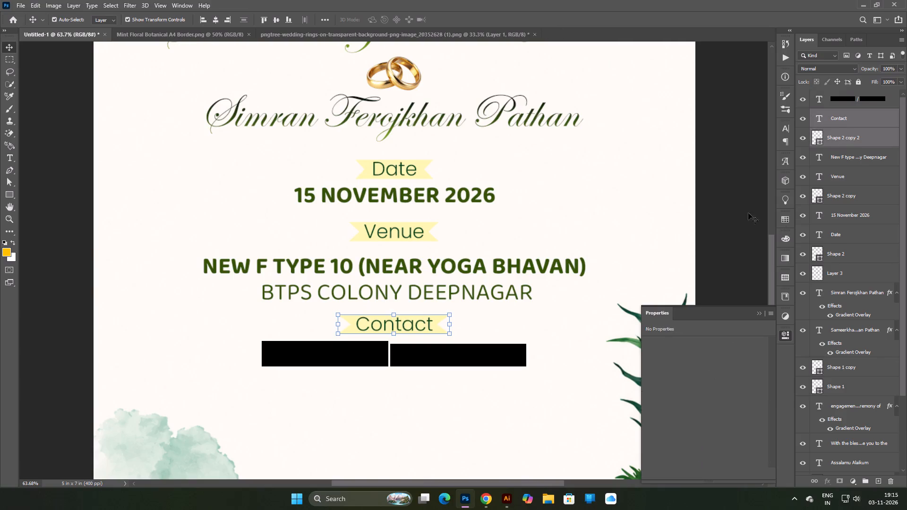
{"action": "key", "text": "Up"}
{"action": "key", "text": "Up"}
{"action": "left_click", "coordinate": [729, 219]}
Nudge the contact number line slightly down, deselect it and check the spacing on the whole invitation.
{"action": "left_click", "coordinate": [488, 358]}
{"action": "key", "text": "Down"}
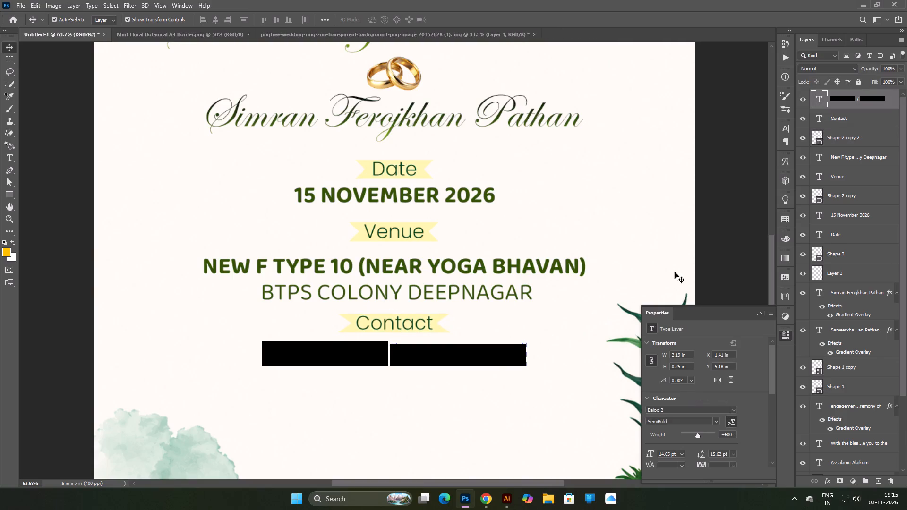
{"action": "left_click", "coordinate": [719, 240]}
{"action": "scroll", "coordinate": [473, 318], "scroll_direction": "down", "scroll_amount": 5}
{"action": "scroll", "coordinate": [481, 365], "scroll_direction": "down", "scroll_amount": 4}
{"action": "scroll", "coordinate": [481, 365], "scroll_direction": "up", "scroll_amount": 3}
{"action": "scroll", "coordinate": [481, 365], "scroll_direction": "down", "scroll_amount": 2}
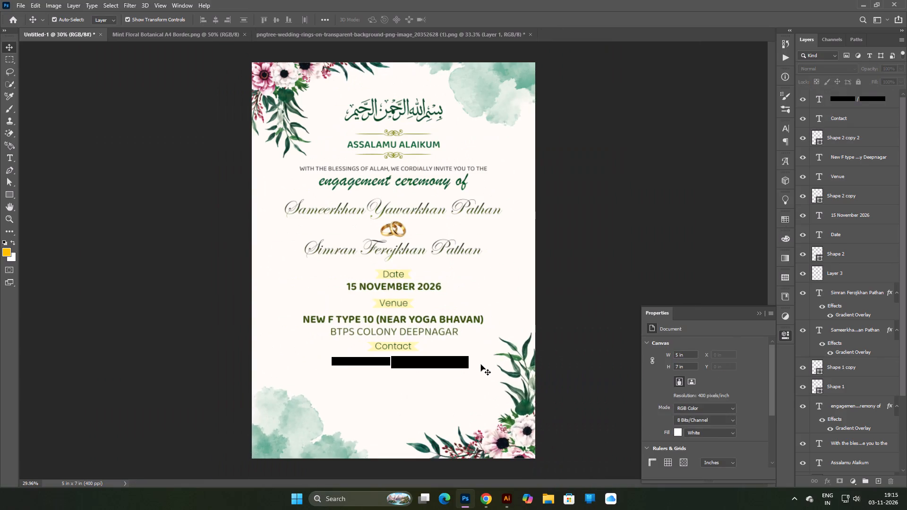
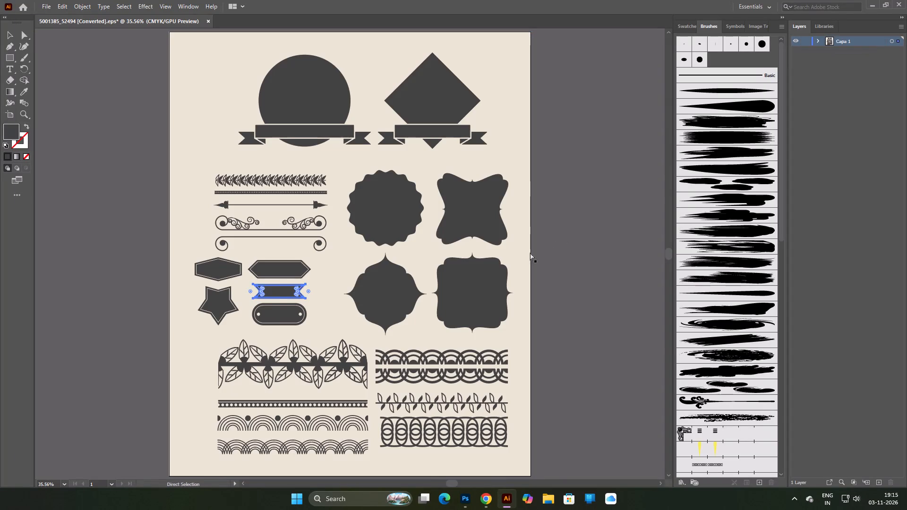
Ungroup the set of horizontal line dividers on the Illustrator vector sheet so each divider can be picked separately.
{"action": "left_click", "coordinate": [541, 244]}
{"action": "left_click_drag", "start_coordinate": [319, 241], "coordinate": [272, 232]}
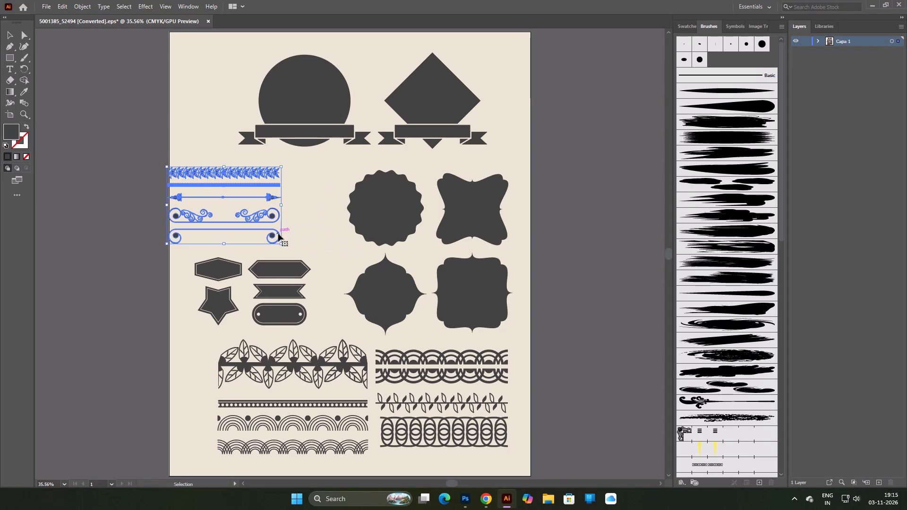
{"action": "key", "text": "ctrl+x"}
{"action": "key", "text": "ctrl+z"}
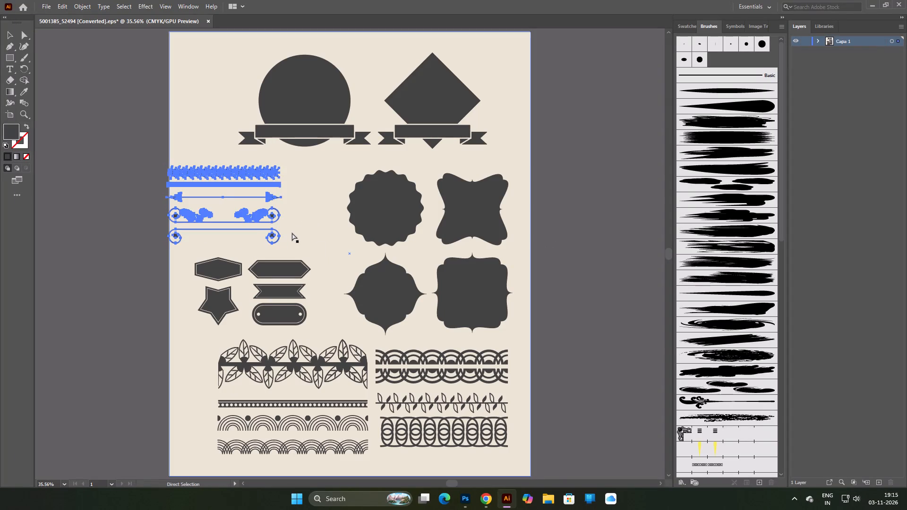
{"action": "right_click", "coordinate": [251, 201]}
{"action": "left_click", "coordinate": [291, 282]}
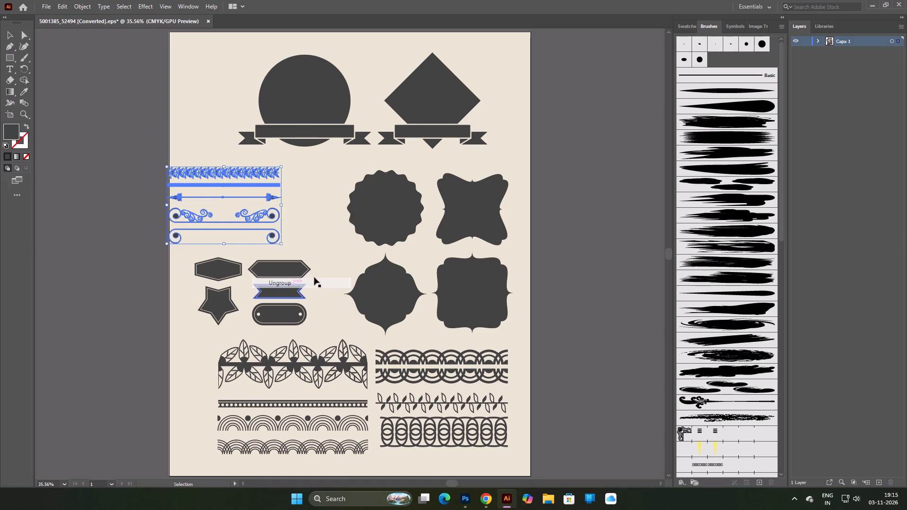
Cut the arrow-ended line divider from the vector sheet and paste it into the Photoshop invitation as a shape layer above the contact number layer.
{"action": "left_click", "coordinate": [565, 222]}
{"action": "left_click_drag", "start_coordinate": [274, 197], "coordinate": [310, 204]}
{"action": "left_click", "coordinate": [332, 204]}
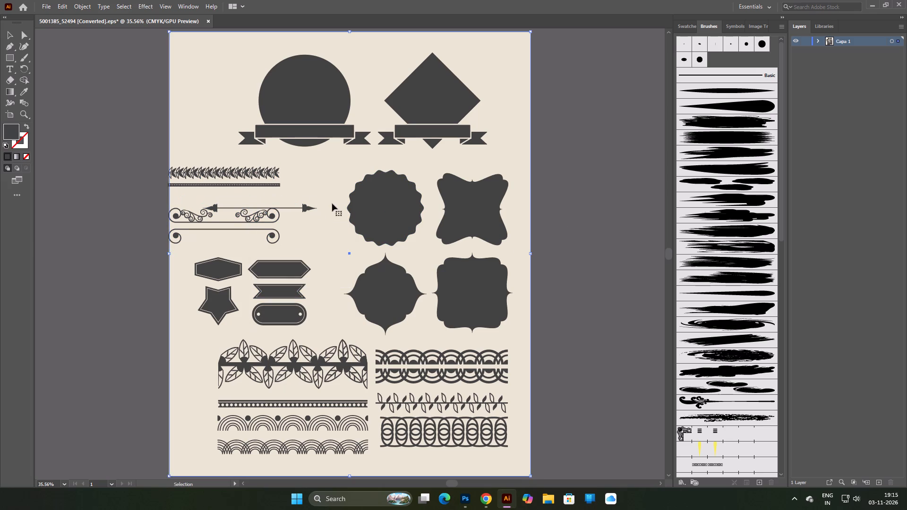
{"action": "left_click", "coordinate": [312, 207]}
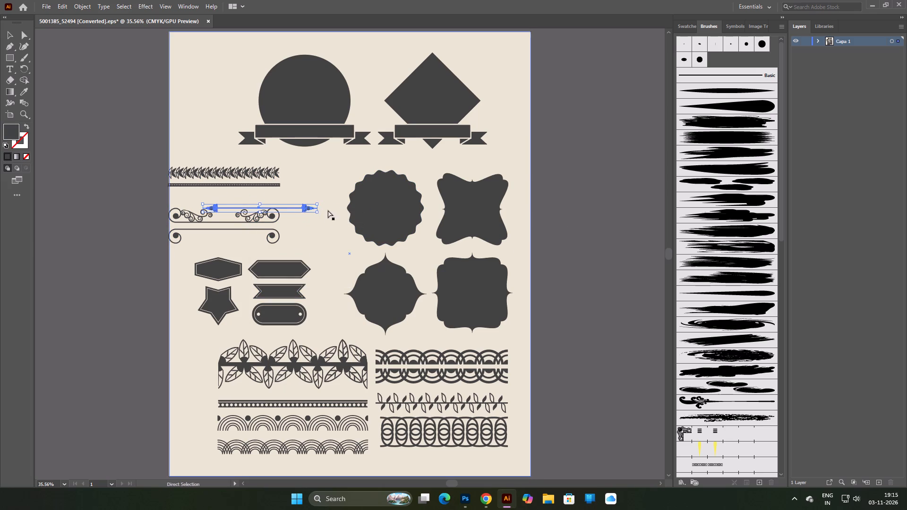
{"action": "key", "text": "ctrl+x"}
{"action": "left_click", "coordinate": [459, 497]}
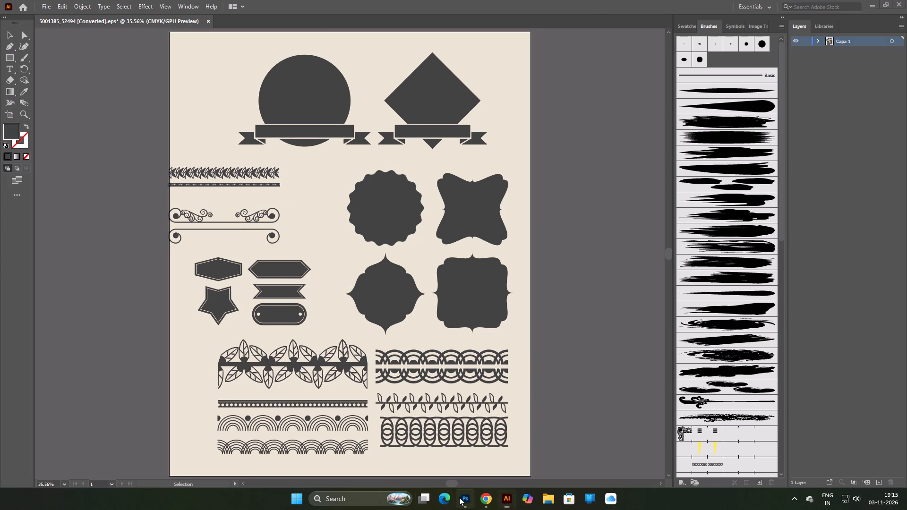
{"action": "left_click", "coordinate": [856, 102]}
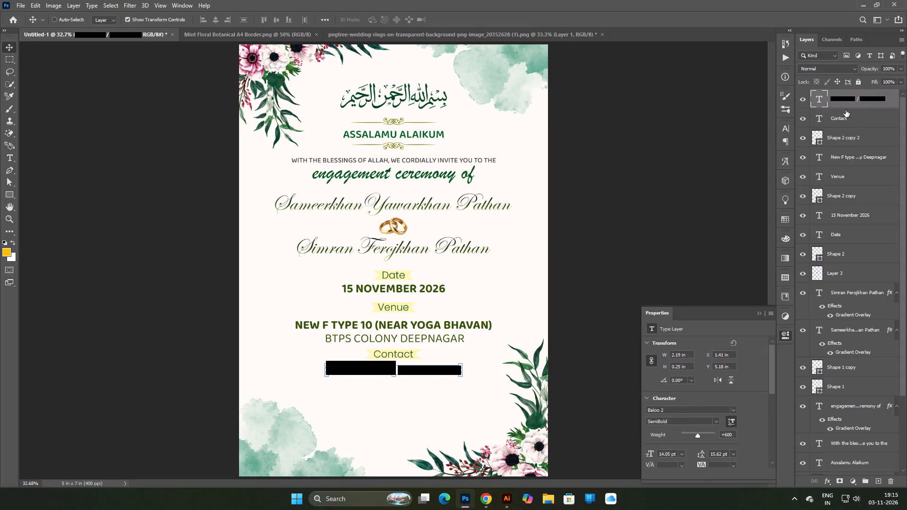
{"action": "key", "text": "ctrl+v"}
{"action": "left_click", "coordinate": [495, 139]}
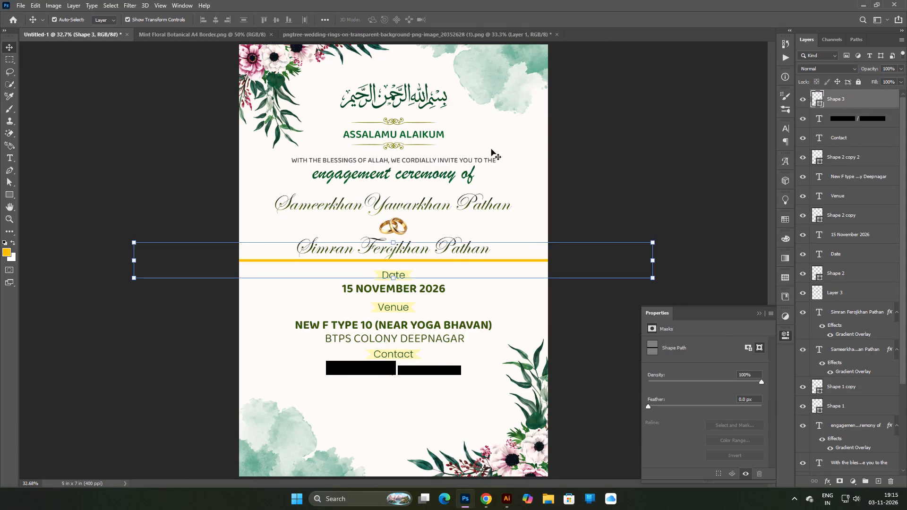
Scale the pasted arrow divider down to about 19.6% and place it just below the contact number line.
{"action": "left_click_drag", "start_coordinate": [392, 243], "coordinate": [396, 271]}
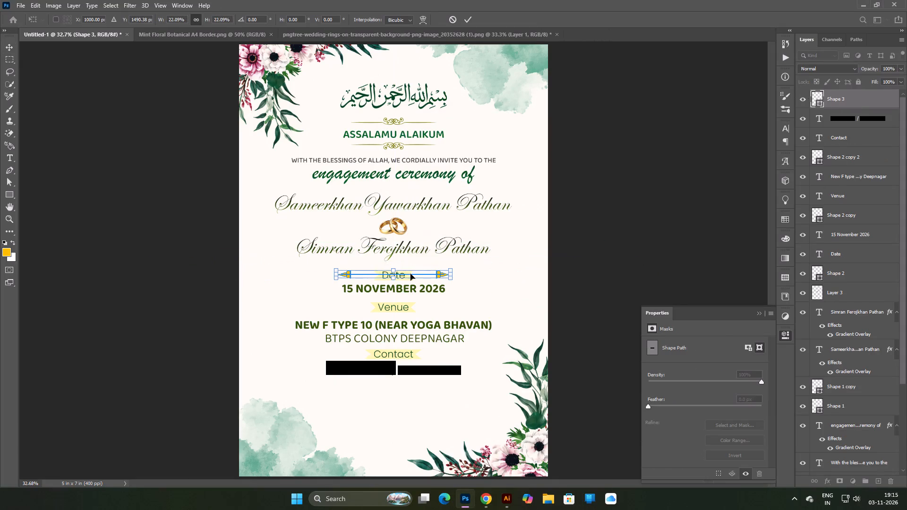
{"action": "left_click_drag", "start_coordinate": [411, 274], "coordinate": [411, 386]}
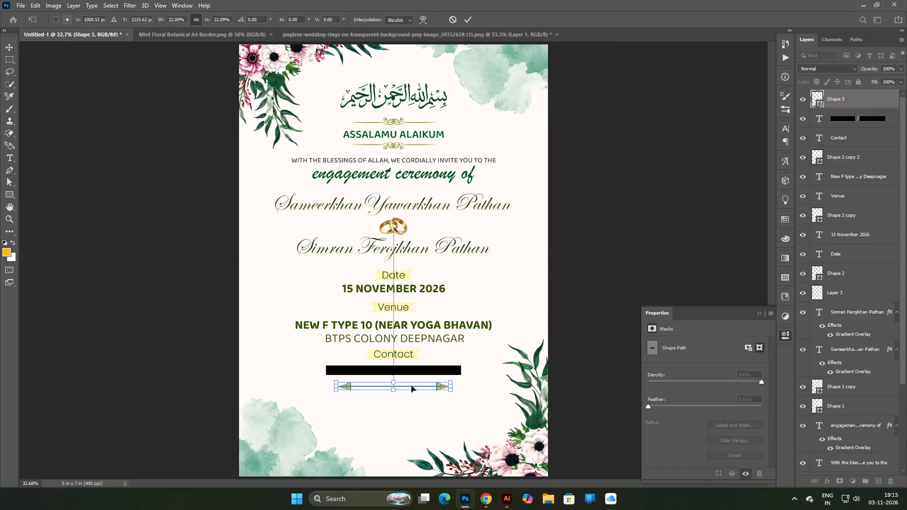
{"action": "left_click", "coordinate": [411, 386]}
{"action": "scroll", "coordinate": [401, 397], "scroll_direction": "up", "scroll_amount": 8}
{"action": "key", "text": "space"}
{"action": "key", "text": "space"}
{"action": "key", "text": "space"}
{"action": "left_click_drag", "start_coordinate": [383, 384], "coordinate": [411, 334]}
{"action": "left_click", "coordinate": [420, 329]}
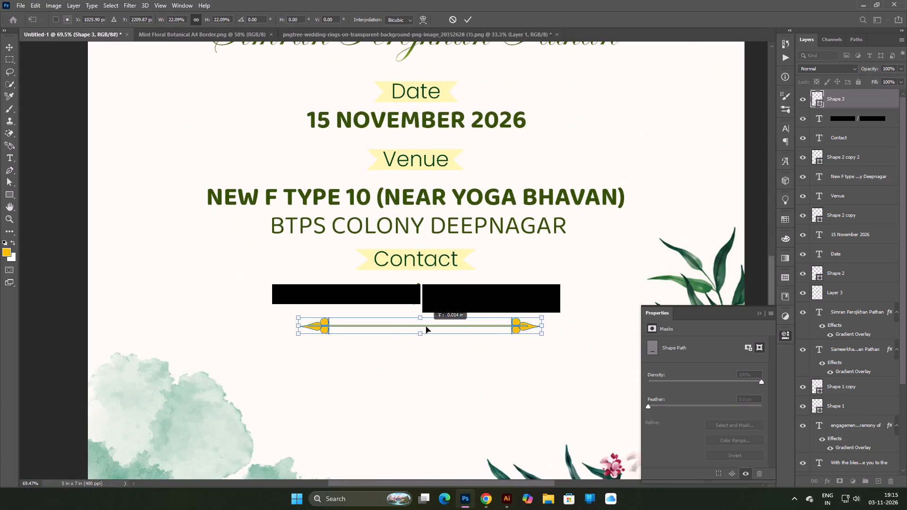
{"action": "left_click", "coordinate": [415, 317]}
{"action": "left_click_drag", "start_coordinate": [433, 331], "coordinate": [427, 331]}
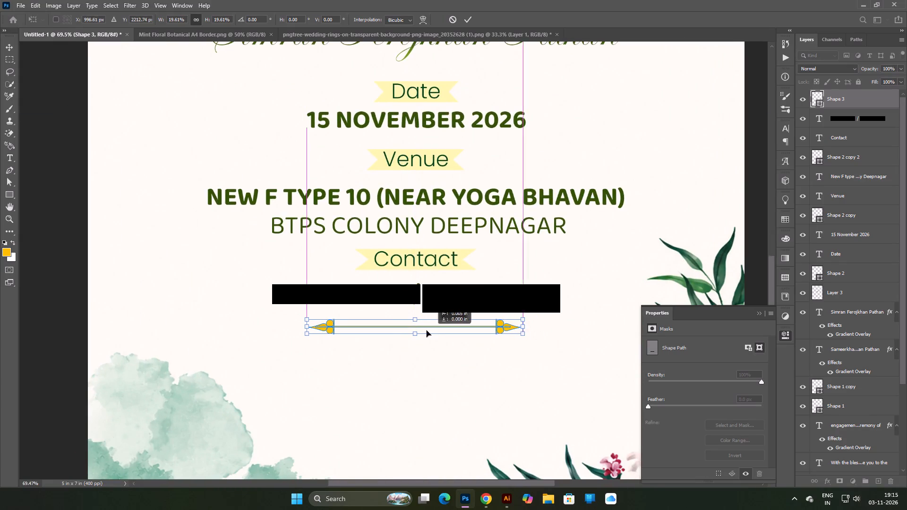
{"action": "left_click_drag", "start_coordinate": [427, 331], "coordinate": [437, 331]}
{"action": "key", "text": "Return"}
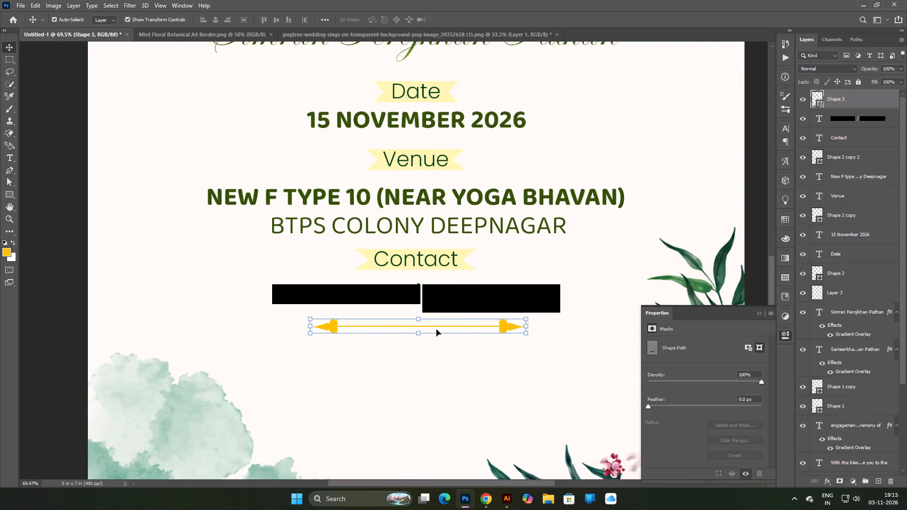
Centre the arrow divider horizontally on the canvas and nudge it slightly up towards the contact number line.
{"action": "key", "text": "ctrl+a"}
{"action": "triple_click", "coordinate": [217, 20]}
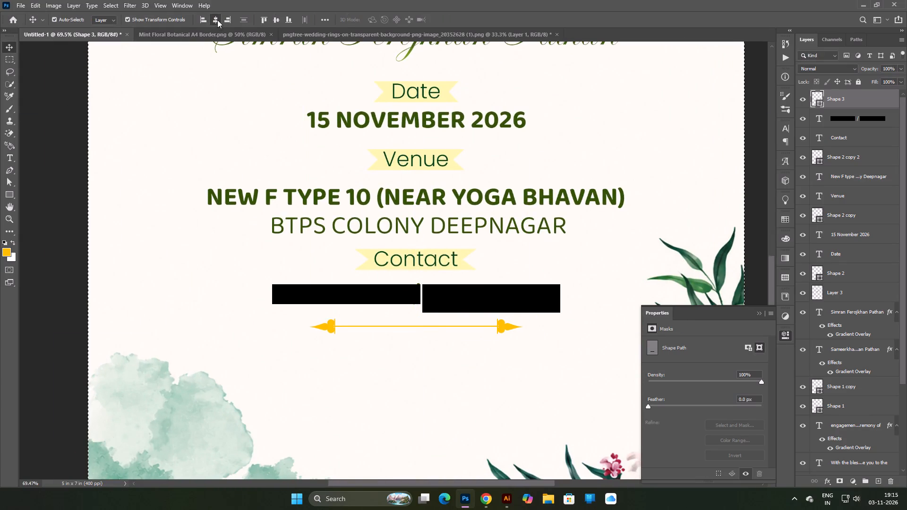
{"action": "key", "text": "ctrl+d"}
{"action": "key", "text": "Up"}
{"action": "key", "text": "Up"}
{"action": "key", "text": "Up"}
{"action": "key", "text": "Up"}
{"action": "key", "text": "Up"}
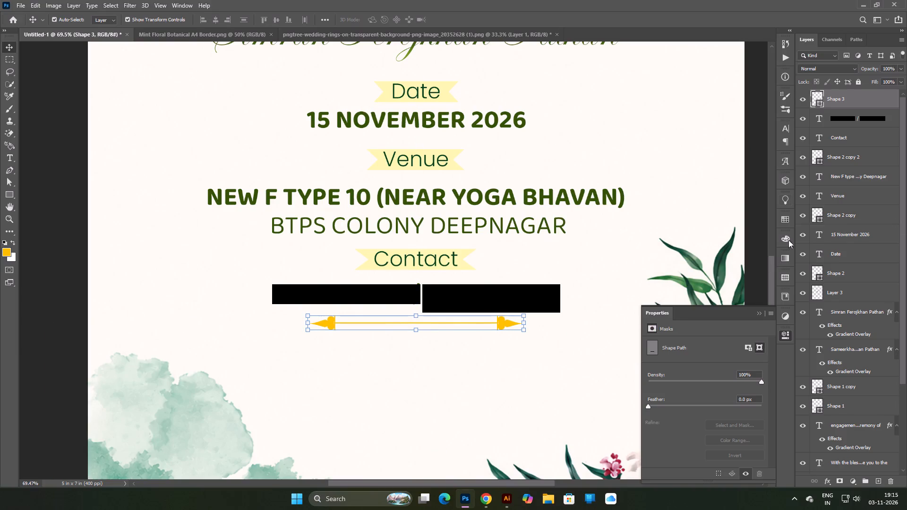
Copy the Gradient Overlay effect from the lower script name to the arrow divider layer, fit the invitation in view and deselect the divider.
{"action": "left_click_drag", "start_coordinate": [847, 335], "coordinate": [825, 157], "text": "alt"}
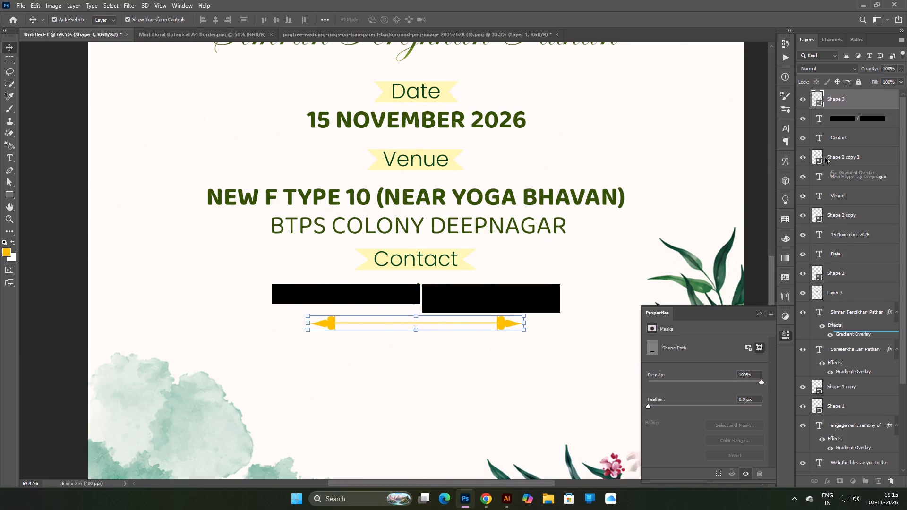
{"action": "left_click_drag", "start_coordinate": [825, 157], "coordinate": [823, 100], "text": "alt"}
{"action": "key", "text": "ctrl+0"}
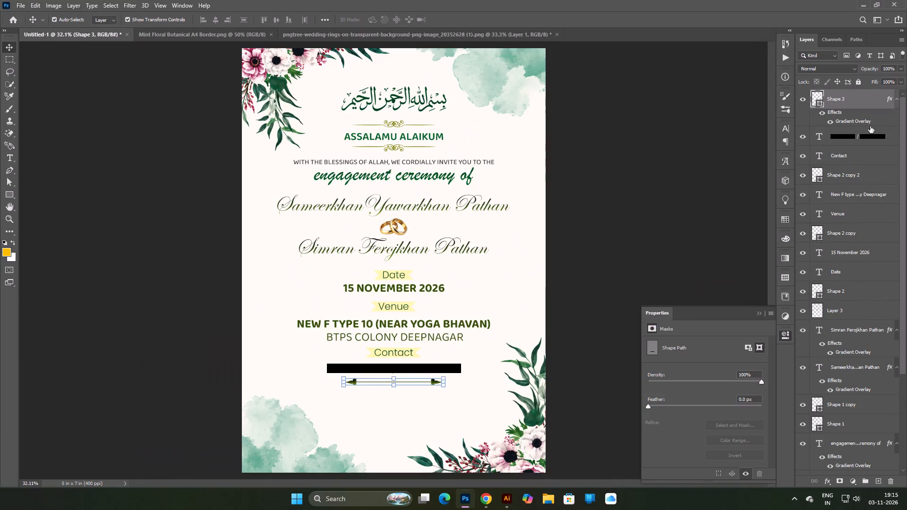
{"action": "left_click", "coordinate": [639, 257]}
Collapse the Properties panel and examine the whole invitation's layout with the new divider, then the names and date area up close.
{"action": "scroll", "coordinate": [609, 262], "scroll_direction": "down", "scroll_amount": 3}
{"action": "scroll", "coordinate": [609, 262], "scroll_direction": "up", "scroll_amount": 2}
{"action": "key", "text": "ctrl+0"}
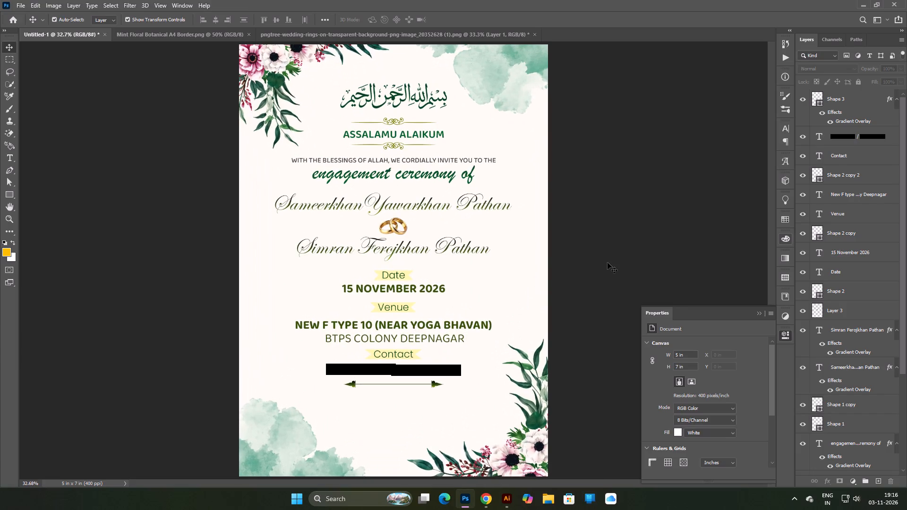
{"action": "left_click", "coordinate": [757, 313]}
{"action": "left_click", "coordinate": [718, 273]}
{"action": "scroll", "coordinate": [533, 234], "scroll_direction": "down", "scroll_amount": 4}
{"action": "scroll", "coordinate": [523, 225], "scroll_direction": "up", "scroll_amount": 2}
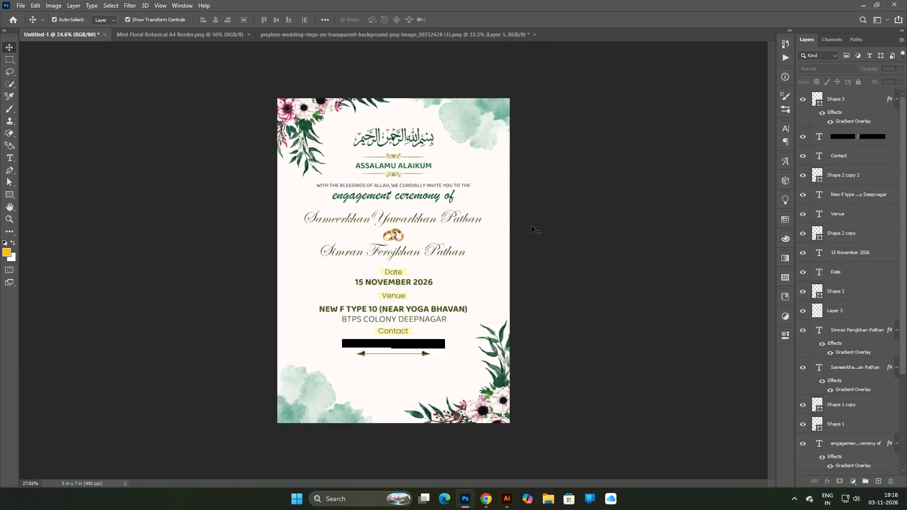
{"action": "scroll", "coordinate": [531, 226], "scroll_direction": "up", "scroll_amount": 2}
{"action": "scroll", "coordinate": [419, 246], "scroll_direction": "up", "scroll_amount": 9}
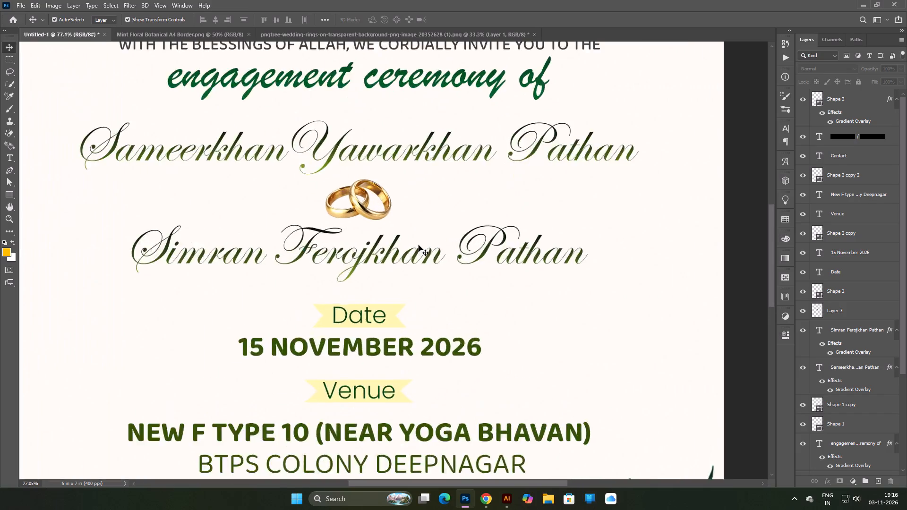
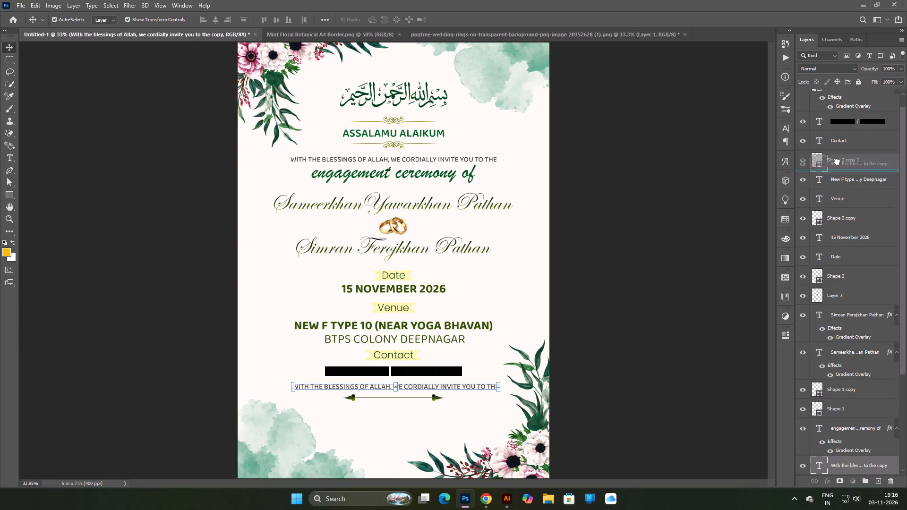
Move the copied blessings line to the top of the layer stack and replace its text with "Your presence and blessings are precious to us.".
{"action": "left_click_drag", "start_coordinate": [837, 161], "coordinate": [837, 100]}
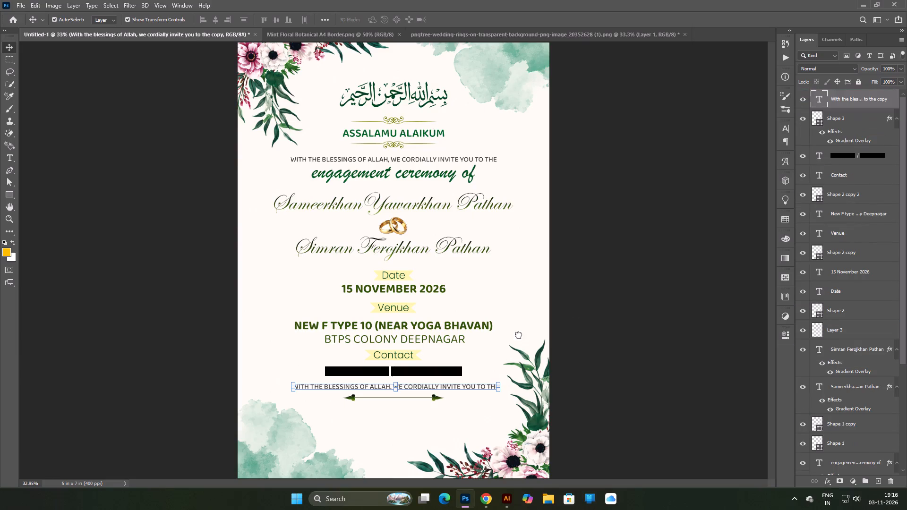
{"action": "double_click", "coordinate": [446, 388]}
{"action": "key", "text": "ctrl+v"}
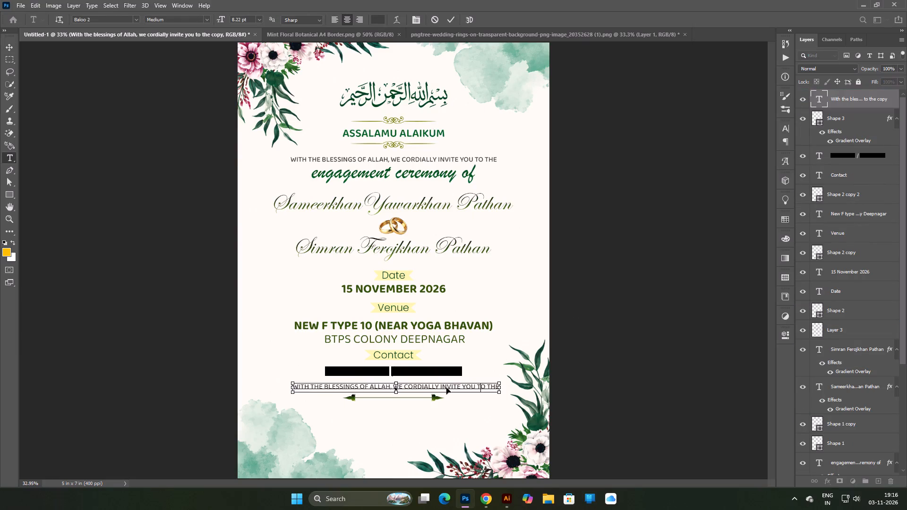
{"action": "key", "text": "Return"}
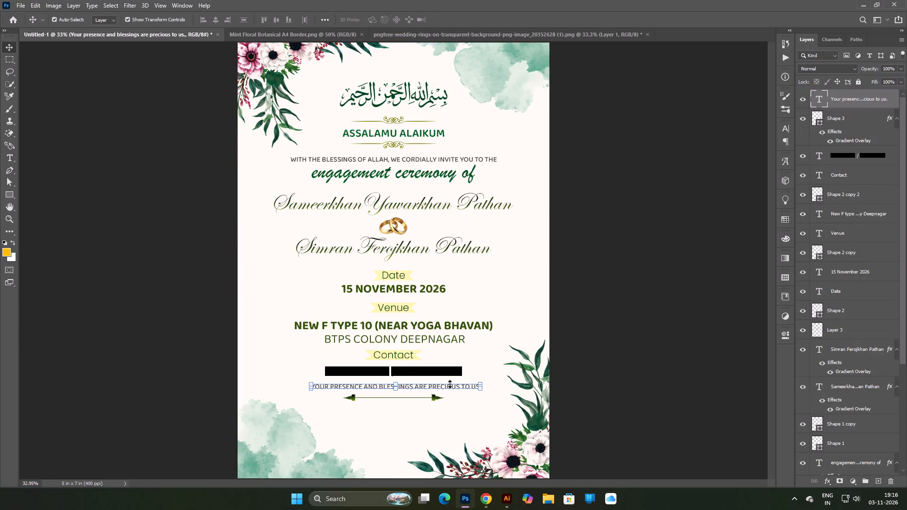
{"action": "double_click", "coordinate": [450, 384]}
{"action": "double_click", "coordinate": [472, 388]}
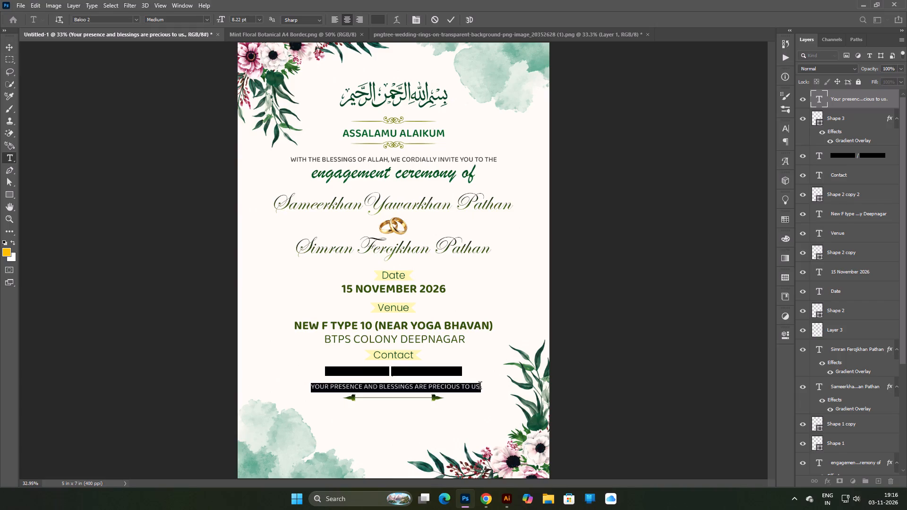
{"action": "key", "text": "Return"}
Nudge the "Your presence and blessings" line slightly up towards the contact number line and deselect it.
{"action": "key", "text": "Up"}
{"action": "key", "text": "Up"}
{"action": "key", "text": "Up"}
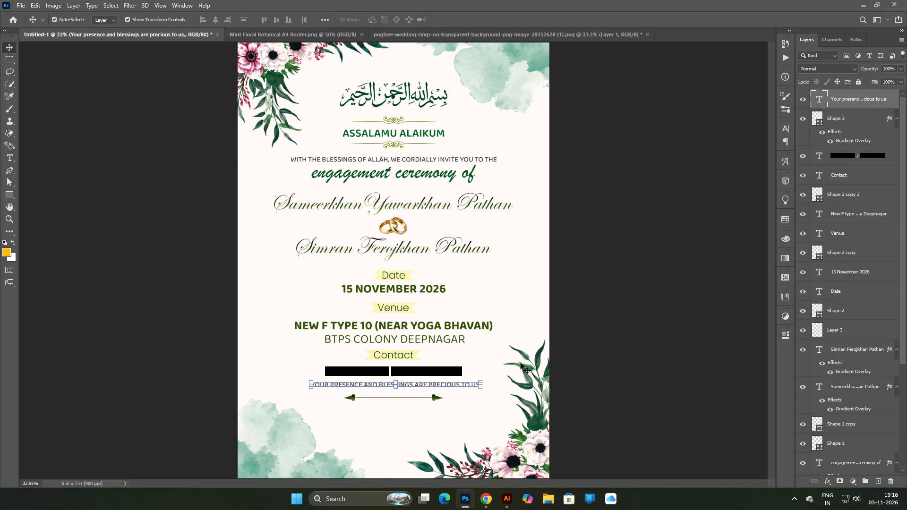
{"action": "left_click", "coordinate": [582, 349]}
Nudge the arrow divider slightly up towards the closing text line, deselect it and fit the whole invitation in view.
{"action": "left_click", "coordinate": [437, 397]}
{"action": "key", "text": "Up"}
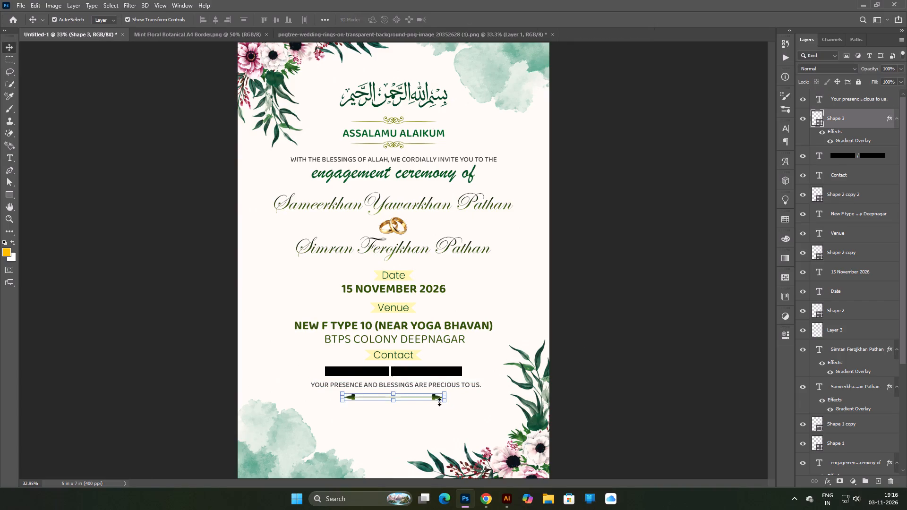
{"action": "key", "text": "Up"}
{"action": "key", "text": "Up"}
{"action": "left_click", "coordinate": [601, 347]}
{"action": "scroll", "coordinate": [447, 339], "scroll_direction": "down", "scroll_amount": 5}
{"action": "scroll", "coordinate": [445, 337], "scroll_direction": "up", "scroll_amount": 3}
{"action": "key", "text": "ctrl+0"}
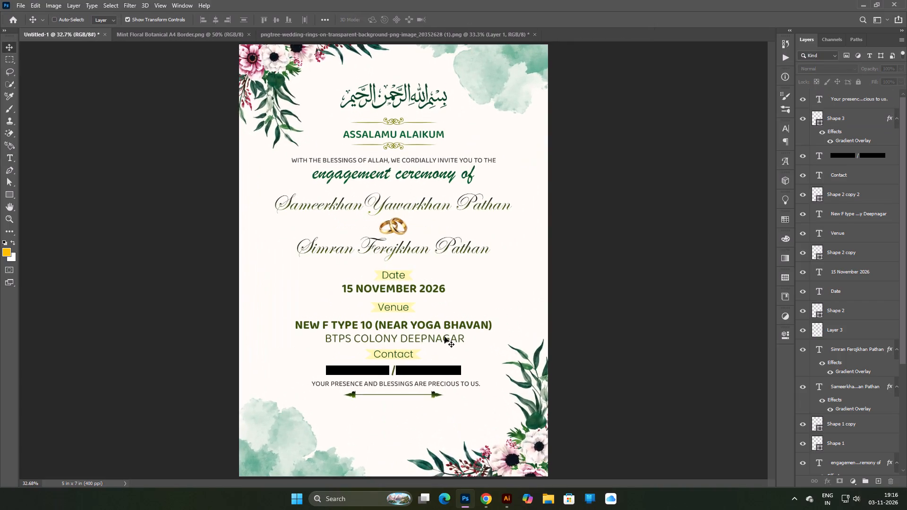
{"action": "scroll", "coordinate": [441, 345], "scroll_direction": "down", "scroll_amount": 3}
{"action": "scroll", "coordinate": [439, 348], "scroll_direction": "up", "scroll_amount": 4}
{"action": "key", "text": "ctrl+0"}
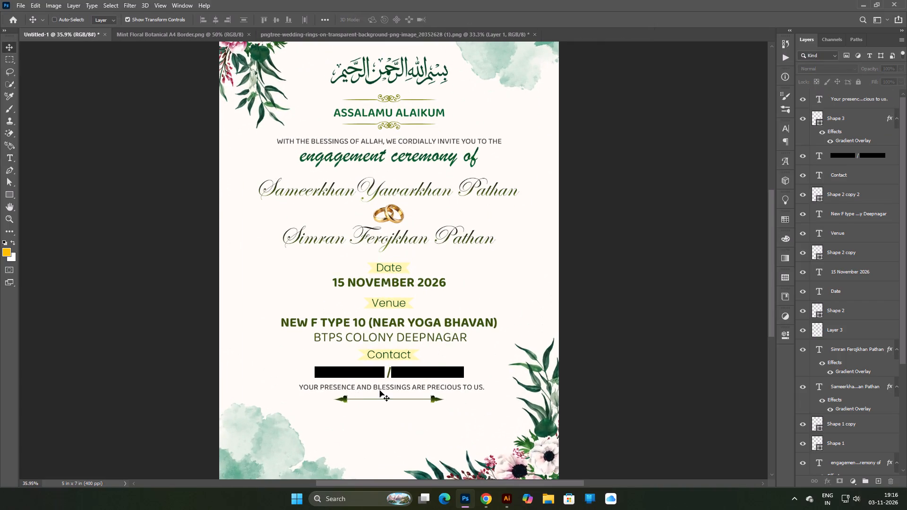
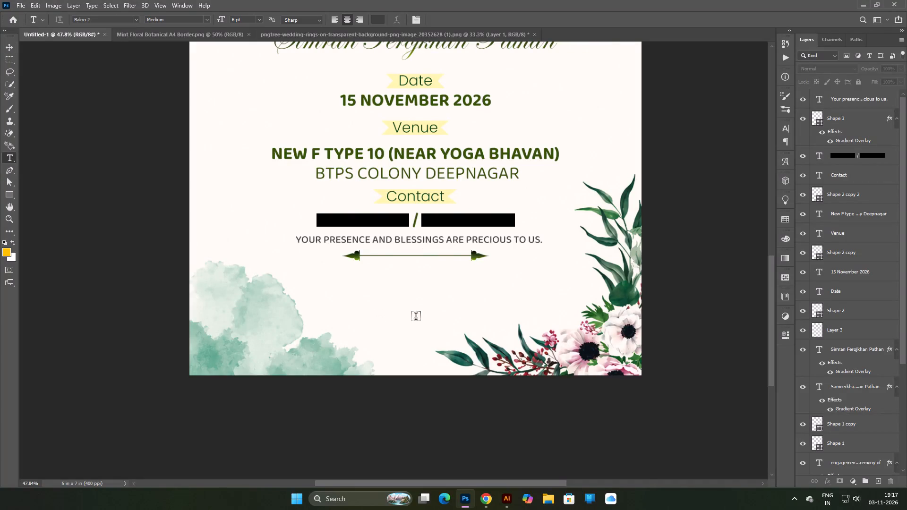
Add a "Pathan Family" text line below the arrow divider, turn off all caps and move it roughly to the centre.
{"action": "left_click", "coordinate": [377, 295]}
{"action": "key", "text": "ctrl+v"}
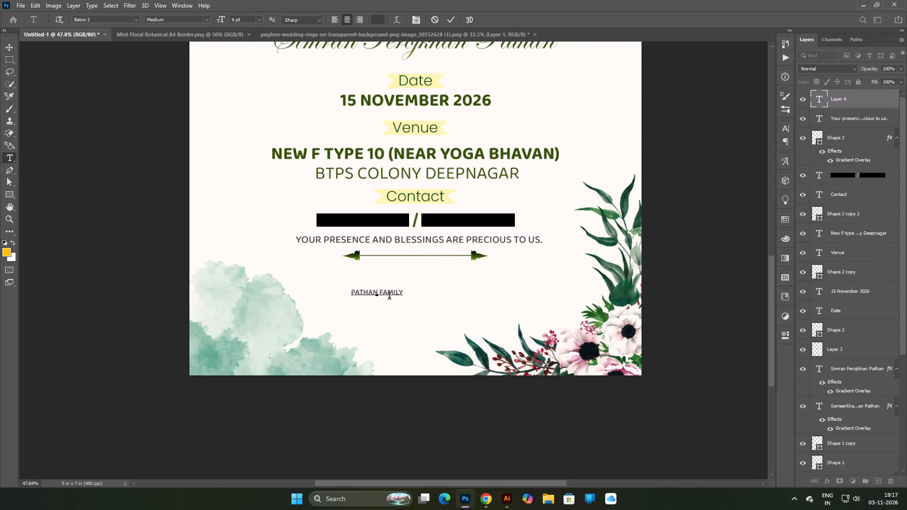
{"action": "triple_click", "coordinate": [389, 296]}
{"action": "left_click", "coordinate": [786, 130]}
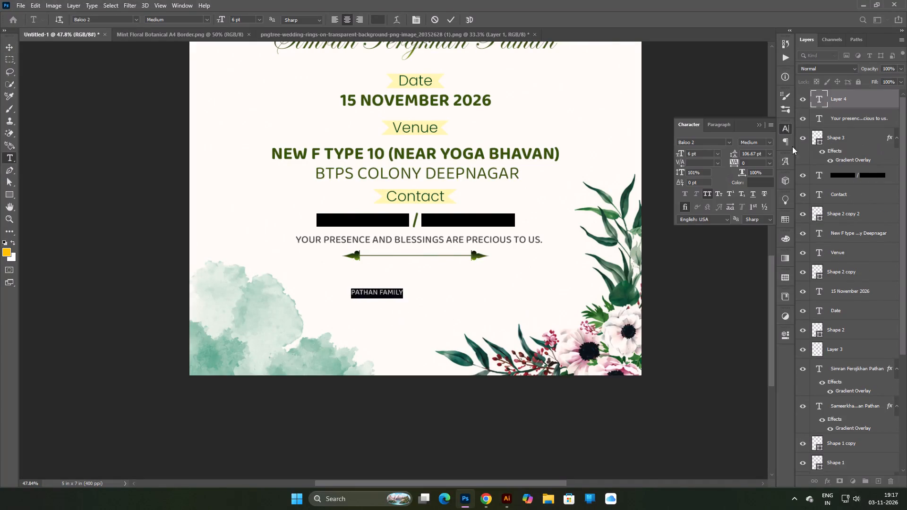
{"action": "left_click", "coordinate": [710, 195]}
{"action": "left_click", "coordinate": [760, 126]}
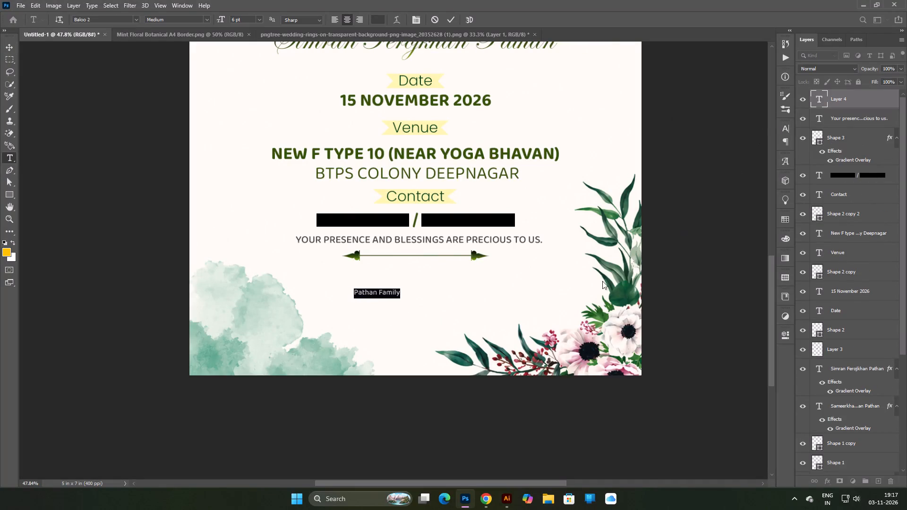
{"action": "left_click_drag", "start_coordinate": [364, 320], "coordinate": [406, 311]}
{"action": "left_click", "coordinate": [406, 311]}
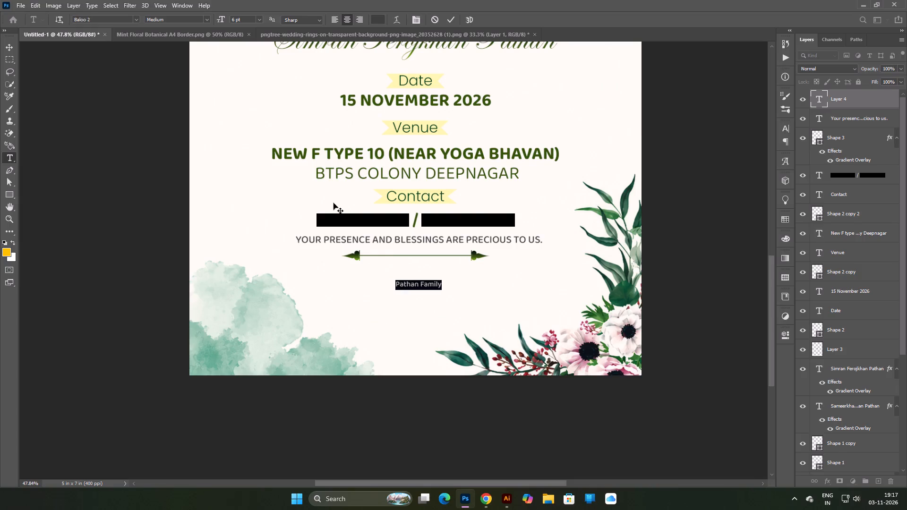
Set the "Pathan Family" text to Brush Script MT at 26 pt.
{"action": "left_click", "coordinate": [137, 17]}
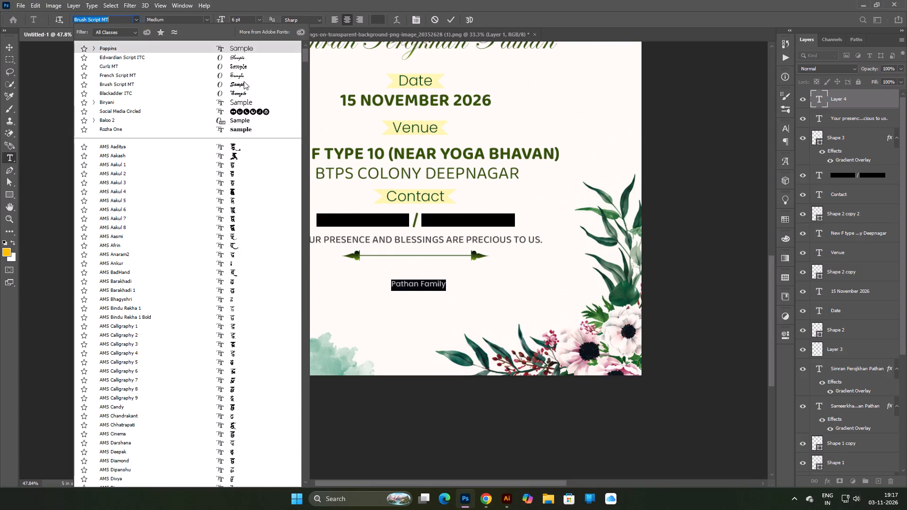
{"action": "left_click", "coordinate": [244, 81]}
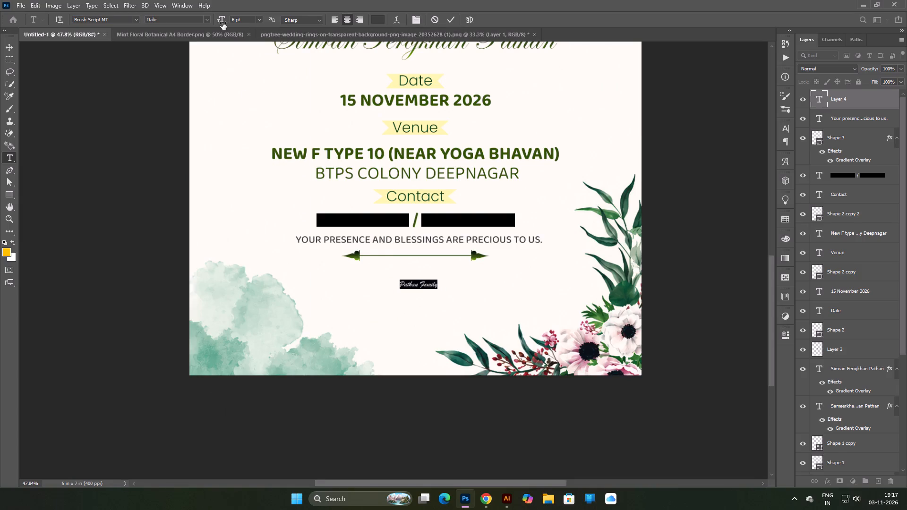
{"action": "left_click_drag", "start_coordinate": [222, 23], "coordinate": [232, 30]}
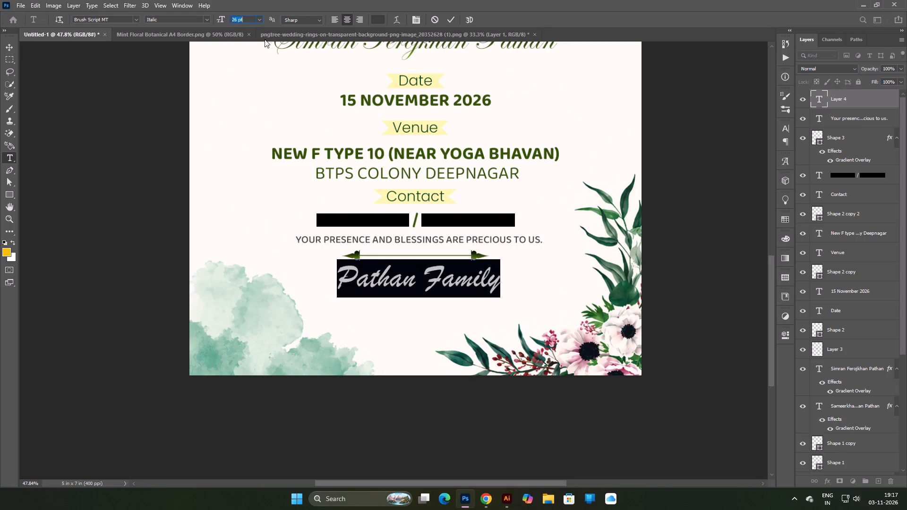
{"action": "left_click", "coordinate": [9, 48]}
{"action": "left_click", "coordinate": [25, 52]}
{"action": "scroll", "coordinate": [62, 56], "scroll_direction": "down", "scroll_amount": 5}
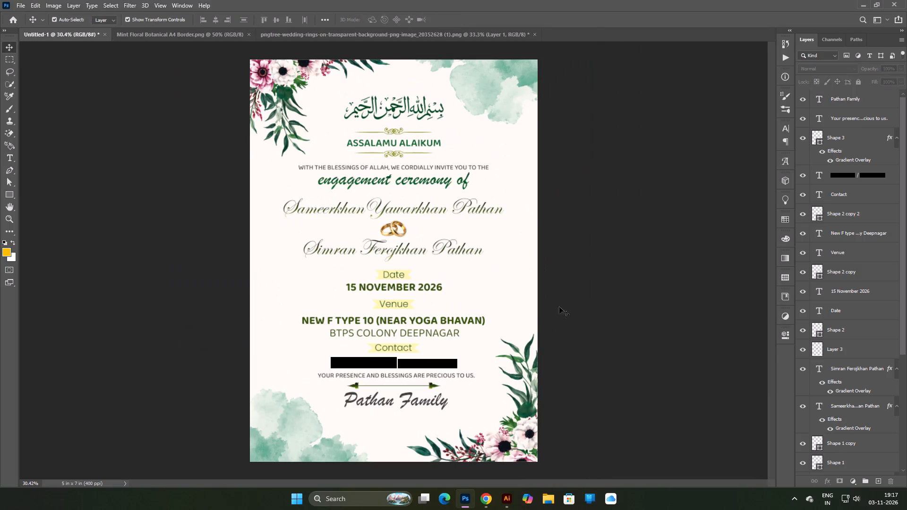
{"action": "left_click", "coordinate": [640, 302]}
Move the "Pathan Family" text slightly down from the arrow divider and align it to the page's vertical centre line.
{"action": "scroll", "coordinate": [415, 332], "scroll_direction": "up", "scroll_amount": 6}
{"action": "key", "text": "space"}
{"action": "key", "text": "space"}
{"action": "key", "text": "space"}
{"action": "key", "text": "space"}
{"action": "left_click_drag", "start_coordinate": [409, 409], "coordinate": [453, 190]}
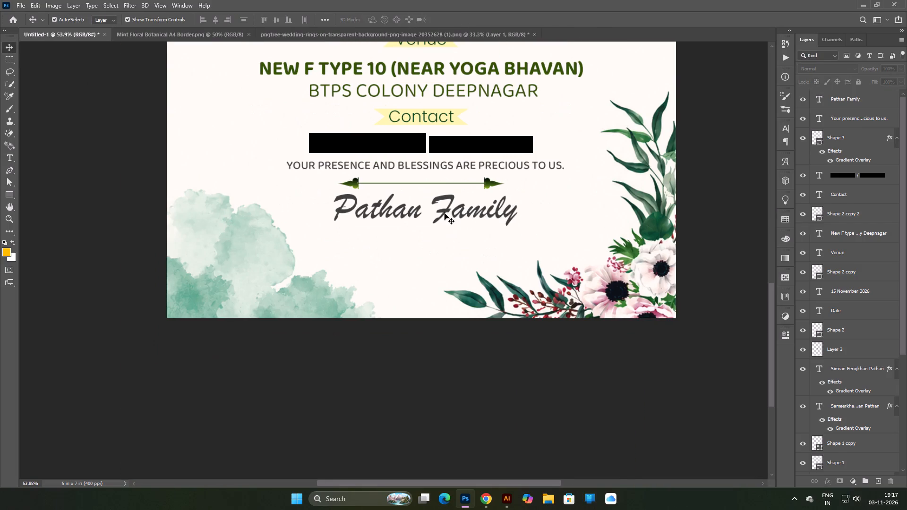
{"action": "left_click_drag", "start_coordinate": [445, 210], "coordinate": [442, 228]}
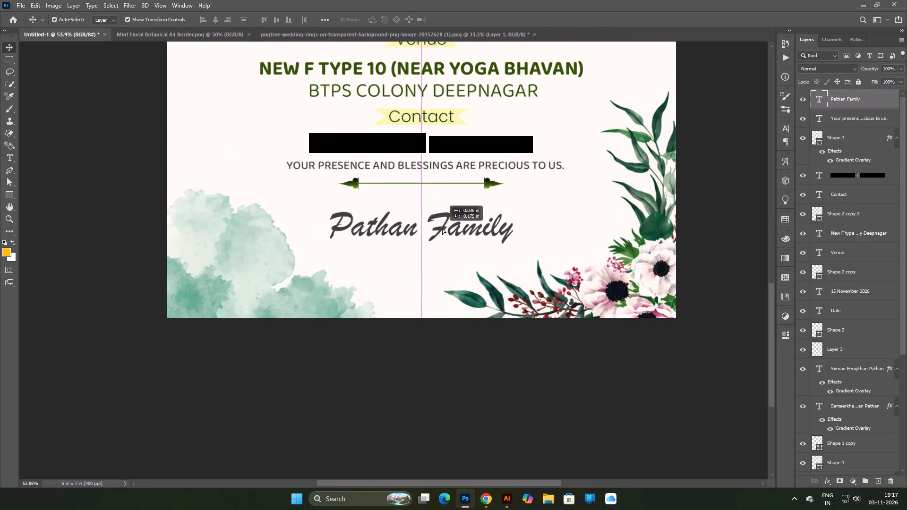
{"action": "left_click_drag", "start_coordinate": [442, 228], "coordinate": [442, 229]}
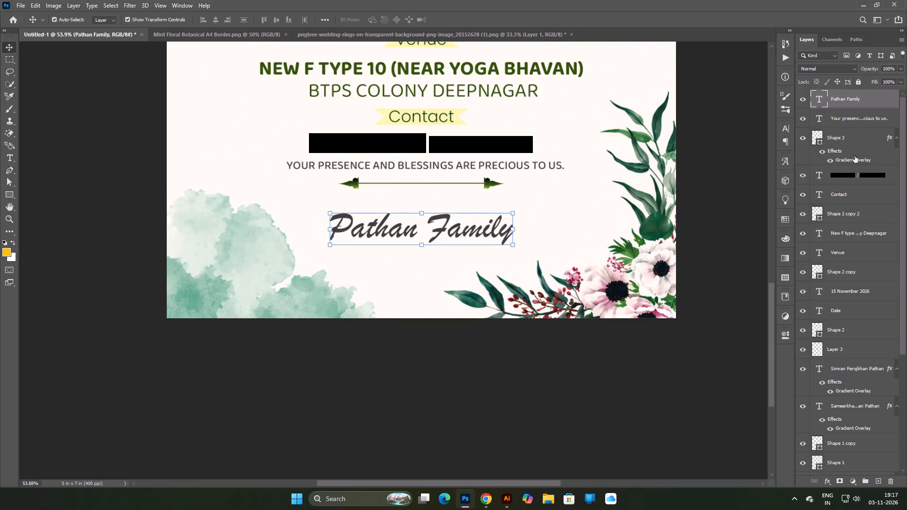
Copy the arrow divider's green gradient overlay onto the "Pathan Family" text layer.
{"action": "left_click_drag", "start_coordinate": [833, 149], "coordinate": [844, 104], "text": "alt"}
{"action": "left_click", "coordinate": [844, 104], "text": "alt"}
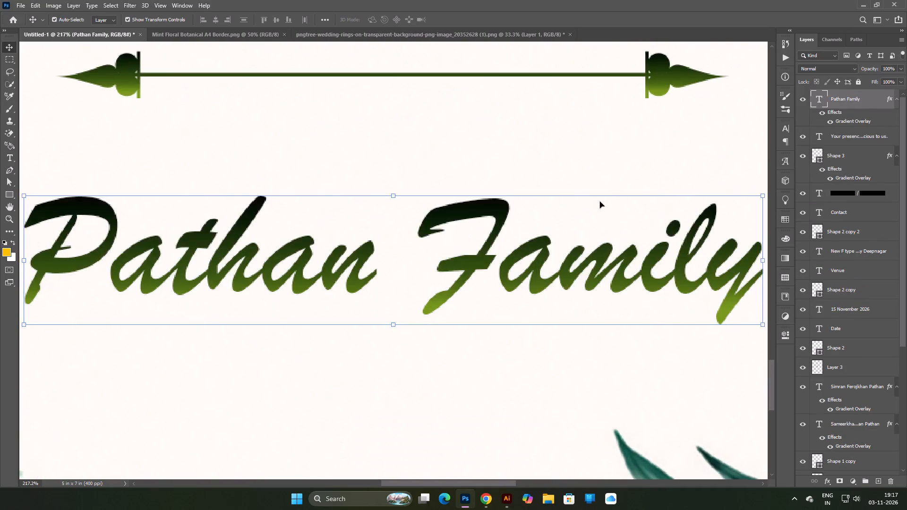
{"action": "scroll", "coordinate": [599, 201], "scroll_direction": "down", "scroll_amount": 6}
{"action": "key", "text": "ctrl+0"}
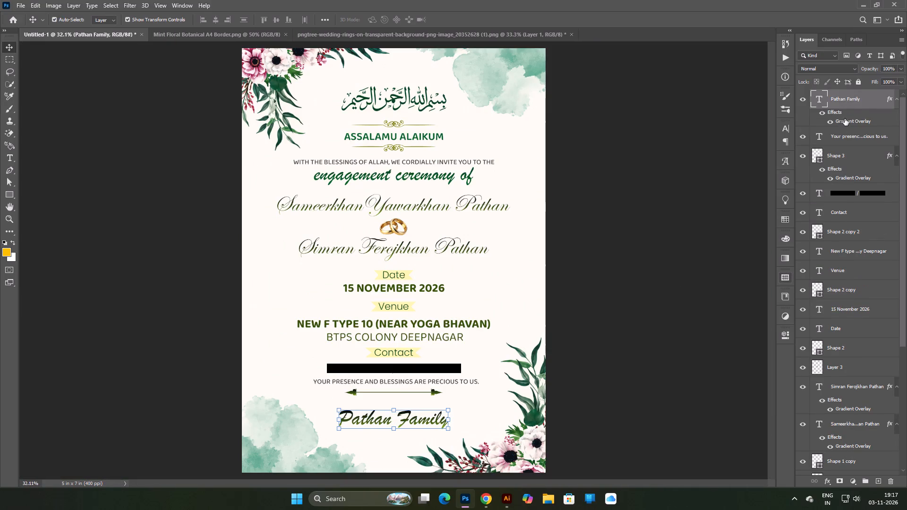
Turn off Reverse in the "Pathan Family" gradient overlay, apply the style and deselect the text.
{"action": "double_click", "coordinate": [846, 121]}
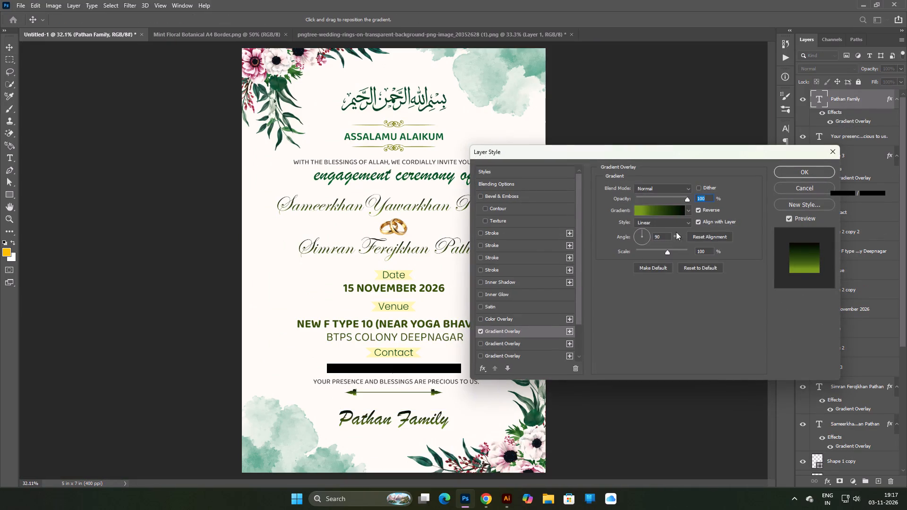
{"action": "left_click", "coordinate": [700, 210]}
{"action": "left_click", "coordinate": [793, 169]}
{"action": "left_click", "coordinate": [611, 221]}
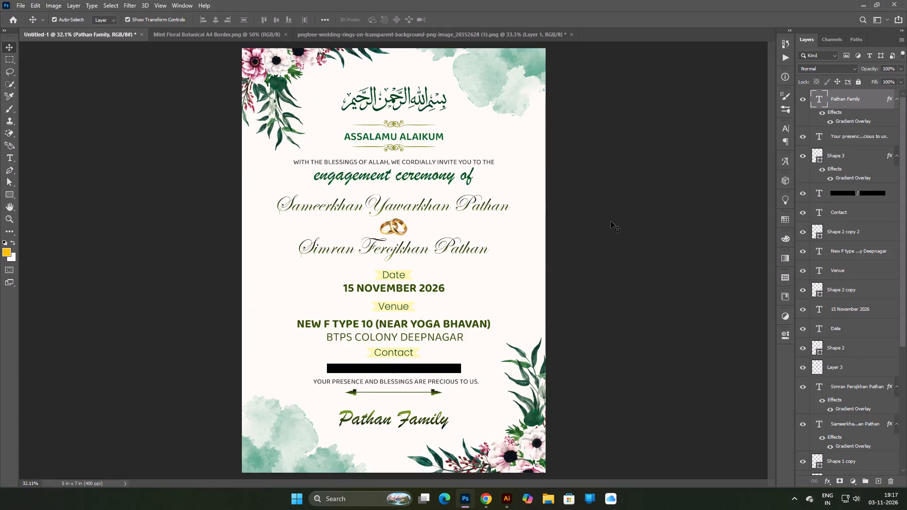
{"action": "scroll", "coordinate": [612, 238], "scroll_direction": "down", "scroll_amount": 5}
{"action": "key", "text": "ctrl+0"}
{"action": "scroll", "coordinate": [436, 379], "scroll_direction": "up", "scroll_amount": 3}
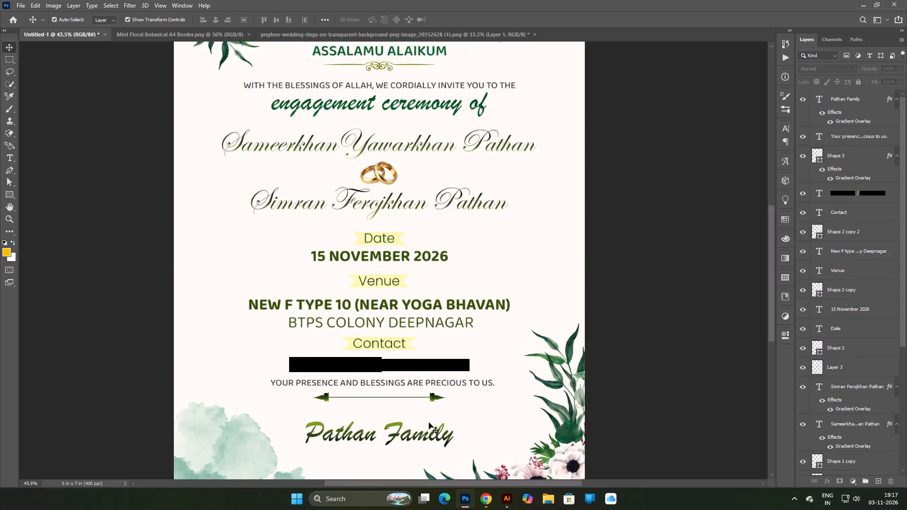
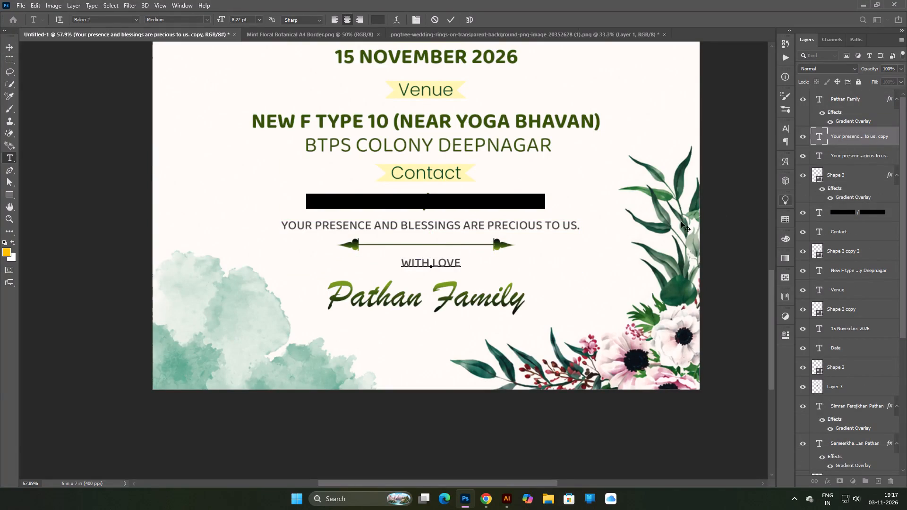
Move the "With Love" text onto the page's vertical centre line, between the arrow divider and "Pathan Family".
{"action": "scroll", "coordinate": [463, 271], "scroll_direction": "up", "scroll_amount": 4}
{"action": "left_click_drag", "start_coordinate": [441, 259], "coordinate": [434, 265]}
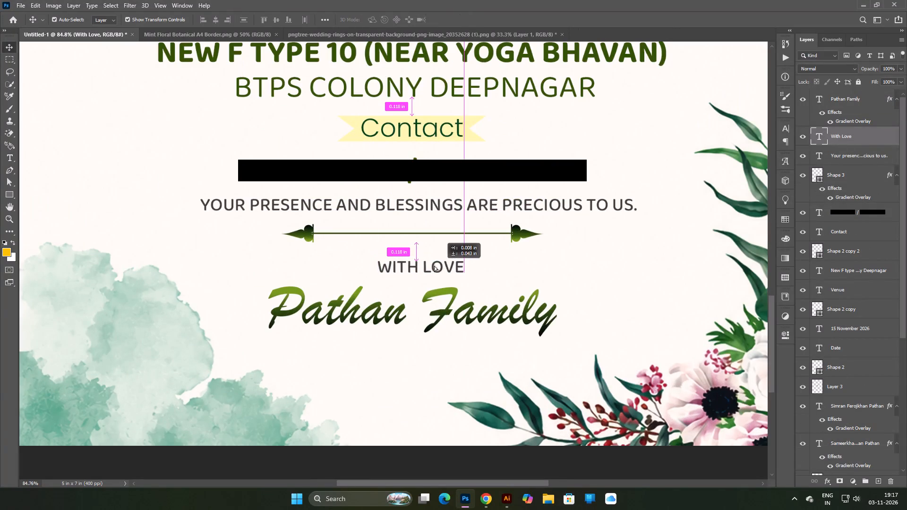
{"action": "left_click_drag", "start_coordinate": [434, 265], "coordinate": [435, 265]}
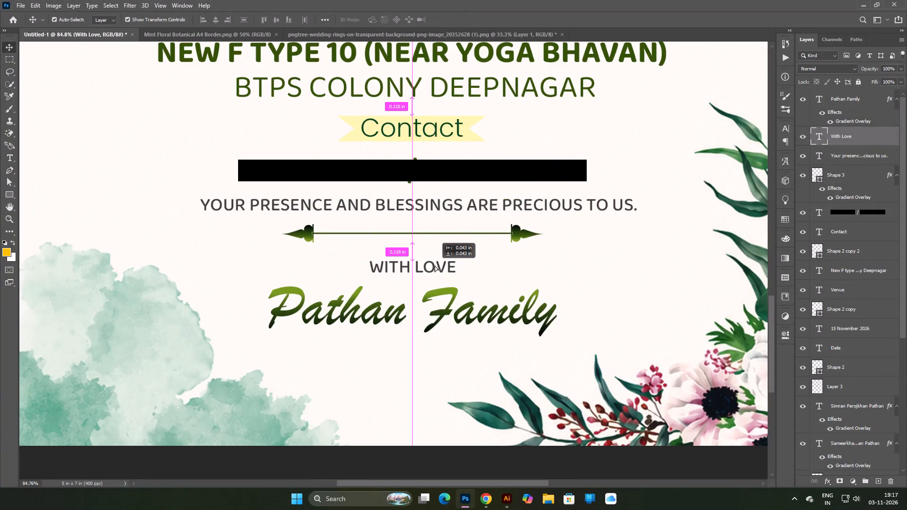
{"action": "left_click_drag", "start_coordinate": [435, 265], "coordinate": [435, 268]}
{"action": "left_click", "coordinate": [435, 269]}
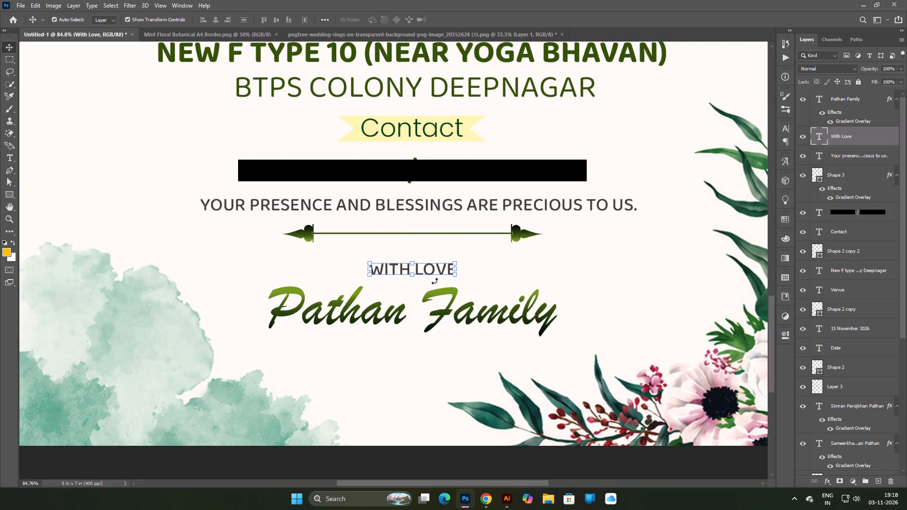
Recolour the "With Love" text to a dark olive green, starting from the green sampled from the "Pathan Family" lettering.
{"action": "double_click", "coordinate": [436, 266]}
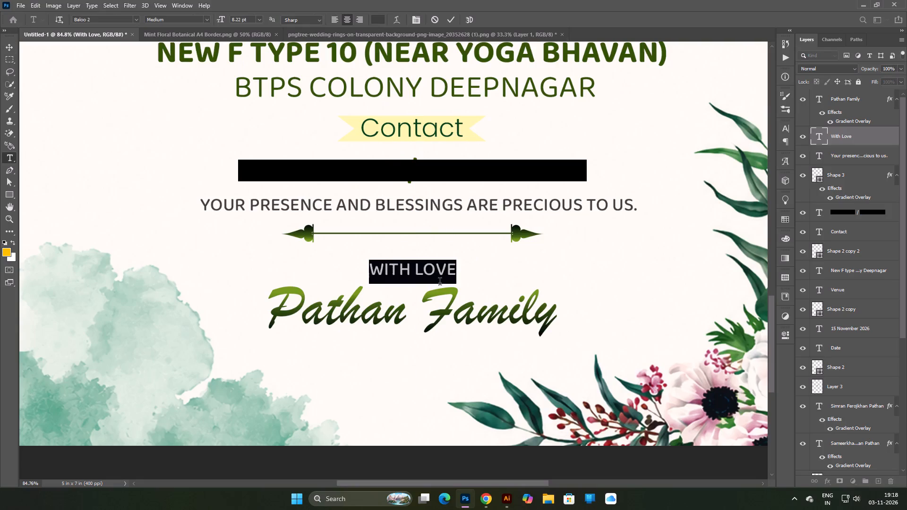
{"action": "left_click", "coordinate": [378, 18]}
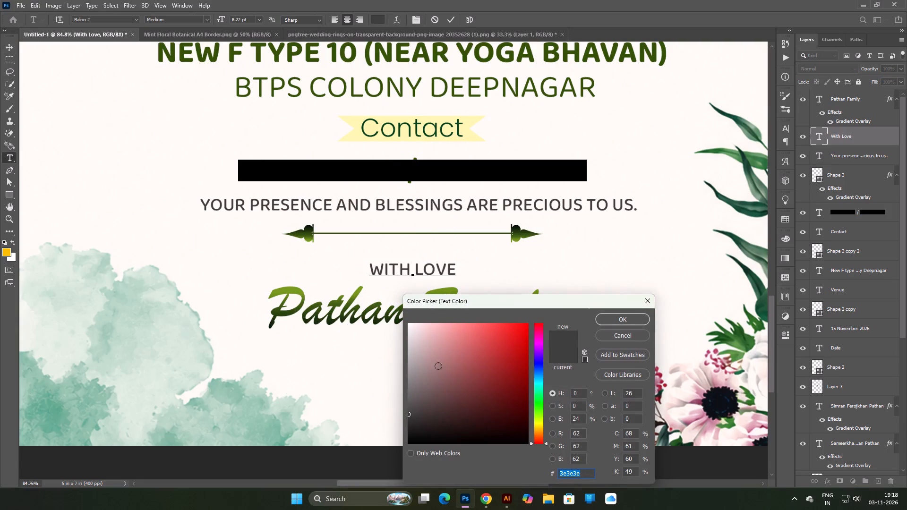
{"action": "left_click", "coordinate": [359, 289]}
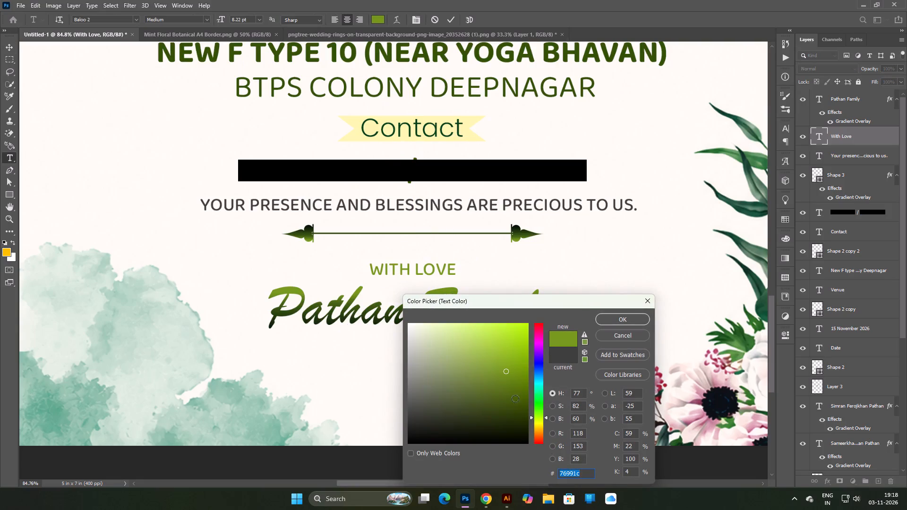
{"action": "left_click_drag", "start_coordinate": [515, 398], "coordinate": [519, 396]}
{"action": "left_click", "coordinate": [618, 323]}
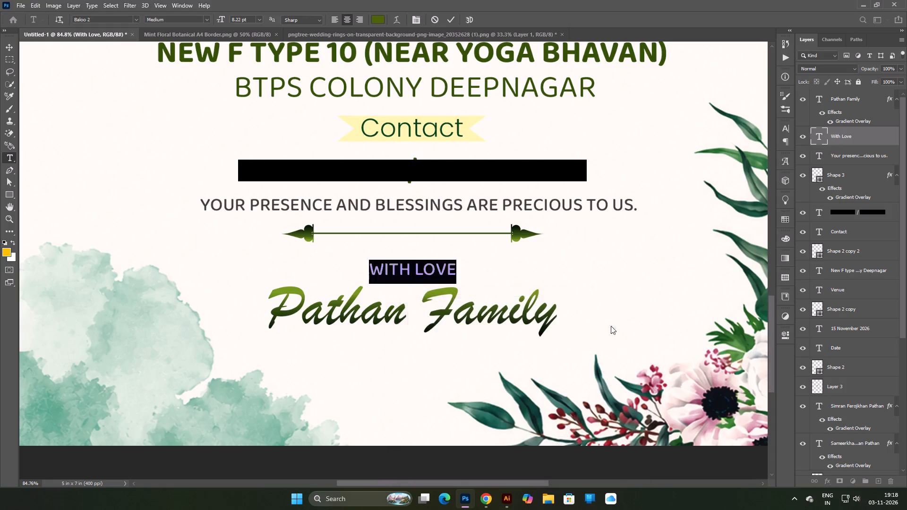
{"action": "key", "text": "Return"}
Move the "With Love" text slightly down towards "Pathan Family", keeping it on the page's vertical centre line.
{"action": "scroll", "coordinate": [447, 279], "scroll_direction": "up", "scroll_amount": 5}
{"action": "left_click", "coordinate": [439, 265]}
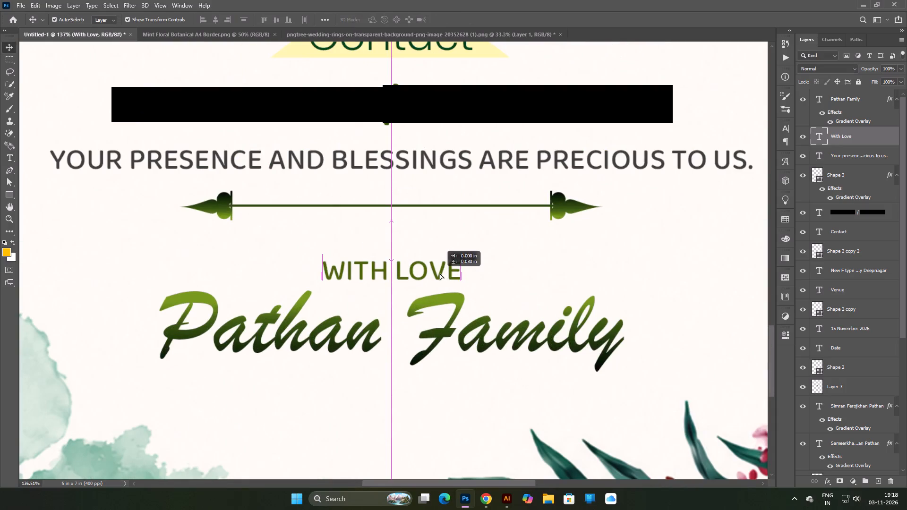
{"action": "scroll", "coordinate": [441, 269], "scroll_direction": "down", "scroll_amount": 12}
{"action": "key", "text": "Return"}
{"action": "left_click", "coordinate": [690, 275]}
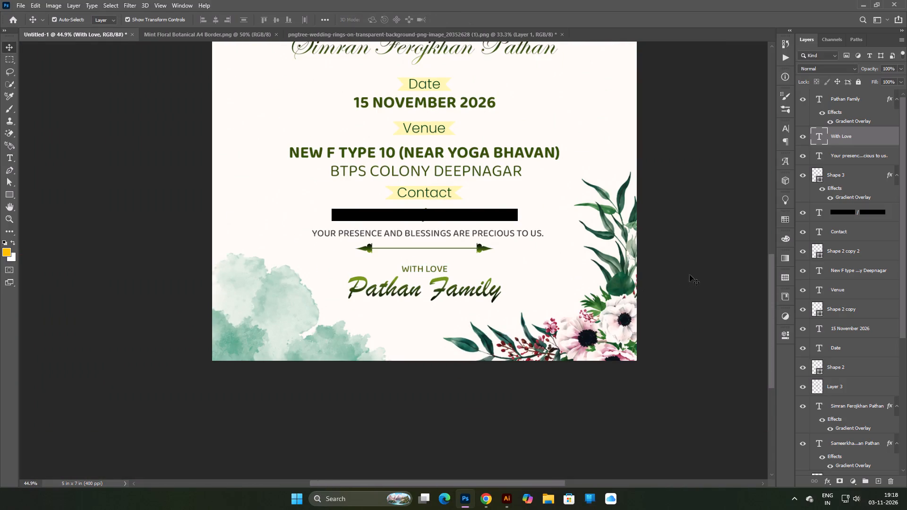
Nudge the "With Love" and "Pathan Family" texts together slightly up towards the arrow divider and deselect them.
{"action": "left_click", "coordinate": [839, 142]}
{"action": "left_click", "coordinate": [857, 110], "text": "shift"}
{"action": "key", "text": "Up"}
{"action": "key", "text": "Up"}
{"action": "key", "text": "Up"}
{"action": "key", "text": "Up"}
{"action": "key", "text": "Up"}
{"action": "key", "text": "Up"}
{"action": "key", "text": "Up"}
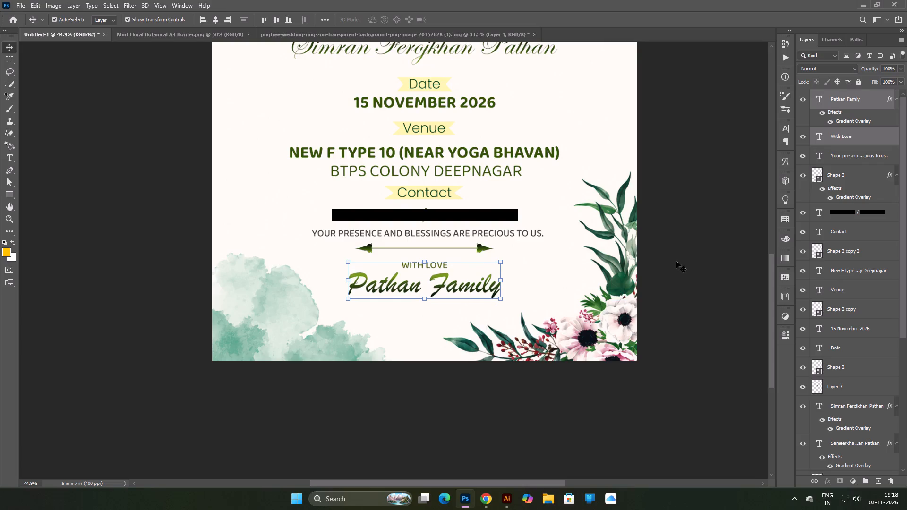
{"action": "key", "text": "Down"}
{"action": "left_click", "coordinate": [691, 255]}
Examine the overall layout and spacing of the whole invitation page.
{"action": "scroll", "coordinate": [486, 302], "scroll_direction": "down", "scroll_amount": 7}
{"action": "scroll", "coordinate": [475, 304], "scroll_direction": "up", "scroll_amount": 2}
{"action": "key", "text": "ctrl+0"}
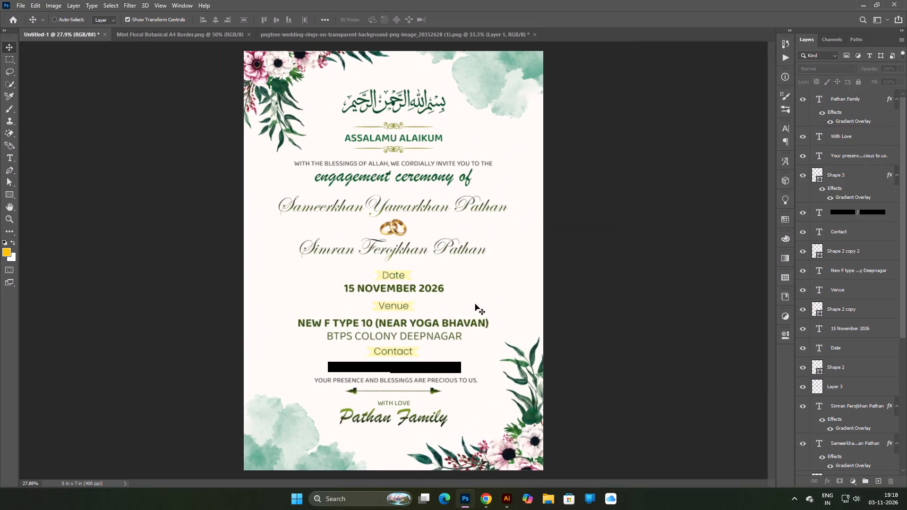
{"action": "scroll", "coordinate": [454, 336], "scroll_direction": "down", "scroll_amount": 2}
{"action": "scroll", "coordinate": [447, 347], "scroll_direction": "up", "scroll_amount": 2}
{"action": "scroll", "coordinate": [447, 347], "scroll_direction": "down", "scroll_amount": 4}
{"action": "left_click", "coordinate": [593, 341]}
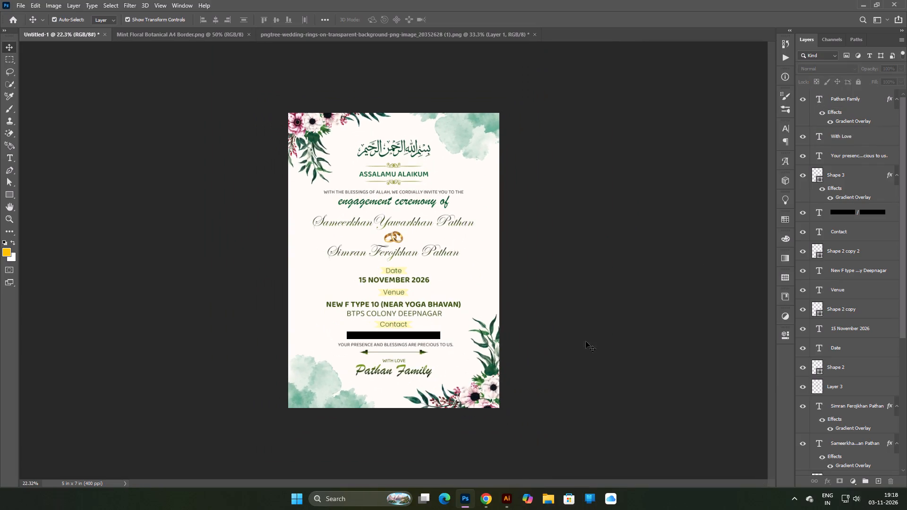
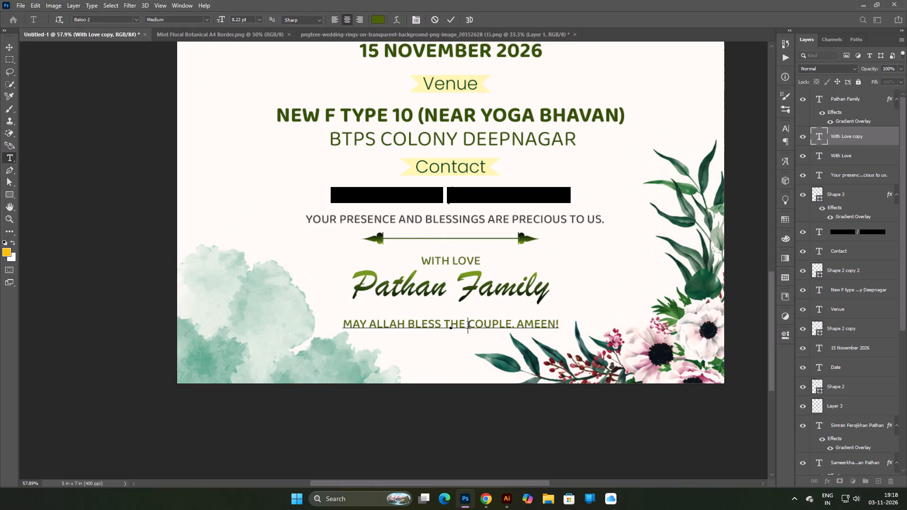
Break the "May Allah bless the couple. Ameen!" text into two lines before "COUPLE".
{"action": "key", "text": "Return"}
Tighten the line spacing of the two-line "May Allah bless the couple. Ameen!" text so its lines sit close together.
{"action": "triple_click", "coordinate": [469, 332]}
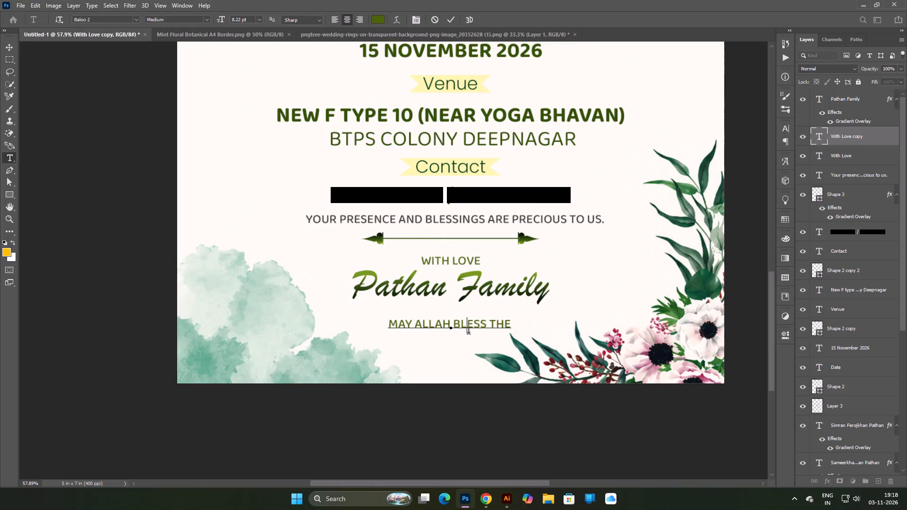
{"action": "triple_click", "coordinate": [469, 332]}
{"action": "key", "text": "alt+Up"}
{"action": "key", "text": "alt+Up"}
{"action": "key", "text": "alt+Up"}
{"action": "key", "text": "alt+Up"}
{"action": "key", "text": "alt+Up"}
{"action": "key", "text": "alt+Up"}
{"action": "key", "text": "alt+Up"}
{"action": "key", "text": "alt+Up"}
{"action": "key", "text": "alt+Up"}
{"action": "key", "text": "alt+Up"}
{"action": "key", "text": "alt+Up"}
{"action": "key", "text": "alt+Up"}
{"action": "key", "text": "alt+Up"}
{"action": "key", "text": "alt+Up"}
{"action": "key", "text": "alt+Up"}
{"action": "key", "text": "alt+Up"}
{"action": "key", "text": "alt+Up"}
{"action": "key", "text": "alt+Up"}
{"action": "key", "text": "alt+Up"}
{"action": "key", "text": "alt+Up"}
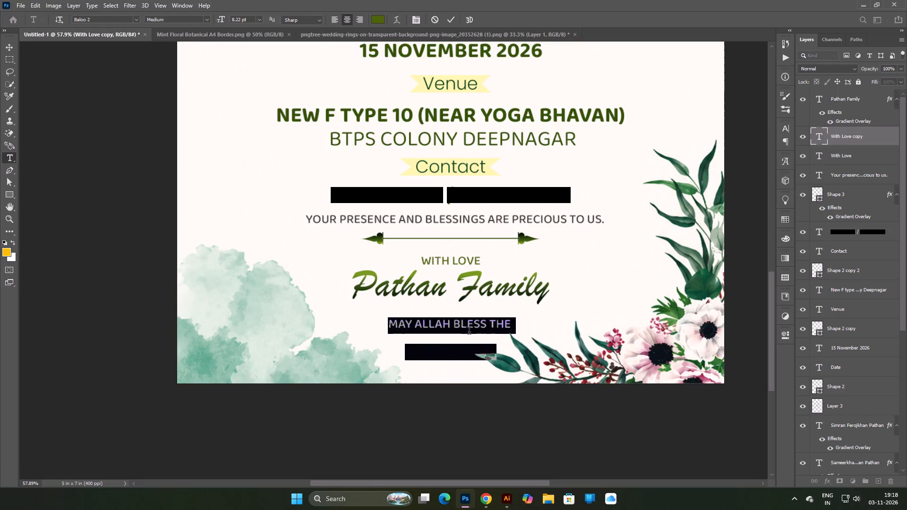
{"action": "key", "text": "alt+Up"}
{"action": "key", "text": "alt+Up"}
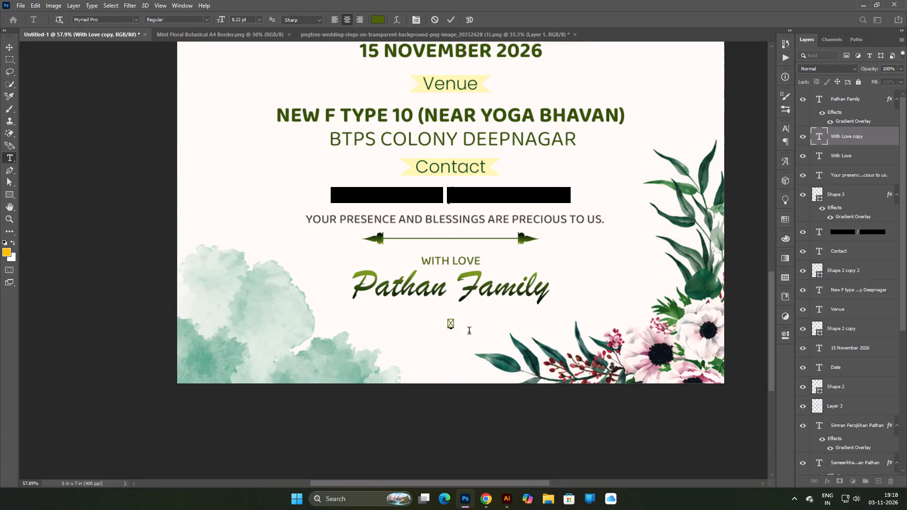
{"action": "key", "text": "ctrl+z"}
{"action": "key", "text": "alt+Up"}
{"action": "key", "text": "alt+Up"}
{"action": "key", "text": "alt+Up"}
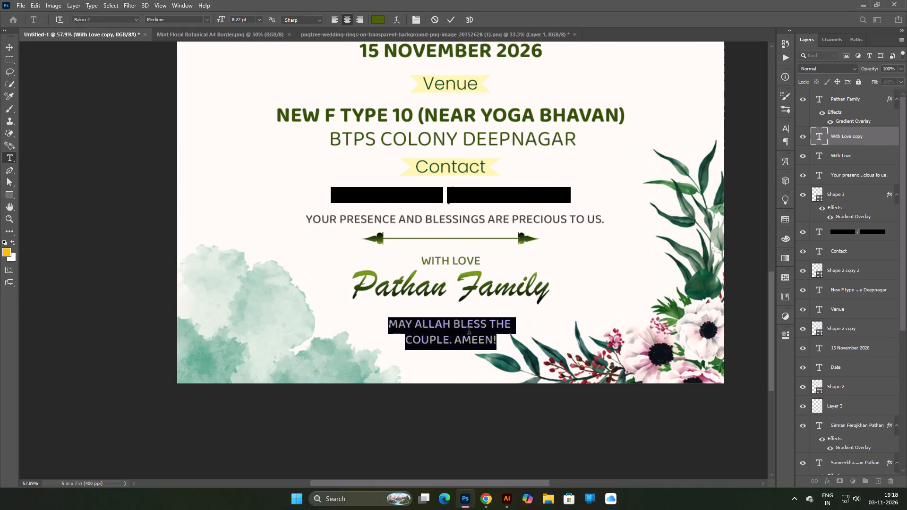
{"action": "key", "text": "ctrl+z"}
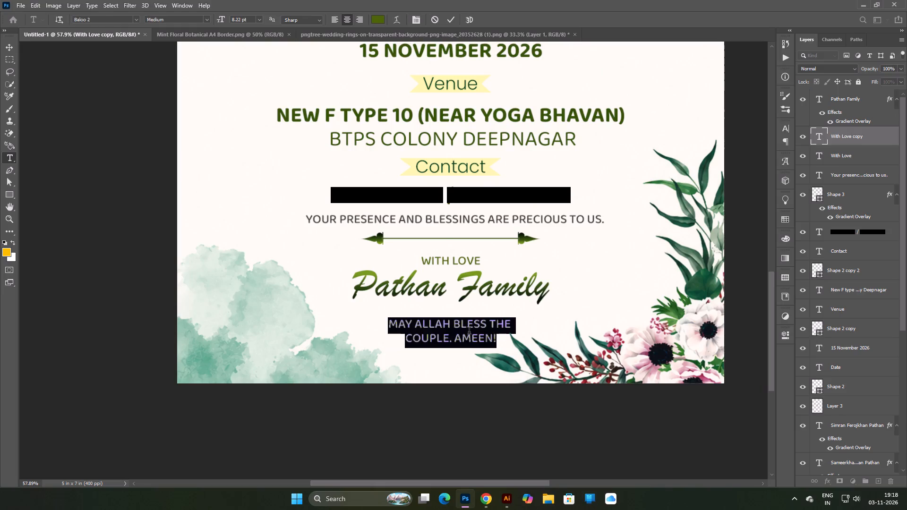
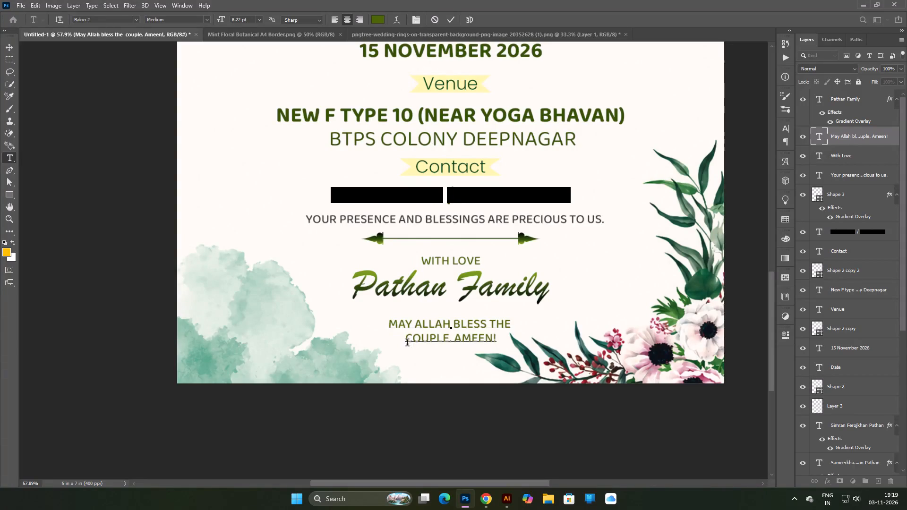
Rejoin the "May Allah bless the couple. Ameen!" text and break it before "AMEEN!" instead, so that word sits alone on the second line.
{"action": "key", "text": "BackSpace"}
{"action": "left_click", "coordinate": [518, 326]}
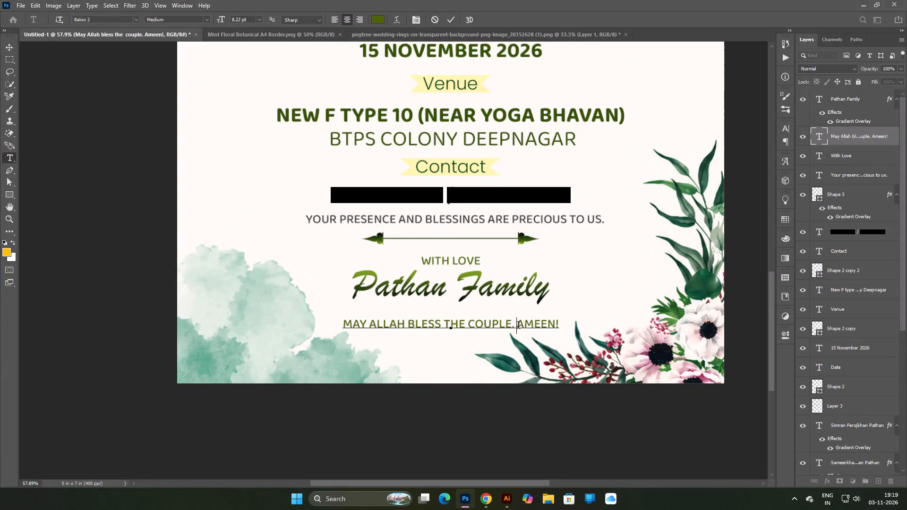
{"action": "key", "text": "Return"}
{"action": "scroll", "coordinate": [532, 330], "scroll_direction": "down", "scroll_amount": 5}
{"action": "key", "text": "Return"}
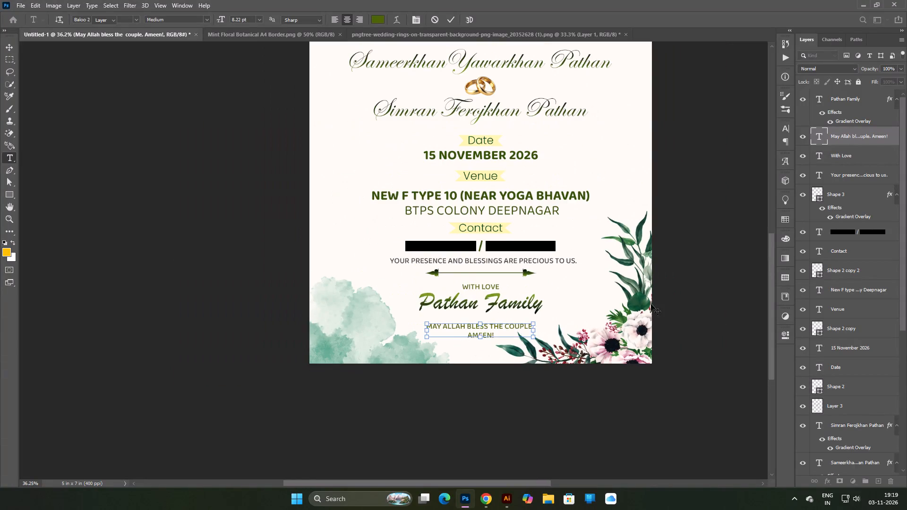
{"action": "left_click", "coordinate": [696, 286]}
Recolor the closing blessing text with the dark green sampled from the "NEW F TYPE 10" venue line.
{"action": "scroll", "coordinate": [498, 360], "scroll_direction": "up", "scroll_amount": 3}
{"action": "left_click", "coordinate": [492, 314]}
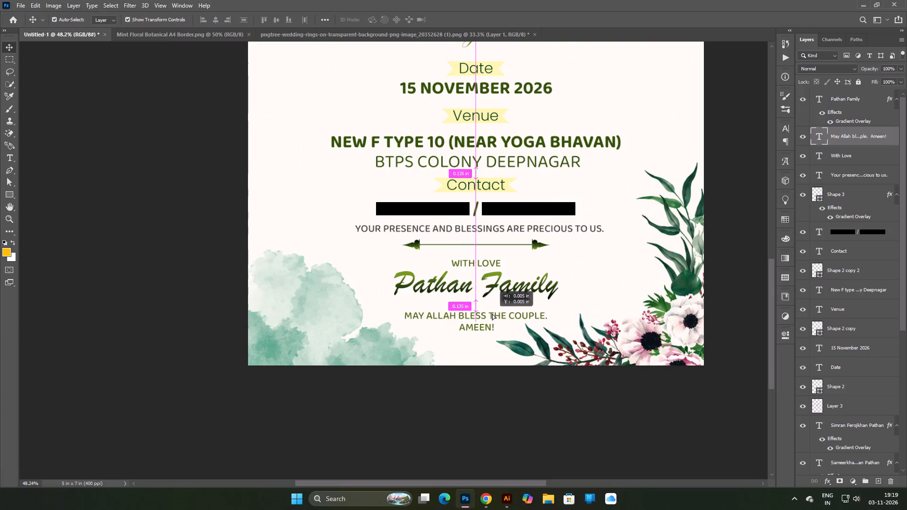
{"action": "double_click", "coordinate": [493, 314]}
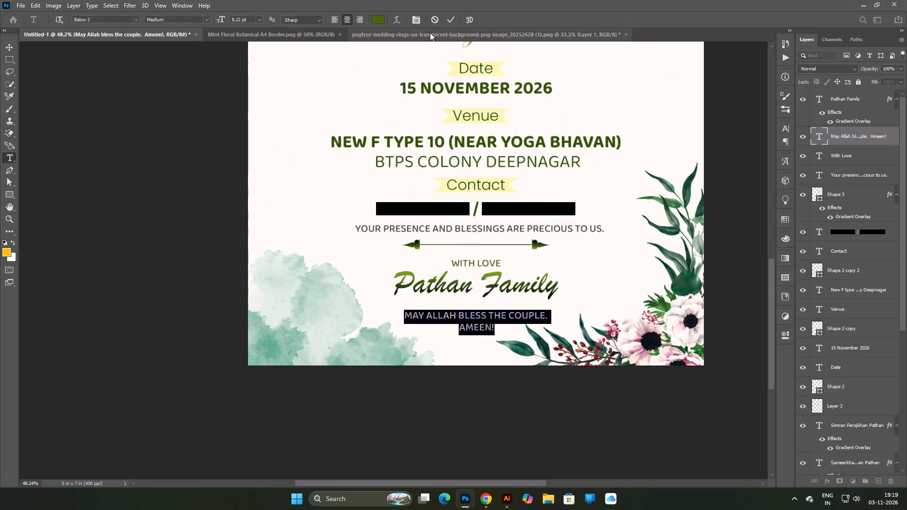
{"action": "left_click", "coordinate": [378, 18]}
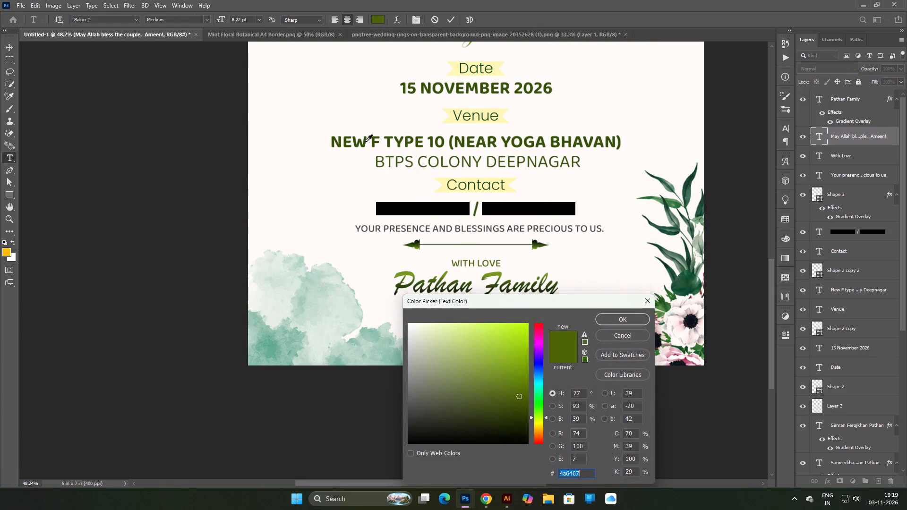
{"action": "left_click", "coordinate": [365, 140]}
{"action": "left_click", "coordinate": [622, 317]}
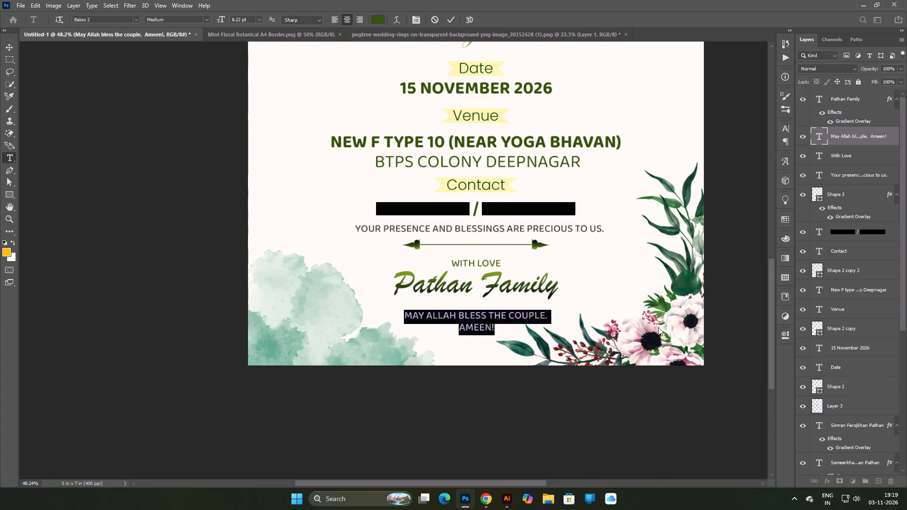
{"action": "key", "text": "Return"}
Nudge the closing blessing text up slightly toward the family sign-off.
{"action": "key", "text": "Up"}
{"action": "key", "text": "Up"}
{"action": "key", "text": "Up"}
{"action": "key", "text": "Up"}
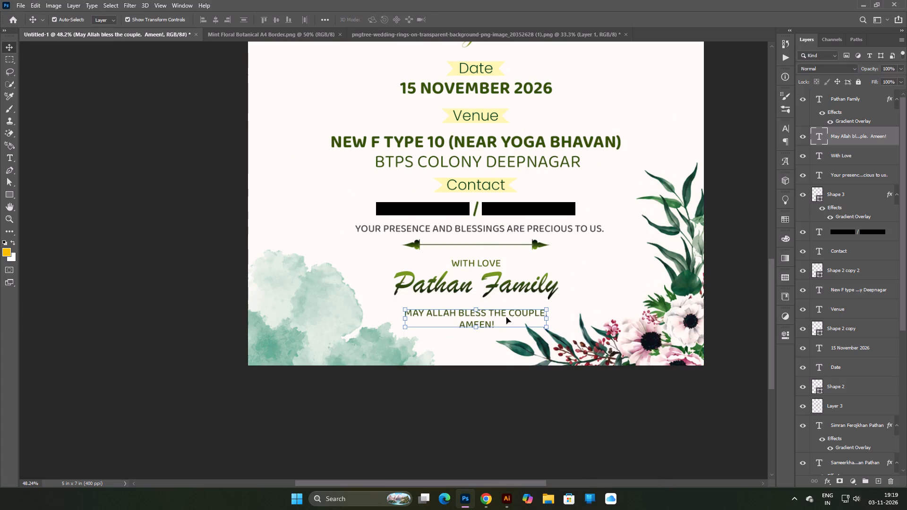
{"action": "key", "text": "Up"}
Recolor the closing blessing text dark grey to match the "Your presence and blessings are precious to us" line.
{"action": "double_click", "coordinate": [492, 316]}
{"action": "left_click", "coordinate": [379, 19]}
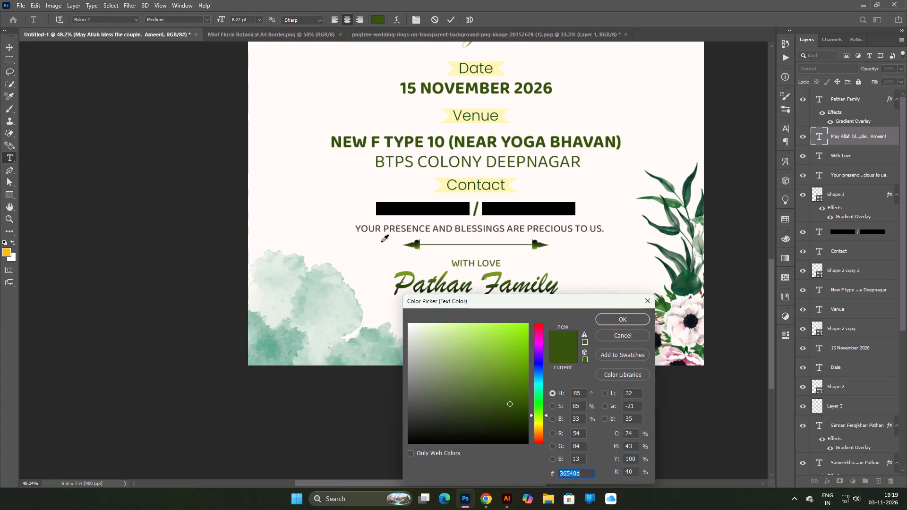
{"action": "left_click_drag", "start_coordinate": [422, 404], "coordinate": [375, 421]}
{"action": "left_click", "coordinate": [633, 320]}
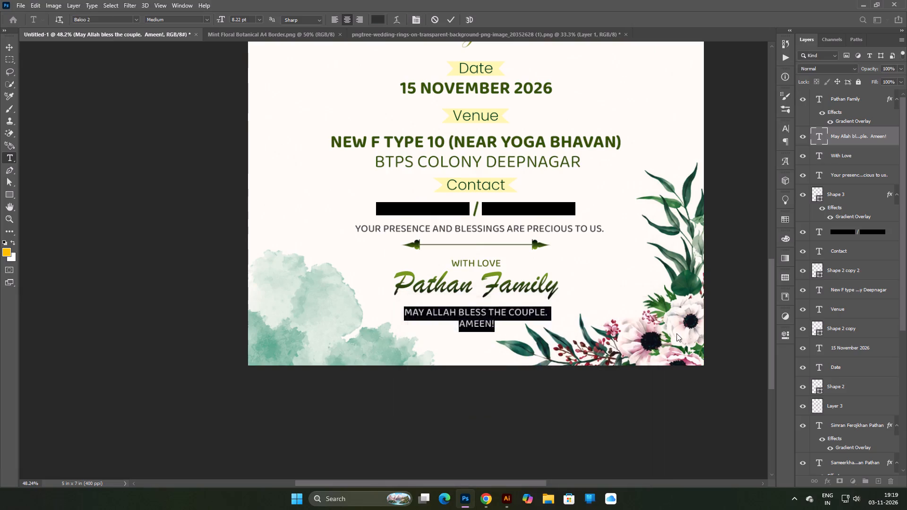
{"action": "key", "text": "Return"}
{"action": "left_click", "coordinate": [722, 304]}
Nudge the dark grey blessing text up a little more beneath the family sign-off.
{"action": "left_click", "coordinate": [481, 306]}
{"action": "left_click", "coordinate": [479, 313]}
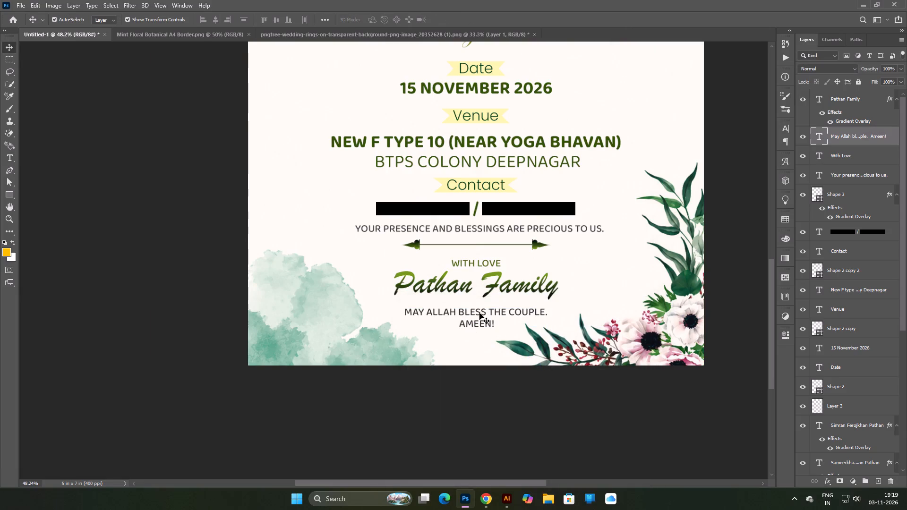
{"action": "key", "text": "Up"}
{"action": "key", "text": "Up"}
{"action": "key", "text": "Up"}
{"action": "left_click", "coordinate": [733, 302]}
Select all text and ornament layers from the family sign-off down to the calligraphy on Layer 2 and move them up together.
{"action": "scroll", "coordinate": [506, 296], "scroll_direction": "down", "scroll_amount": 5}
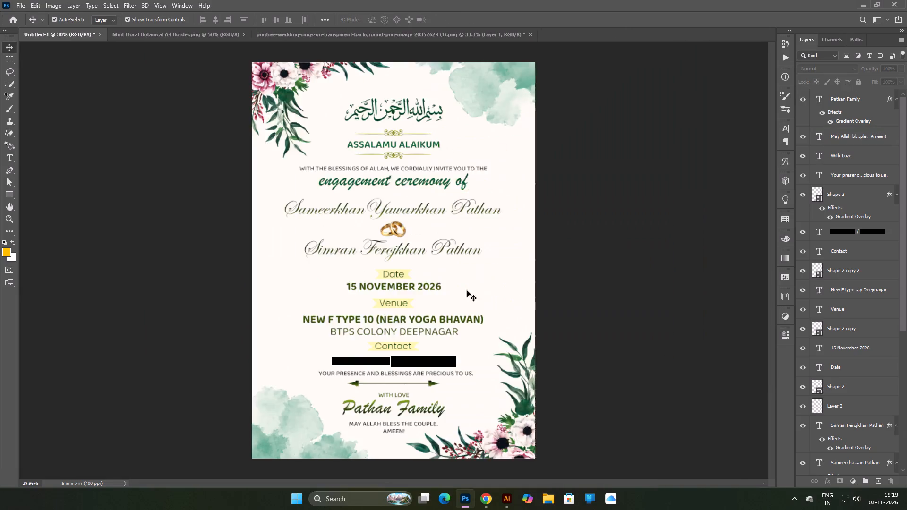
{"action": "scroll", "coordinate": [452, 277], "scroll_direction": "down", "scroll_amount": 6}
{"action": "scroll", "coordinate": [452, 276], "scroll_direction": "up", "scroll_amount": 5}
{"action": "left_click", "coordinate": [857, 102]}
{"action": "scroll", "coordinate": [852, 232], "scroll_direction": "down", "scroll_amount": 6}
{"action": "scroll", "coordinate": [851, 352], "scroll_direction": "down", "scroll_amount": 5}
{"action": "left_click", "coordinate": [861, 399], "text": "shift"}
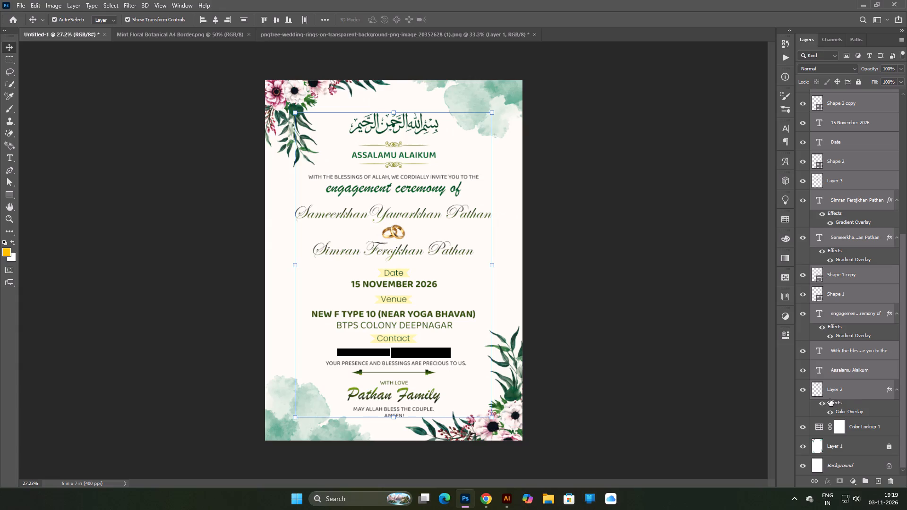
{"action": "key", "text": "Up"}
{"action": "key", "text": "Up"}
{"action": "key", "text": "Up"}
{"action": "key", "text": "Up"}
{"action": "key", "text": "Up"}
{"action": "key", "text": "Up"}
{"action": "key", "text": "Up"}
{"action": "key", "text": "Up"}
{"action": "key", "text": "Up"}
{"action": "key", "text": "Up"}
{"action": "key", "text": "Up"}
{"action": "key", "text": "Up"}
{"action": "key", "text": "Up"}
{"action": "key", "text": "Up"}
{"action": "key", "text": "Up"}
{"action": "key", "text": "Up"}
{"action": "key", "text": "Up"}
{"action": "key", "text": "Up"}
{"action": "key", "text": "Up"}
{"action": "key", "text": "Up"}
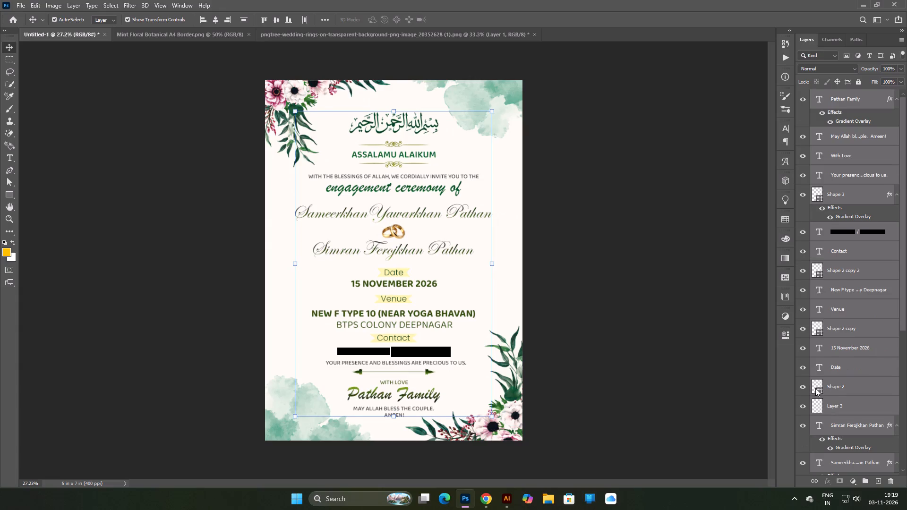
{"action": "key", "text": "Up"}
{"action": "key", "text": "Up"}
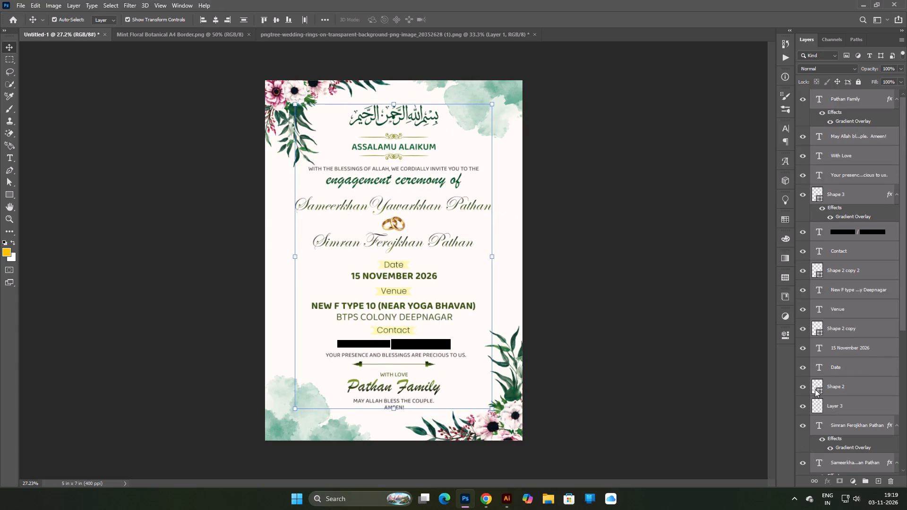
{"action": "key", "text": "Up"}
{"action": "key", "text": "Up"}
{"action": "key", "text": "Up"}
{"action": "key", "text": "Up"}
{"action": "key", "text": "Up"}
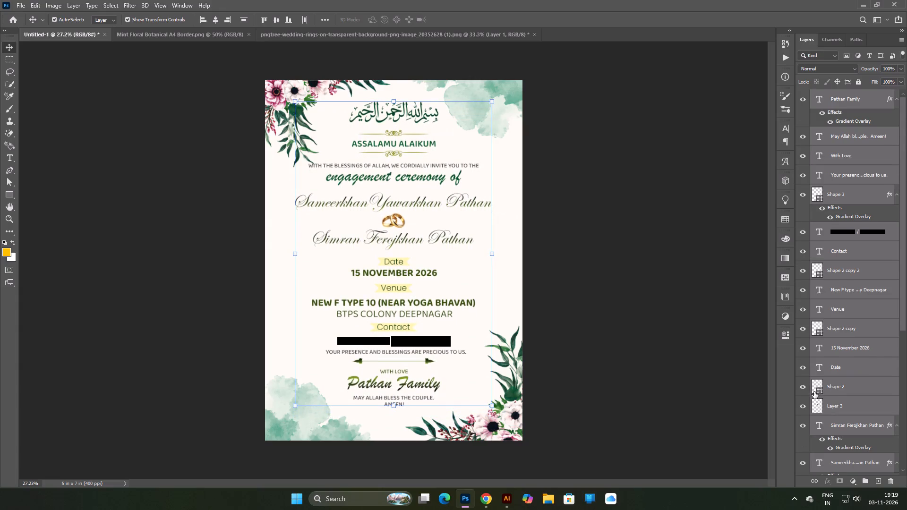
{"action": "key", "text": "Up"}
{"action": "key", "text": "Up"}
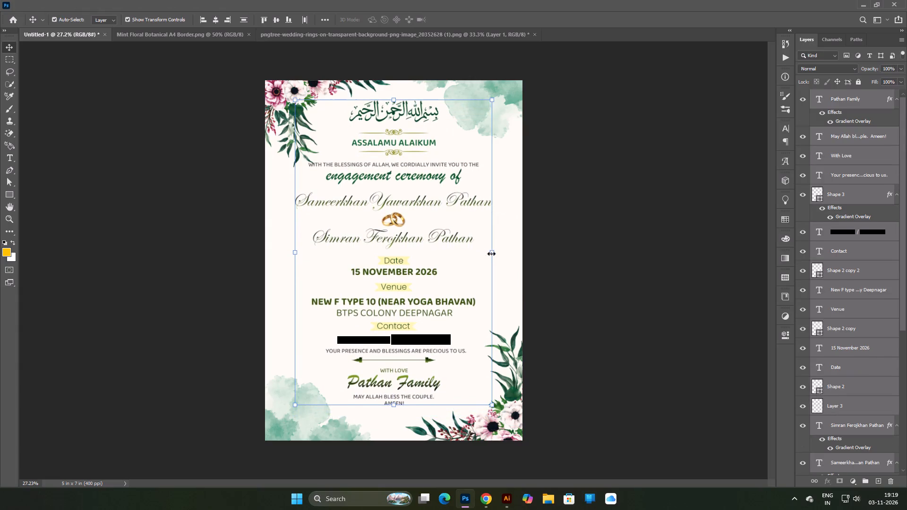
Scale the selected invitation content down slightly in proportion and centre it horizontally and vertically on the page.
{"action": "left_click_drag", "start_coordinate": [491, 254], "coordinate": [484, 253], "text": "alt"}
{"action": "left_click", "coordinate": [484, 253], "text": "alt"}
{"action": "left_click_drag", "start_coordinate": [440, 281], "coordinate": [440, 273]}
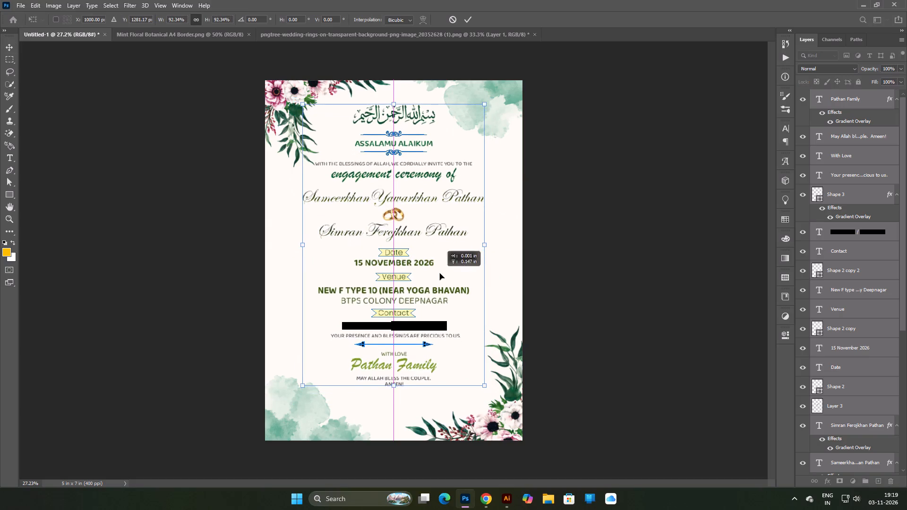
{"action": "left_click_drag", "start_coordinate": [440, 273], "coordinate": [440, 287]}
{"action": "left_click", "coordinate": [440, 287]}
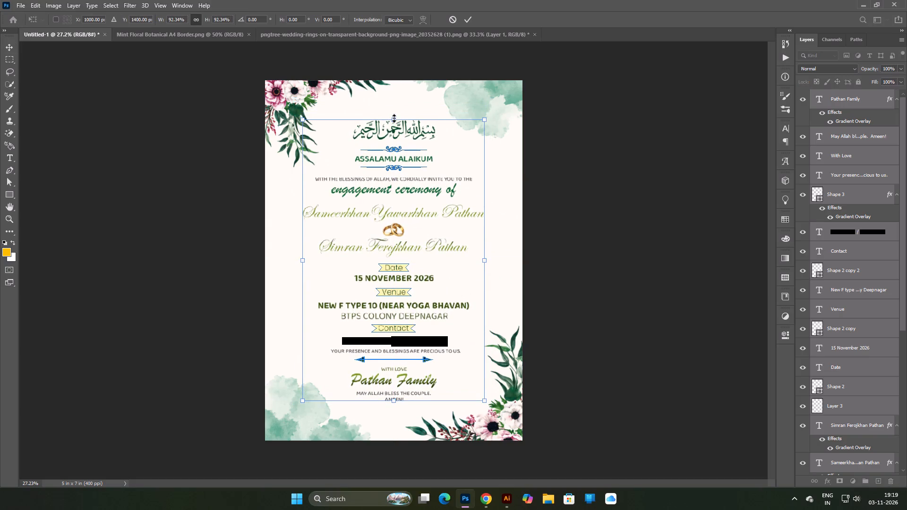
{"action": "left_click_drag", "start_coordinate": [394, 118], "coordinate": [394, 108]}
{"action": "left_click", "coordinate": [390, 175]}
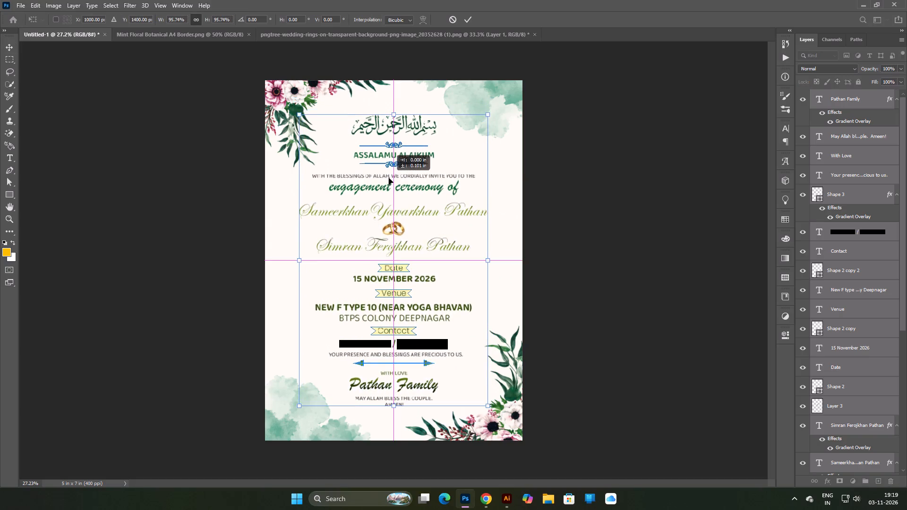
{"action": "left_click", "coordinate": [388, 178]}
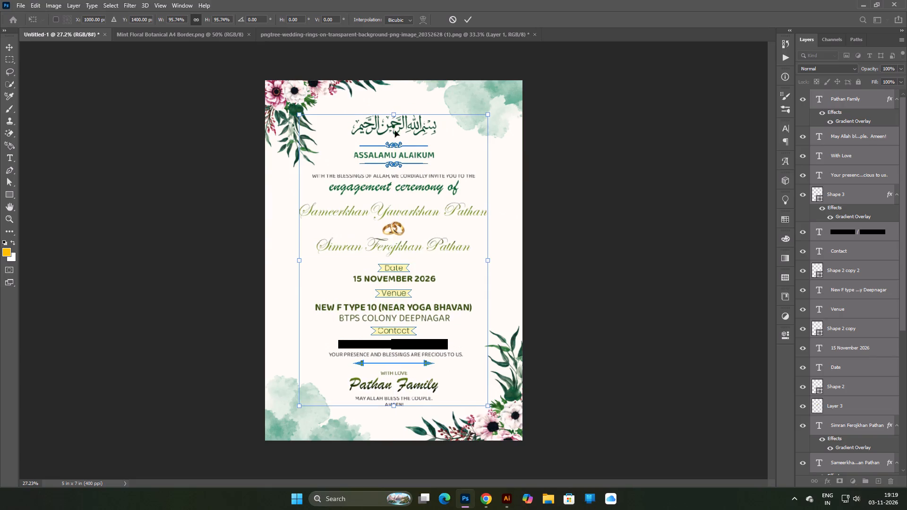
{"action": "left_click_drag", "start_coordinate": [393, 116], "coordinate": [393, 110]}
{"action": "left_click_drag", "start_coordinate": [393, 133], "coordinate": [393, 138]}
{"action": "left_click", "coordinate": [393, 138]}
{"action": "key", "text": "Return"}
{"action": "left_click", "coordinate": [609, 199]}
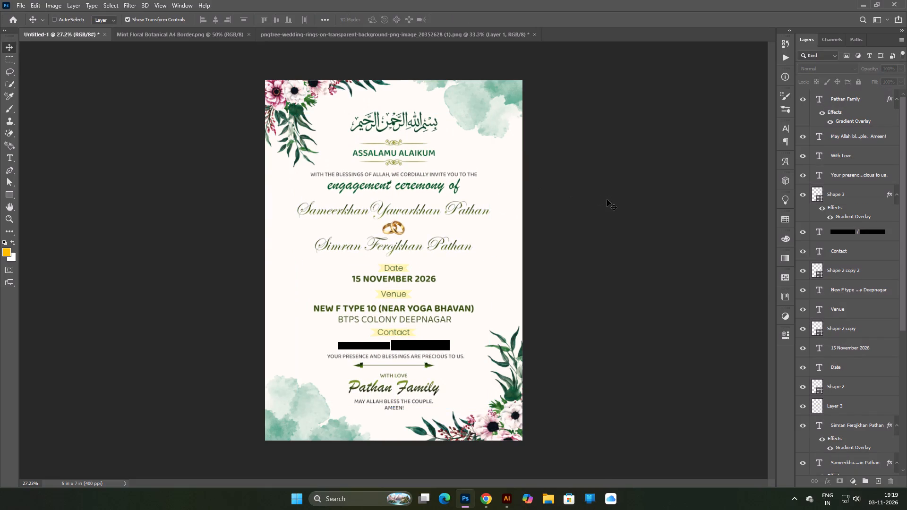
Start a new text layer above the family sign-off layer, placed beside the date, and set its font to Baloo 2 Medium.
{"action": "key", "text": "ctrl+0"}
{"action": "left_click", "coordinate": [647, 216]}
{"action": "scroll", "coordinate": [531, 212], "scroll_direction": "down", "scroll_amount": 2}
{"action": "scroll", "coordinate": [516, 212], "scroll_direction": "up", "scroll_amount": 2}
{"action": "key", "text": "ctrl+0"}
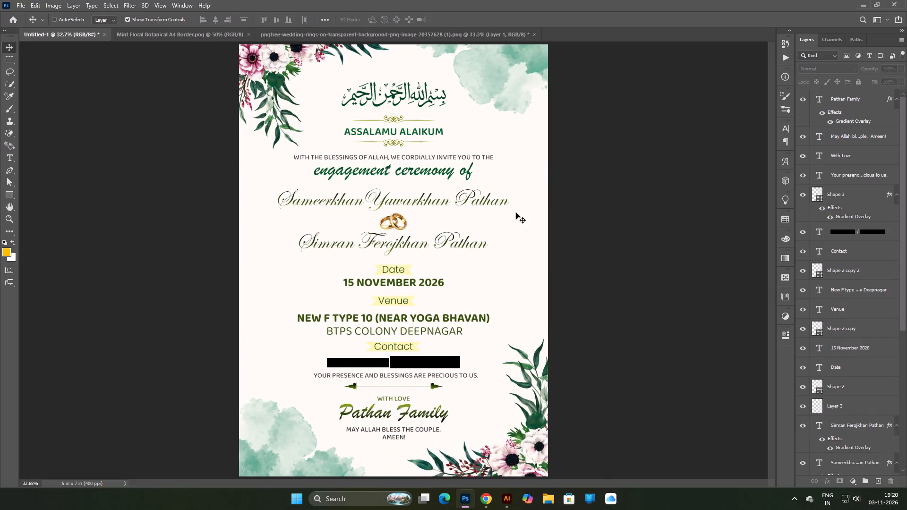
{"action": "left_click", "coordinate": [860, 107]}
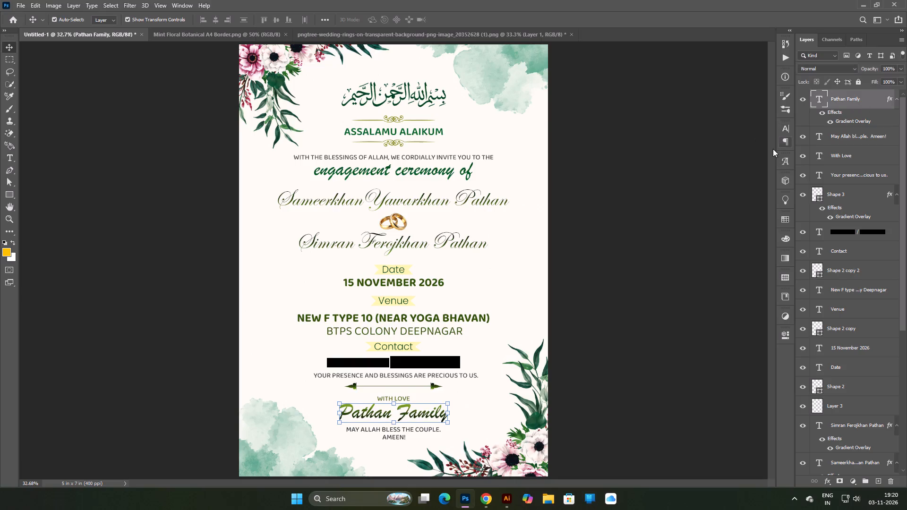
{"action": "left_click", "coordinate": [716, 200]}
{"action": "left_click", "coordinate": [867, 104]}
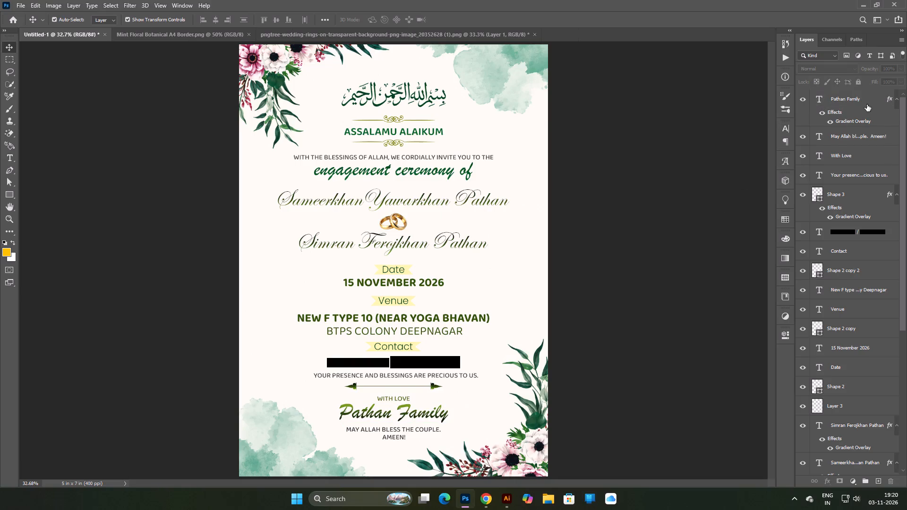
{"action": "left_click", "coordinate": [10, 157]}
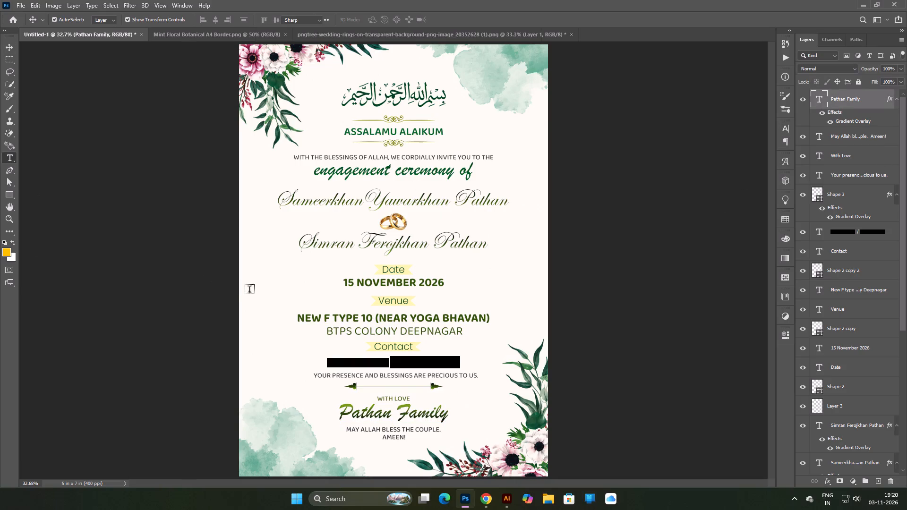
{"action": "left_click", "coordinate": [251, 289]}
{"action": "left_click_drag", "start_coordinate": [260, 307], "coordinate": [302, 298]}
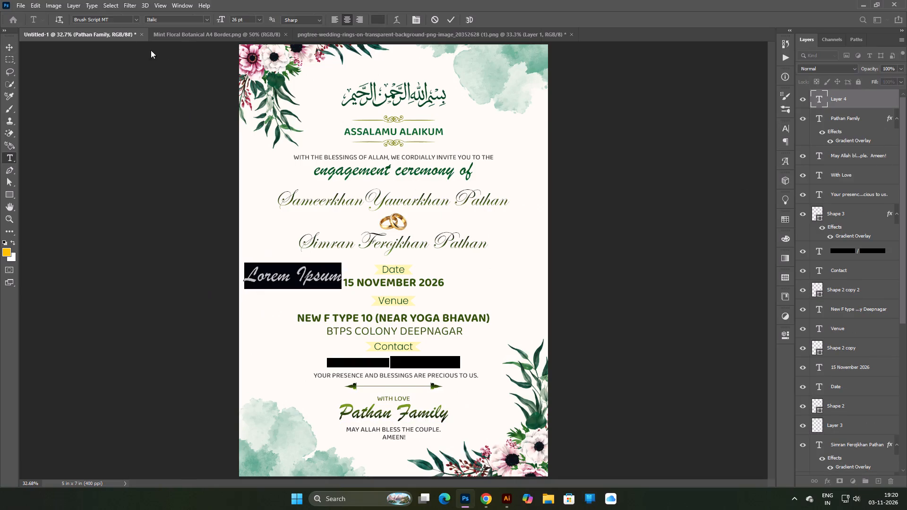
{"action": "left_click", "coordinate": [123, 21]}
{"action": "type", "text": "balo"}
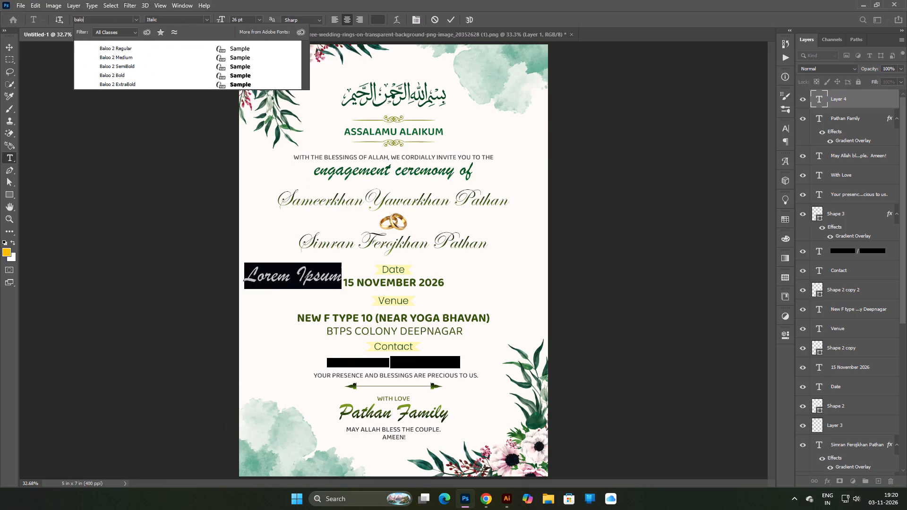
{"action": "left_click", "coordinate": [241, 56]}
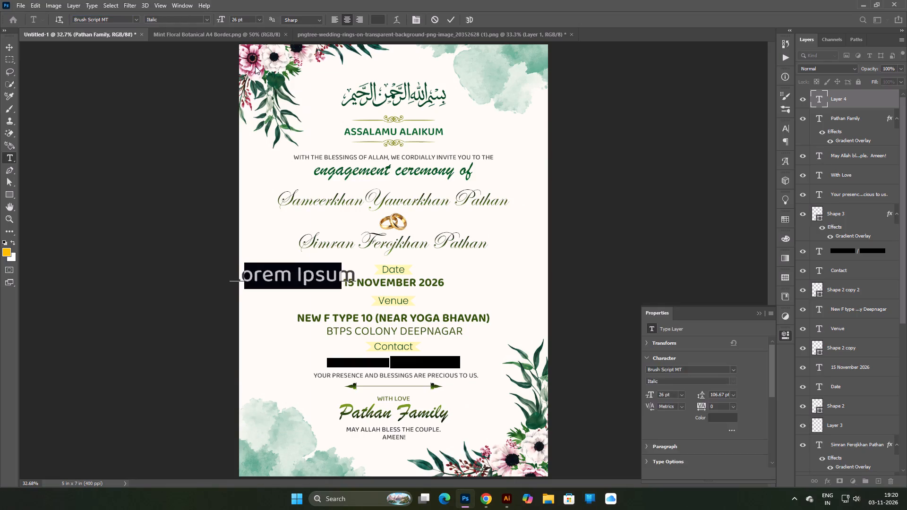
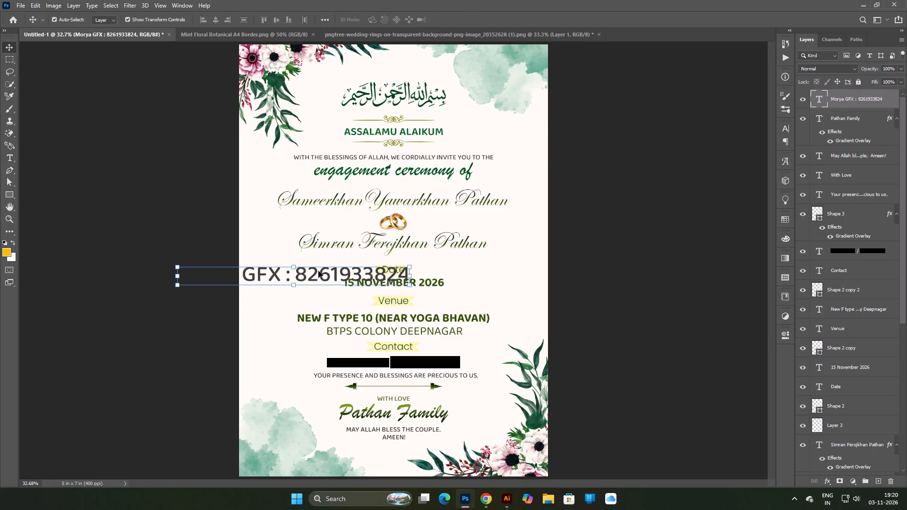
Rotate the Morya GFX credit text 90° clockwise, scale it to about 30% and place it near the page's left edge beside the date.
{"action": "key", "text": "ctrl+t"}
{"action": "right_click", "coordinate": [340, 281]}
{"action": "left_click", "coordinate": [386, 423]}
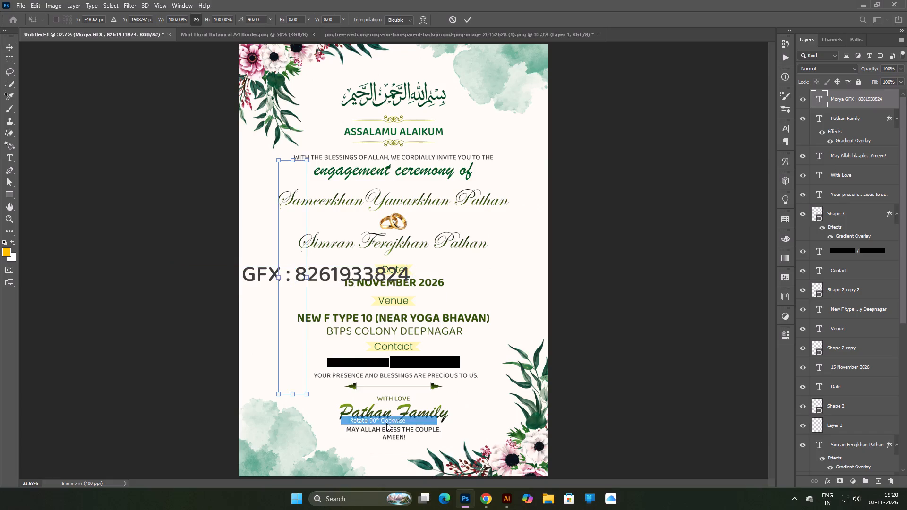
{"action": "left_click_drag", "start_coordinate": [292, 160], "coordinate": [300, 359]}
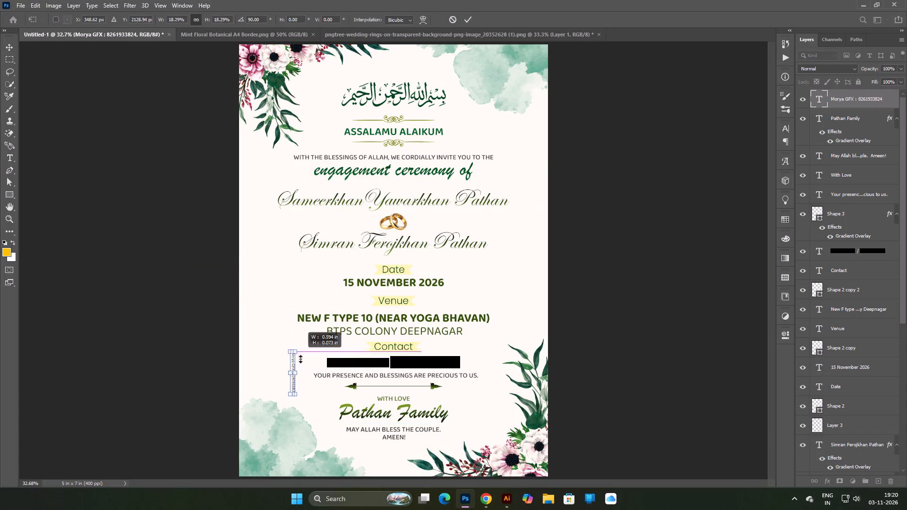
{"action": "left_click_drag", "start_coordinate": [300, 359], "coordinate": [300, 361]}
{"action": "double_click", "coordinate": [300, 354]}
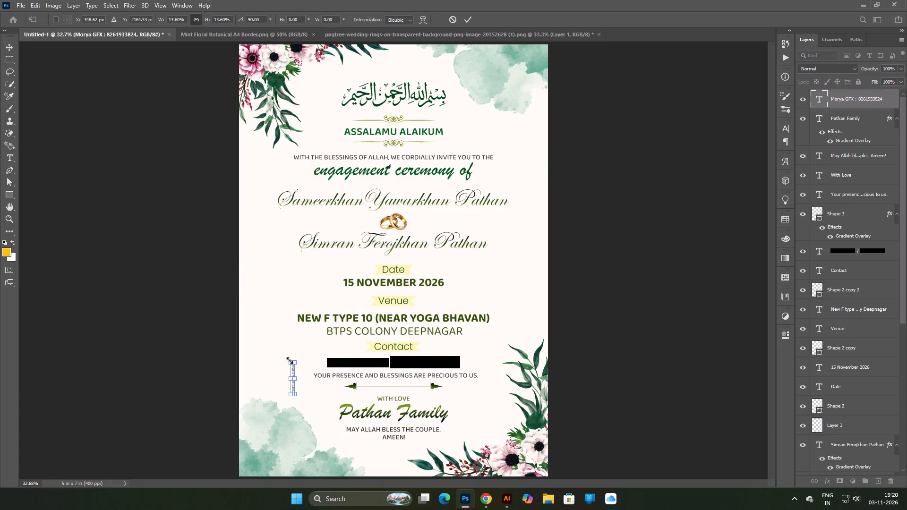
{"action": "left_click_drag", "start_coordinate": [293, 360], "coordinate": [293, 323]}
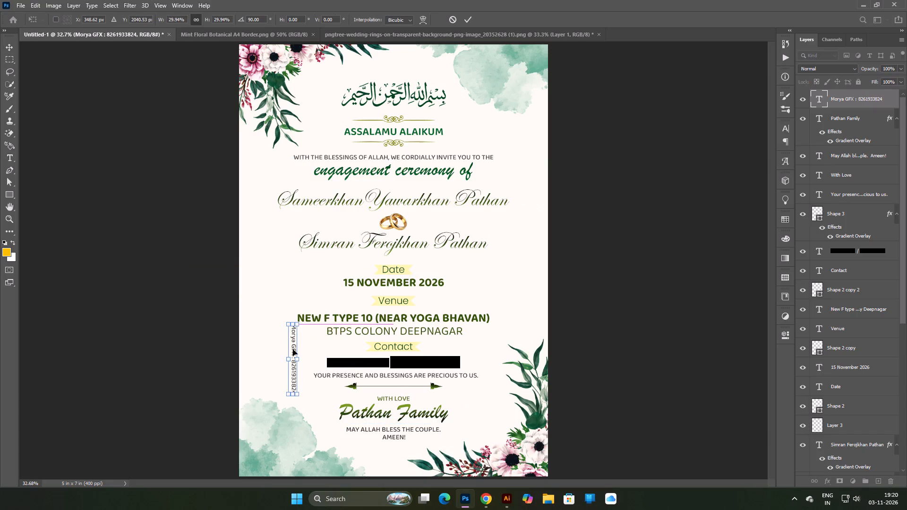
{"action": "left_click_drag", "start_coordinate": [293, 349], "coordinate": [262, 282]}
Flip the vertical credit text horizontally and vertically so it reads upwards, and scale it down further.
{"action": "key", "text": "ctrl+t"}
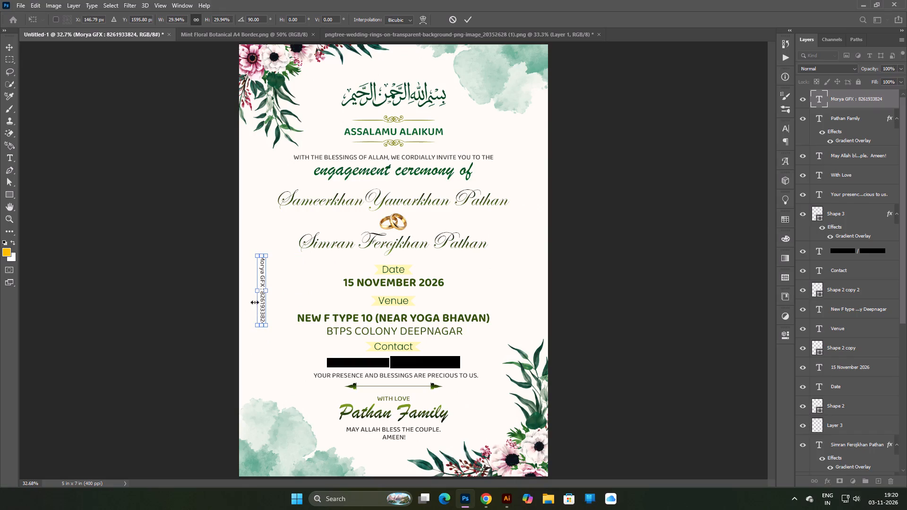
{"action": "right_click", "coordinate": [261, 303]}
{"action": "left_click", "coordinate": [306, 461]}
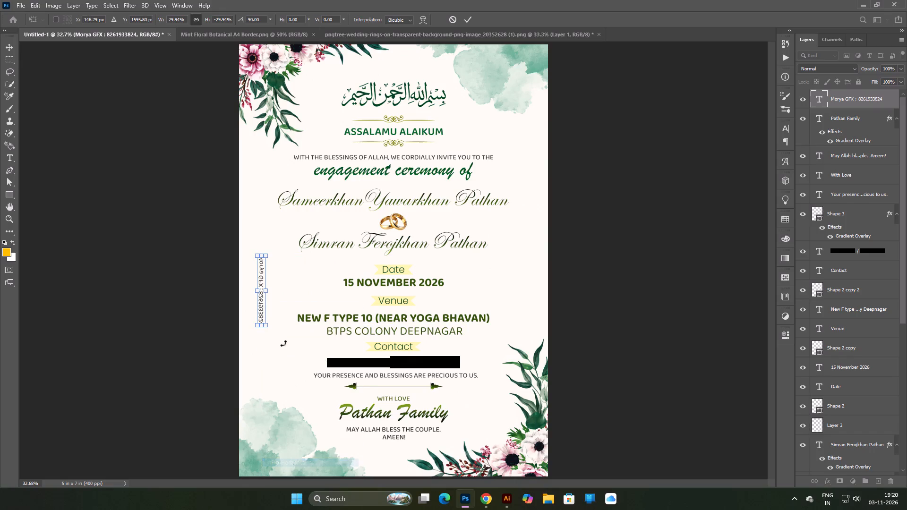
{"action": "right_click", "coordinate": [264, 307]}
{"action": "left_click", "coordinate": [305, 475]}
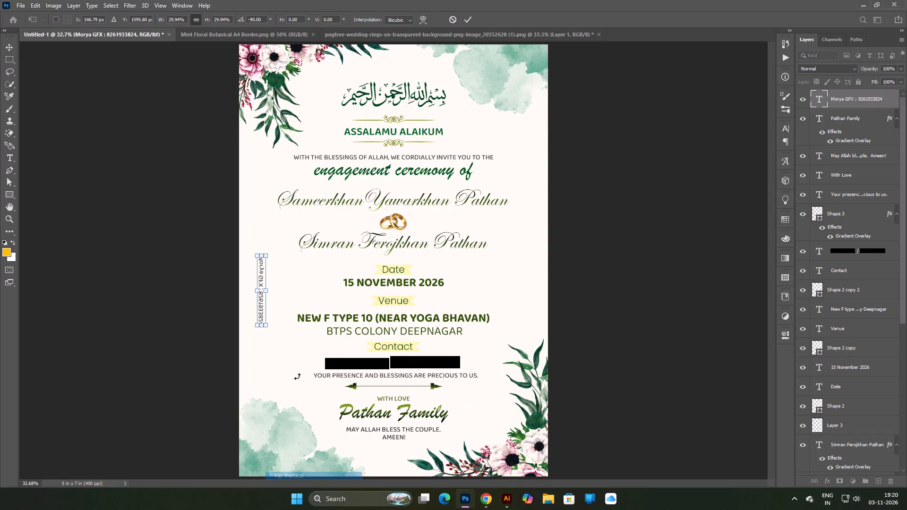
{"action": "left_click_drag", "start_coordinate": [261, 255], "coordinate": [262, 281]}
{"action": "left_click", "coordinate": [262, 281]}
{"action": "key", "text": "Return"}
{"action": "left_click", "coordinate": [175, 212]}
Move the vertical credit text up along the left margin, beside the bride's name and the date.
{"action": "scroll", "coordinate": [306, 340], "scroll_direction": "up", "scroll_amount": 4}
{"action": "key", "text": "space"}
{"action": "key", "text": "space"}
{"action": "key", "text": "space"}
{"action": "key", "text": "space"}
{"action": "key", "text": "space"}
{"action": "left_click_drag", "start_coordinate": [257, 296], "coordinate": [275, 337]}
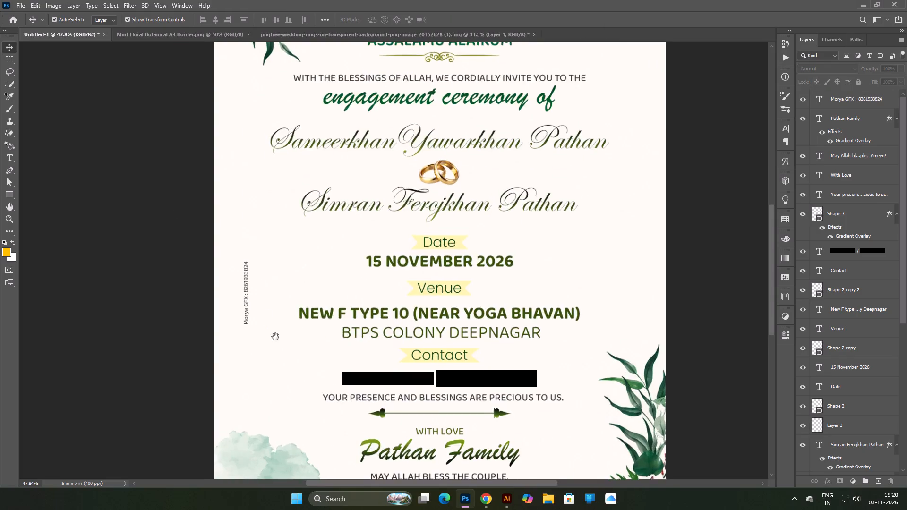
{"action": "left_click_drag", "start_coordinate": [275, 337], "coordinate": [276, 338]}
{"action": "left_click_drag", "start_coordinate": [262, 324], "coordinate": [267, 291]}
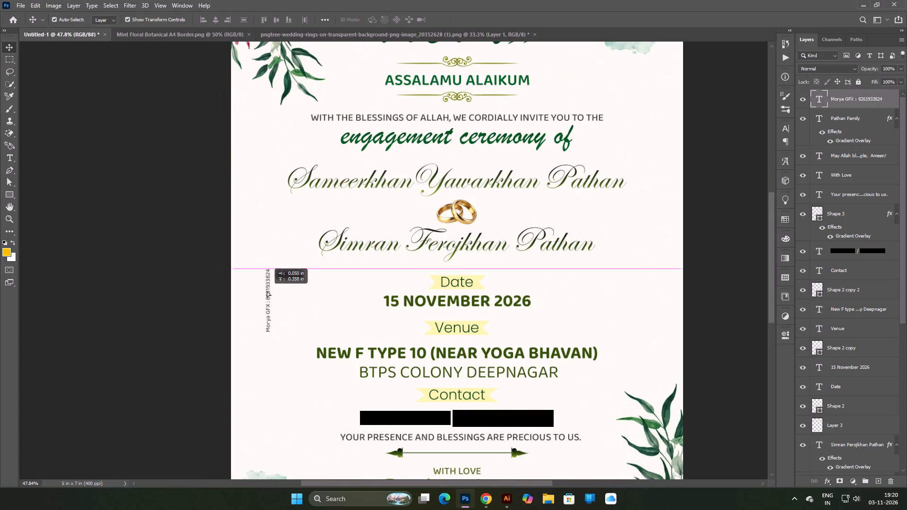
{"action": "left_click_drag", "start_coordinate": [267, 291], "coordinate": [262, 254]}
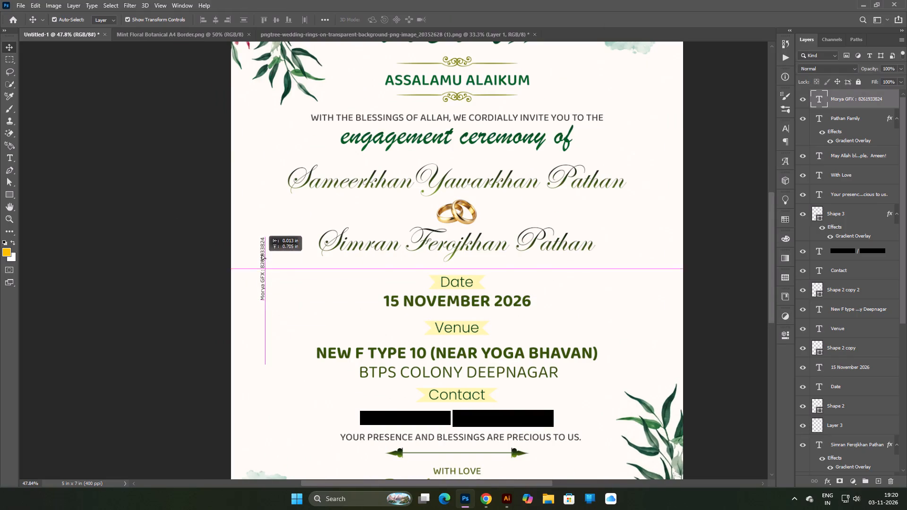
{"action": "left_click_drag", "start_coordinate": [262, 254], "coordinate": [262, 267]}
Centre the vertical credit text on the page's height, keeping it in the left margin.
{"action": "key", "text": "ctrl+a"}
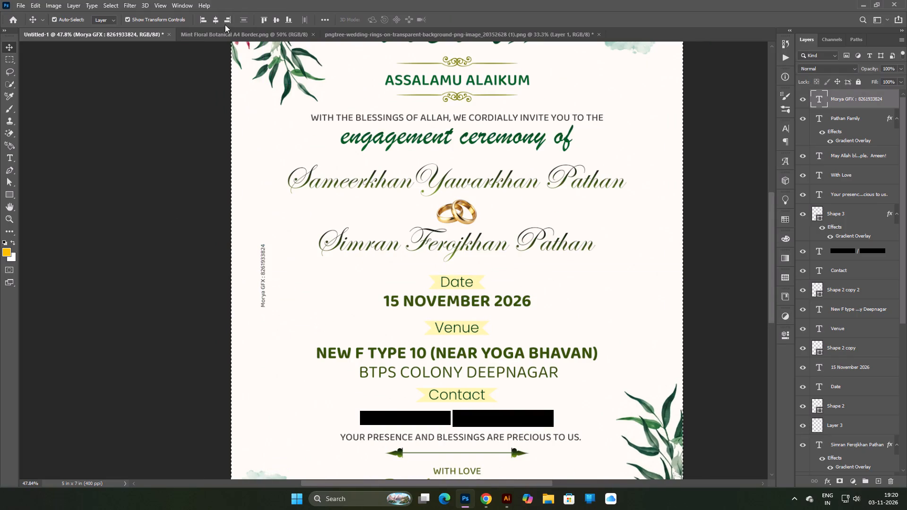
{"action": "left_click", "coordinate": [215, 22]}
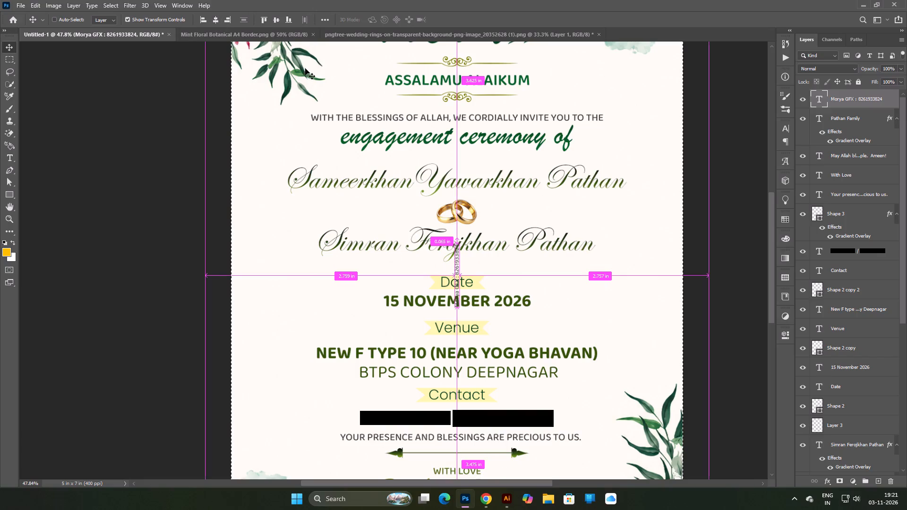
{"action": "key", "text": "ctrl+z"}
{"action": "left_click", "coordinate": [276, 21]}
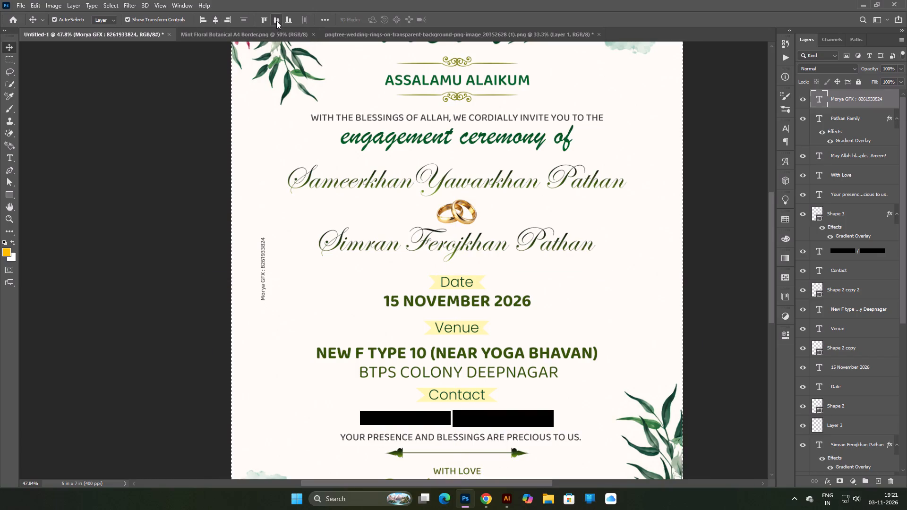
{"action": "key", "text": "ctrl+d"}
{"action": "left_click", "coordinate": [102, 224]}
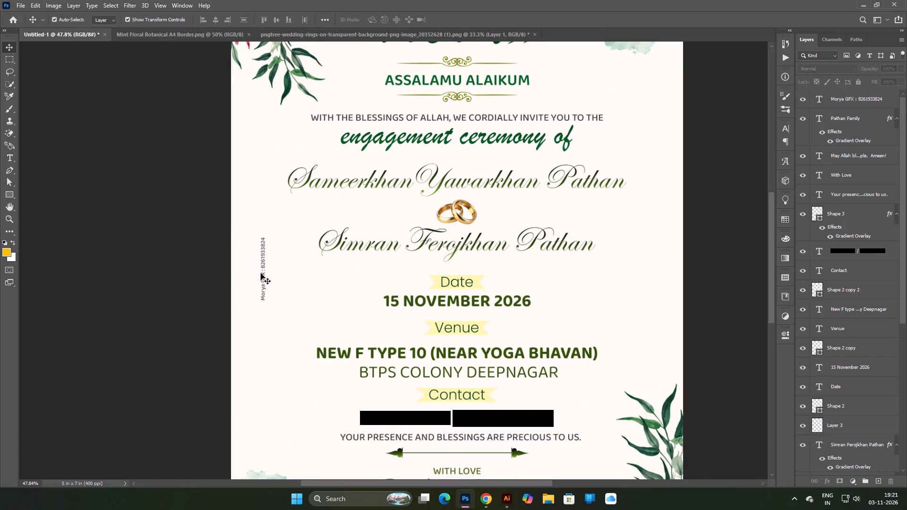
Set the "Morya GFX :" part of the credit text to the Baloo 2 Bold style.
{"action": "double_click", "coordinate": [262, 273]}
{"action": "left_click_drag", "start_coordinate": [264, 272], "coordinate": [264, 317]}
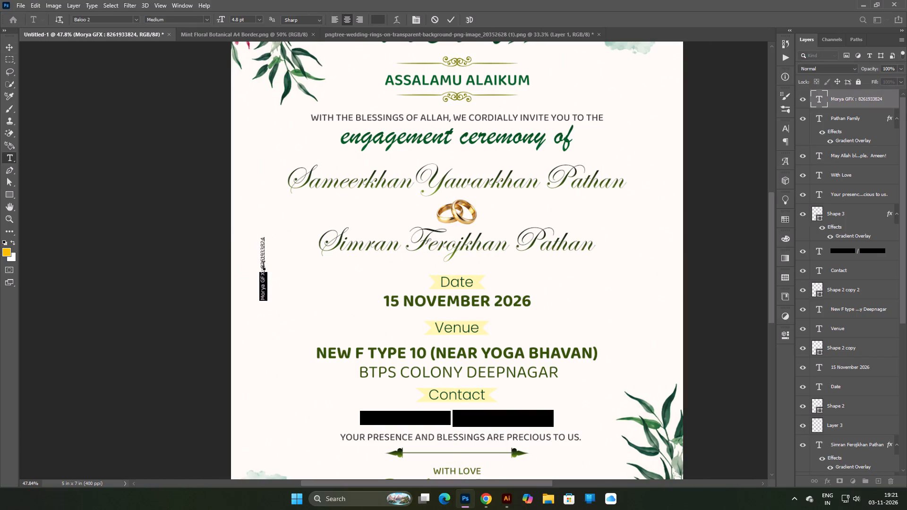
{"action": "left_click", "coordinate": [265, 272]}
{"action": "left_click", "coordinate": [266, 271]}
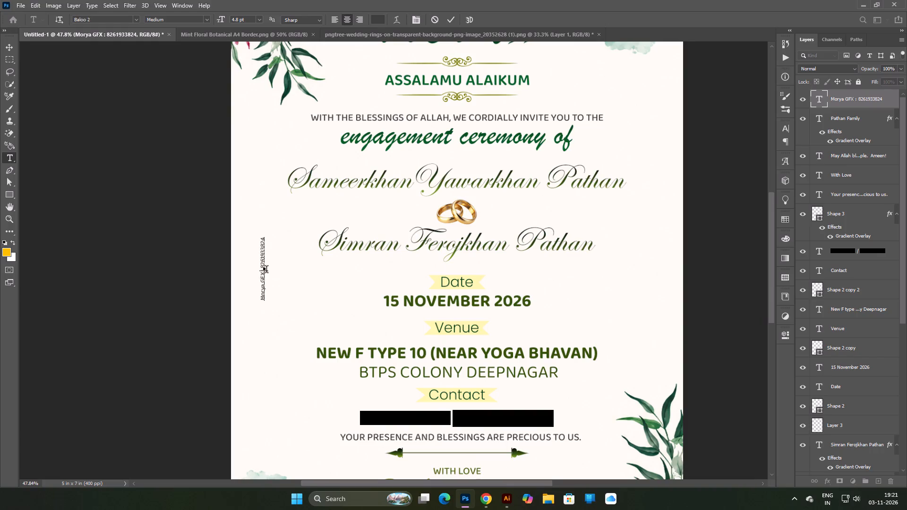
{"action": "left_click", "coordinate": [266, 269]}
{"action": "left_click_drag", "start_coordinate": [266, 269], "coordinate": [265, 311]}
{"action": "left_click", "coordinate": [210, 20]}
{"action": "left_click", "coordinate": [200, 53]}
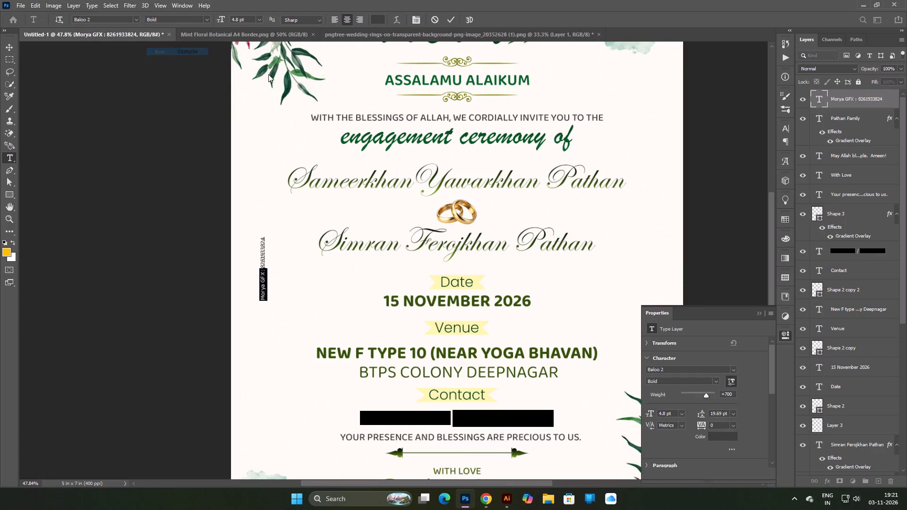
Colour the "Morya GFX :" part of the credit text dark green, #2f4d03.
{"action": "left_click", "coordinate": [379, 18]}
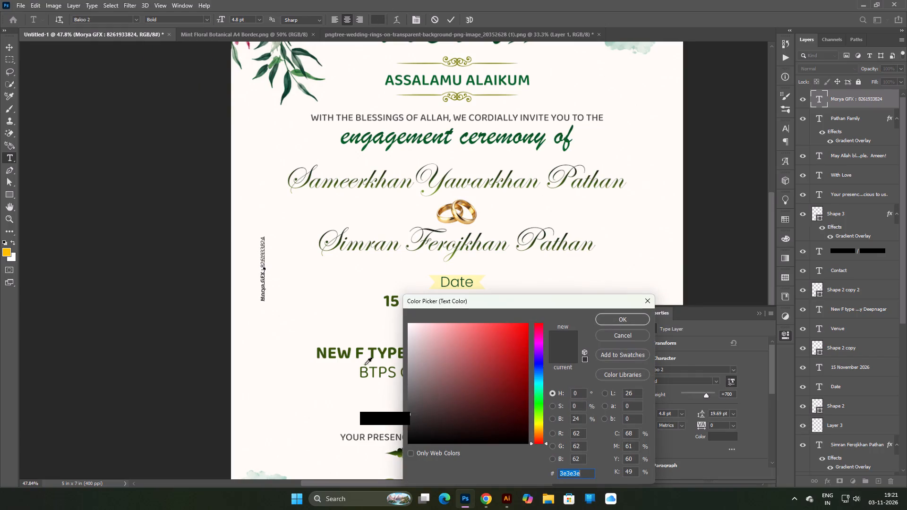
{"action": "left_click", "coordinate": [388, 301]}
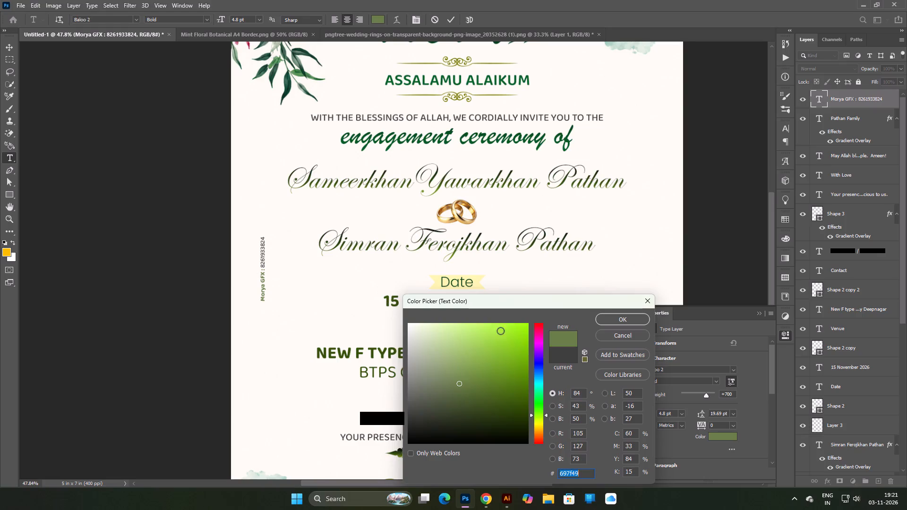
{"action": "left_click", "coordinate": [524, 407]}
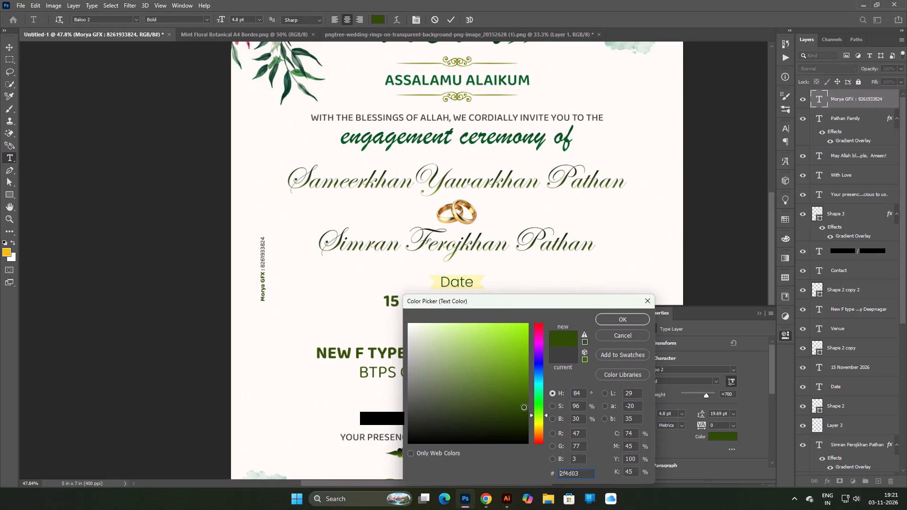
{"action": "left_click", "coordinate": [623, 320]}
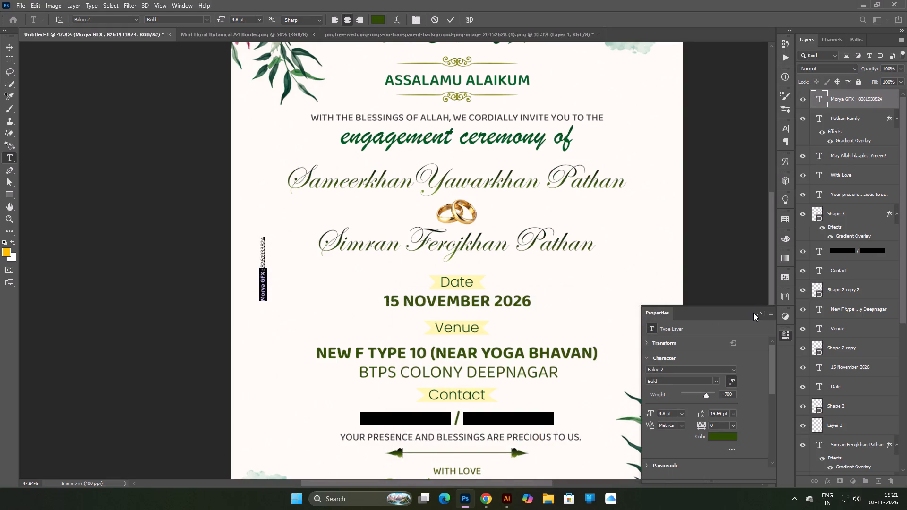
{"action": "left_click", "coordinate": [758, 312]}
{"action": "left_click", "coordinate": [9, 51]}
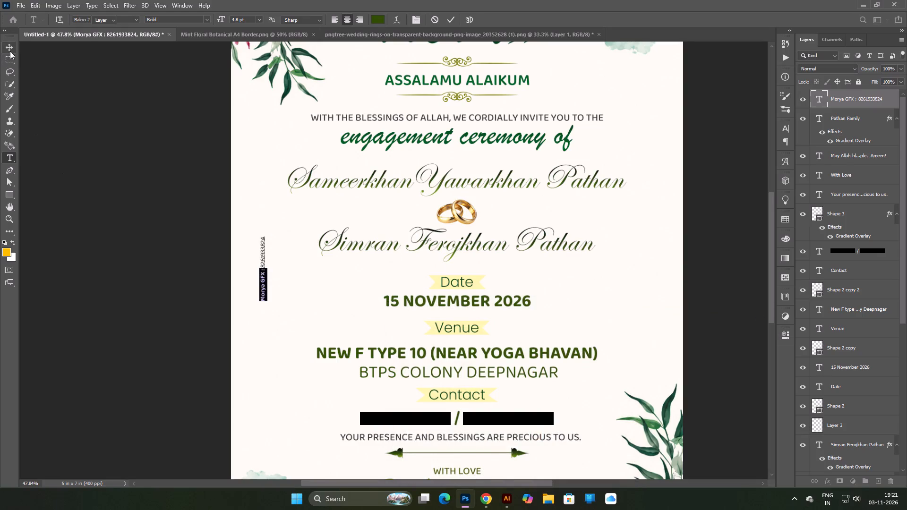
{"action": "left_click", "coordinate": [94, 83]}
Move the vertical credit text slightly down the left margin, beside the date and venue heading.
{"action": "scroll", "coordinate": [173, 283], "scroll_direction": "down", "scroll_amount": 5}
{"action": "scroll", "coordinate": [173, 287], "scroll_direction": "up", "scroll_amount": 3}
{"action": "scroll", "coordinate": [249, 301], "scroll_direction": "up", "scroll_amount": 12}
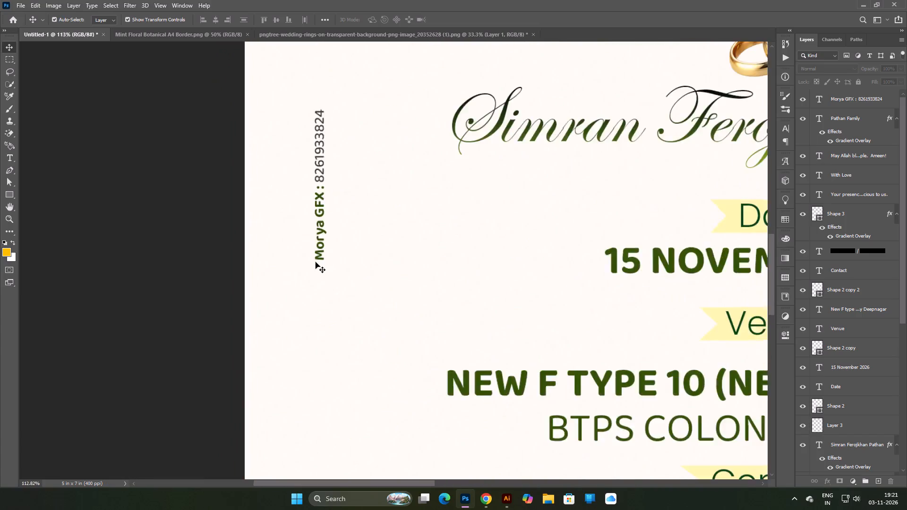
{"action": "scroll", "coordinate": [316, 262], "scroll_direction": "up", "scroll_amount": 3}
{"action": "scroll", "coordinate": [316, 262], "scroll_direction": "down", "scroll_amount": 19}
{"action": "key", "text": "ctrl+0"}
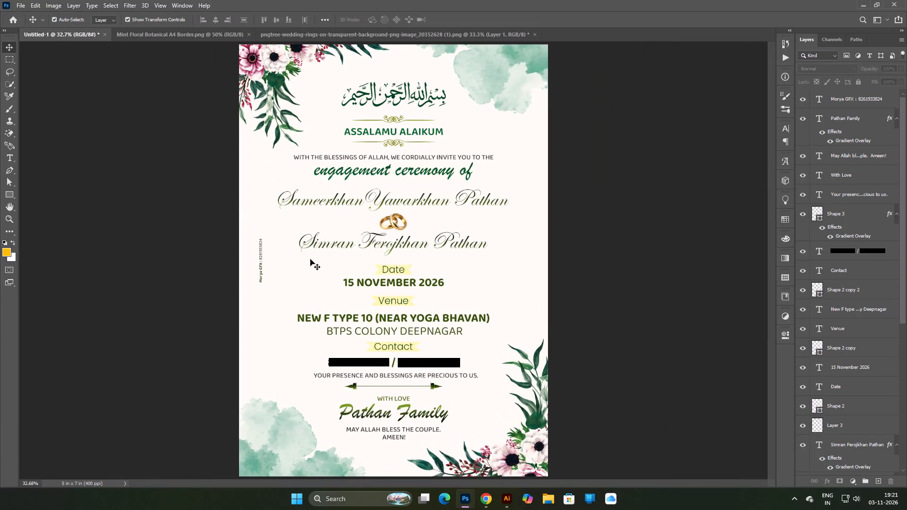
{"action": "left_click_drag", "start_coordinate": [260, 263], "coordinate": [259, 305]}
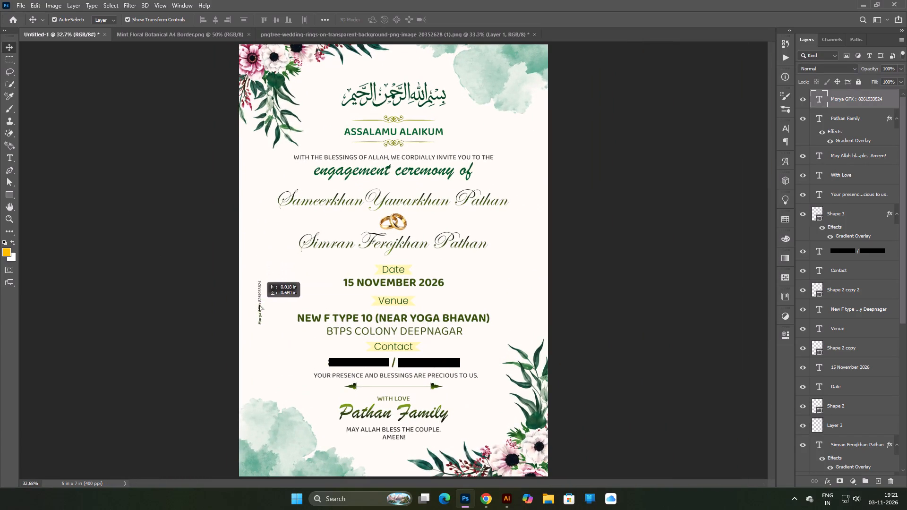
{"action": "left_click_drag", "start_coordinate": [259, 305], "coordinate": [260, 287]}
{"action": "left_click", "coordinate": [260, 287]}
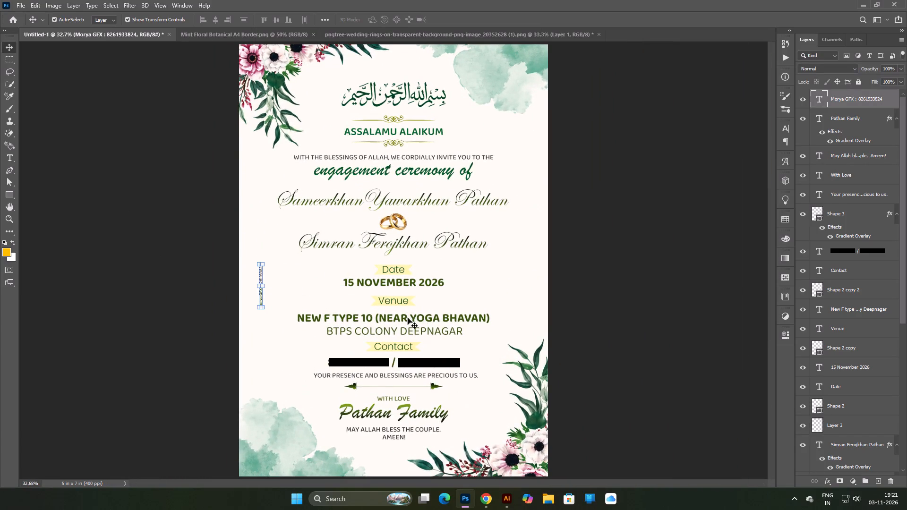
{"action": "scroll", "coordinate": [453, 316], "scroll_direction": "down", "scroll_amount": 4}
{"action": "key", "text": "Return"}
{"action": "left_click", "coordinate": [616, 290]}
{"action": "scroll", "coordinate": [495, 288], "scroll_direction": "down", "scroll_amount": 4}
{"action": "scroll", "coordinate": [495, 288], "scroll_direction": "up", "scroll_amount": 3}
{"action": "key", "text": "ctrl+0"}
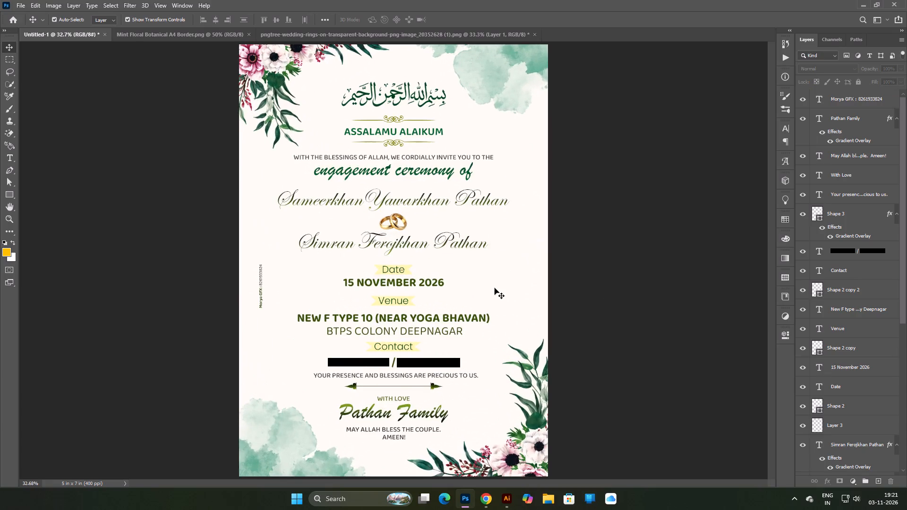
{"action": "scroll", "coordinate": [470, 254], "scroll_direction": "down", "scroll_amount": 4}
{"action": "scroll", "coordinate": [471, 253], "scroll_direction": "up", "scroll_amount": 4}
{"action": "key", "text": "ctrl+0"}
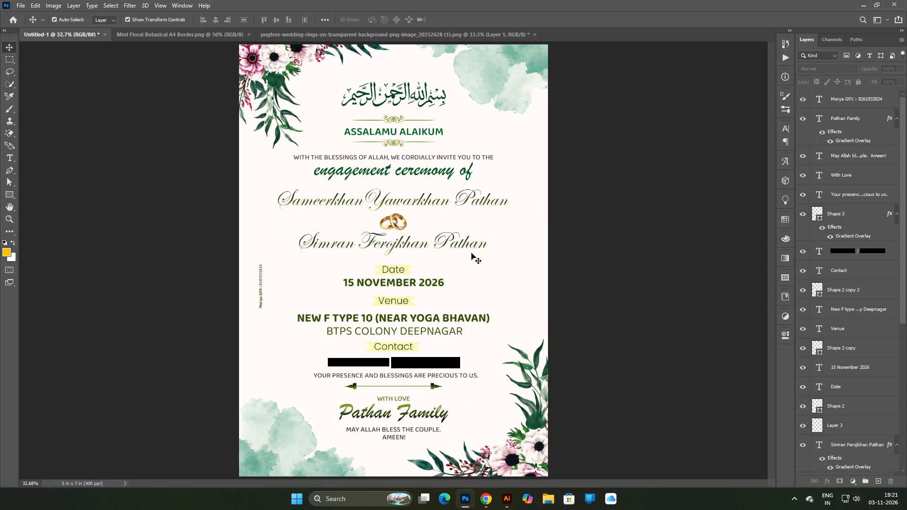
Stamp all visible layers into a new merged layer above the Morya GFX credit layer.
{"action": "left_click", "coordinate": [867, 100]}
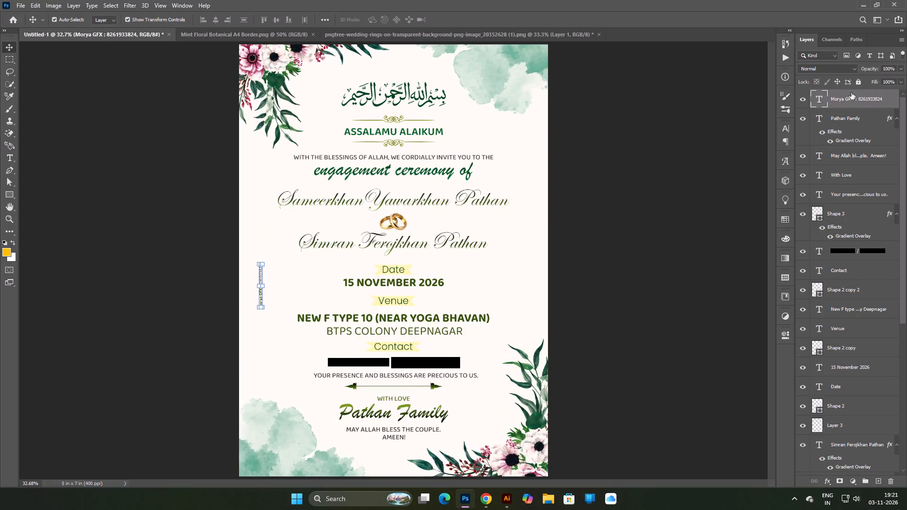
{"action": "key", "text": "ctrl+alt+shift+e"}
{"action": "key", "text": "ctrl+0"}
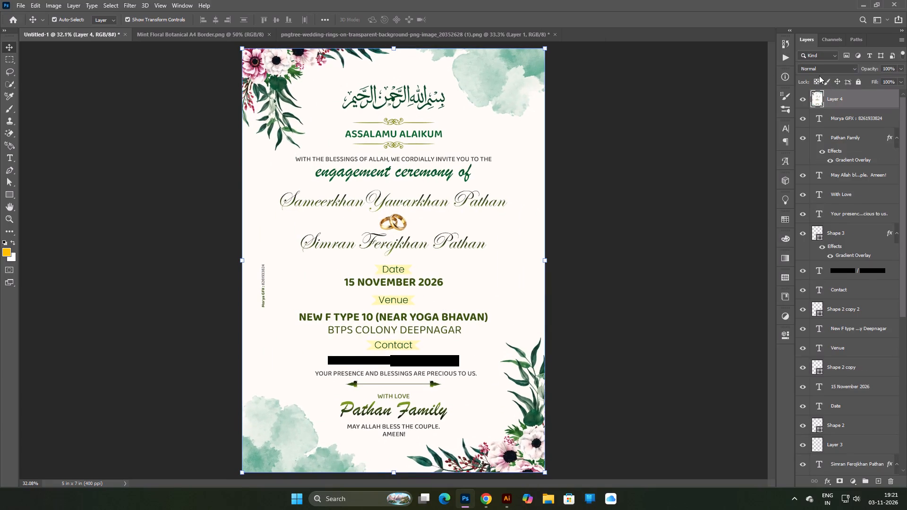
Save the invitation with its layers as a TIFF named "5 x 7 eng" on the F: drive.
{"action": "key", "text": "ctrl+s"}
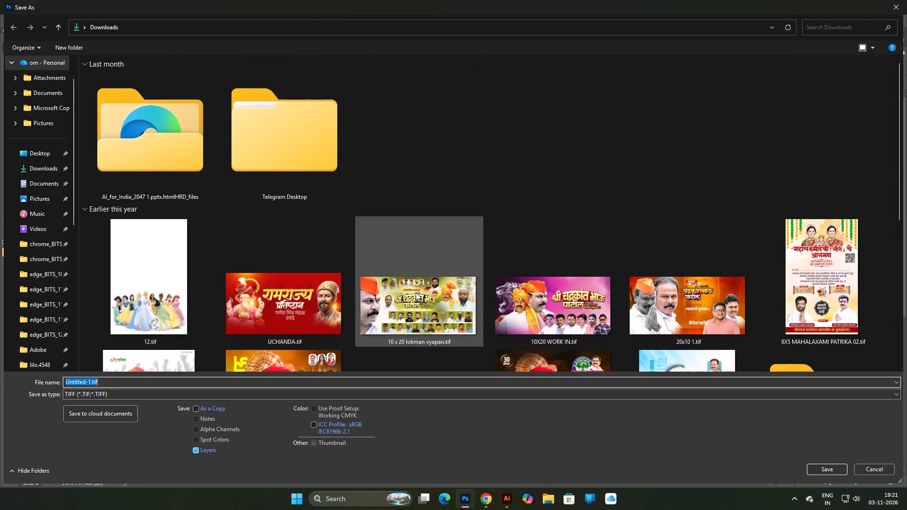
{"action": "scroll", "coordinate": [45, 303], "scroll_direction": "down", "scroll_amount": 6}
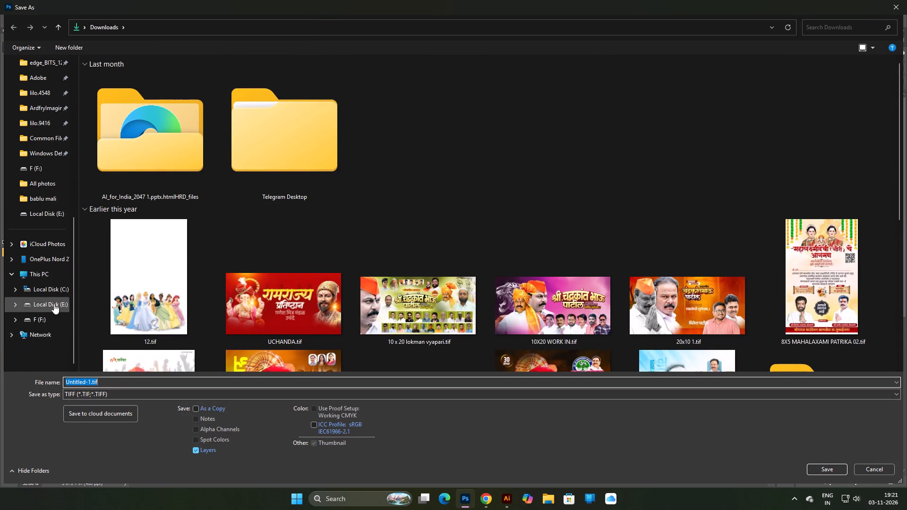
{"action": "left_click", "coordinate": [32, 274]}
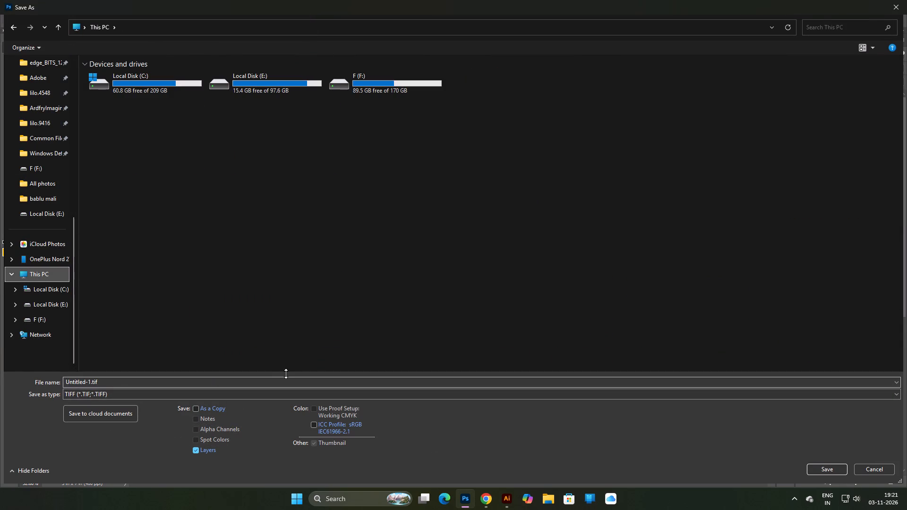
{"action": "double_click", "coordinate": [414, 83]}
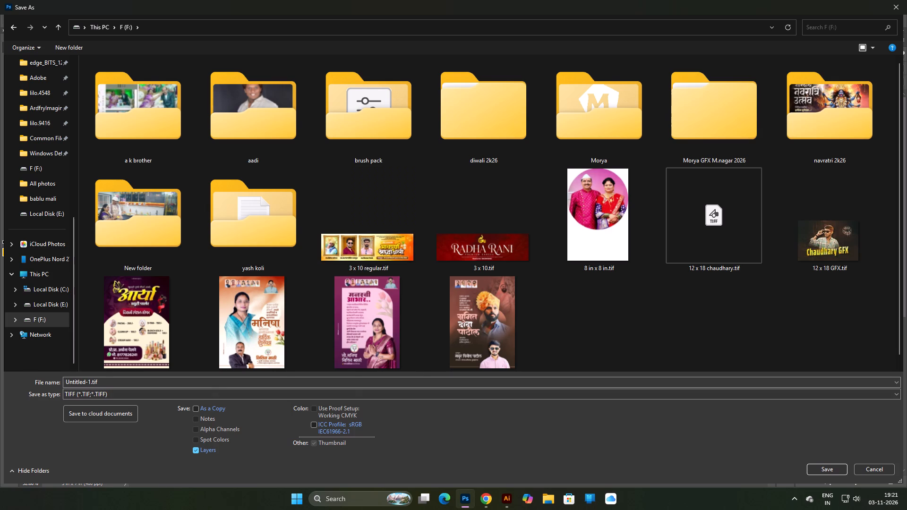
{"action": "left_click_drag", "start_coordinate": [117, 382], "coordinate": [30, 382]}
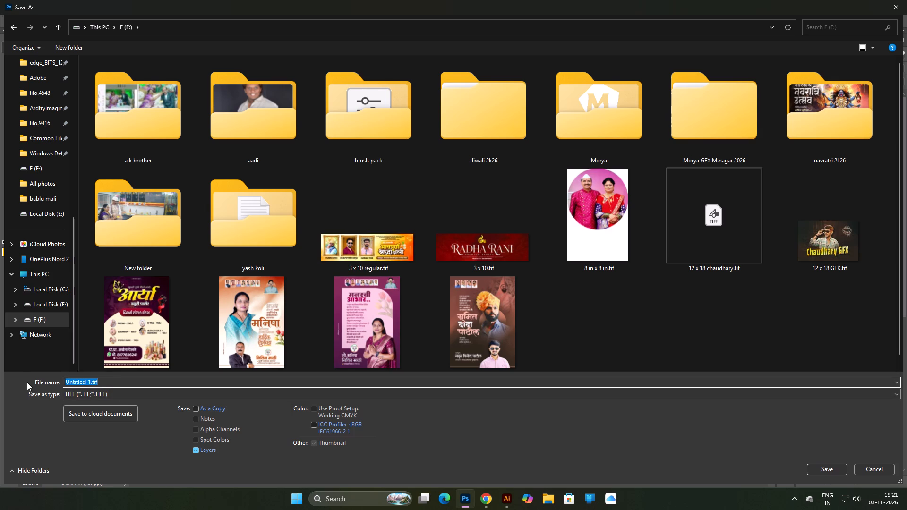
{"action": "type", "text": "5 x 7"}
{"action": "key", "text": "space"}
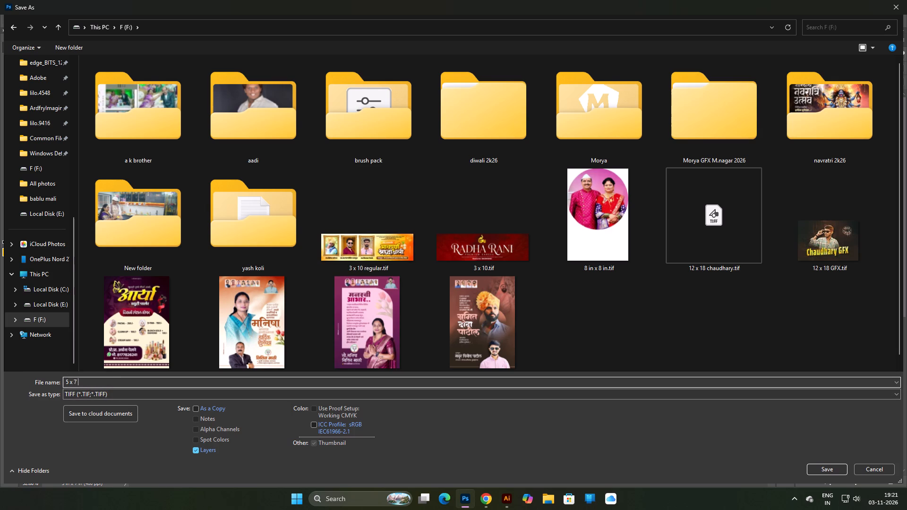
{"action": "type", "text": "eng"}
{"action": "key", "text": "space"}
{"action": "key", "text": "Return"}
{"action": "key", "text": "Return"}
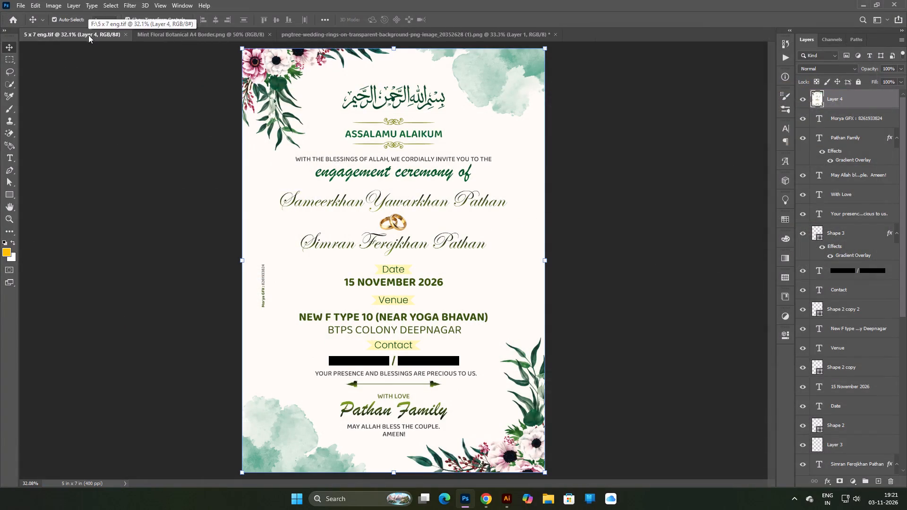
Float the invitation document in its own window and resample it to a resolution of 1000 pixels/inch.
{"action": "left_click_drag", "start_coordinate": [88, 35], "coordinate": [103, 102]}
{"action": "right_click", "coordinate": [104, 101]}
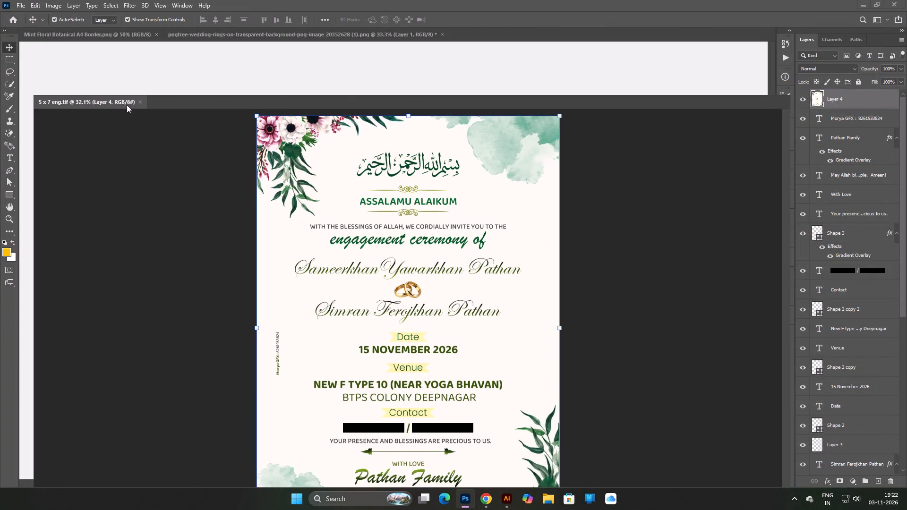
{"action": "left_click", "coordinate": [150, 114]}
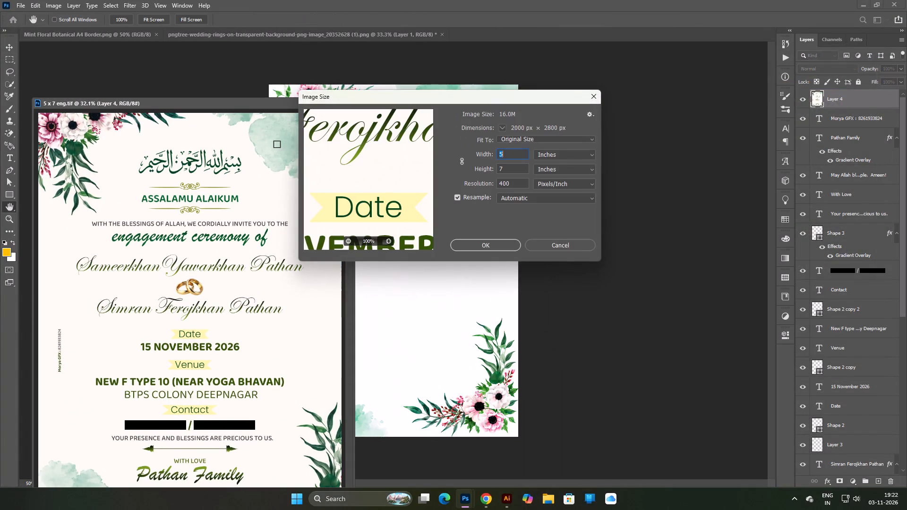
{"action": "left_click_drag", "start_coordinate": [522, 183], "coordinate": [430, 183]}
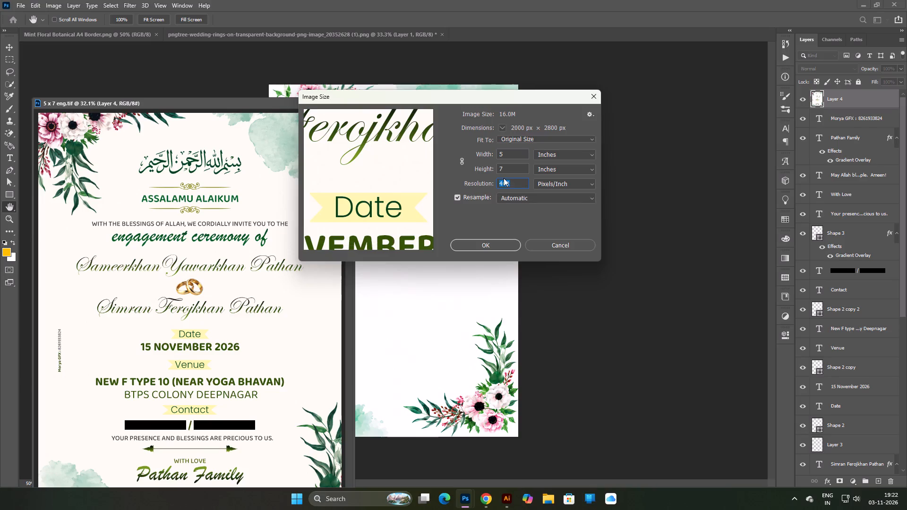
{"action": "type", "text": "15000"}
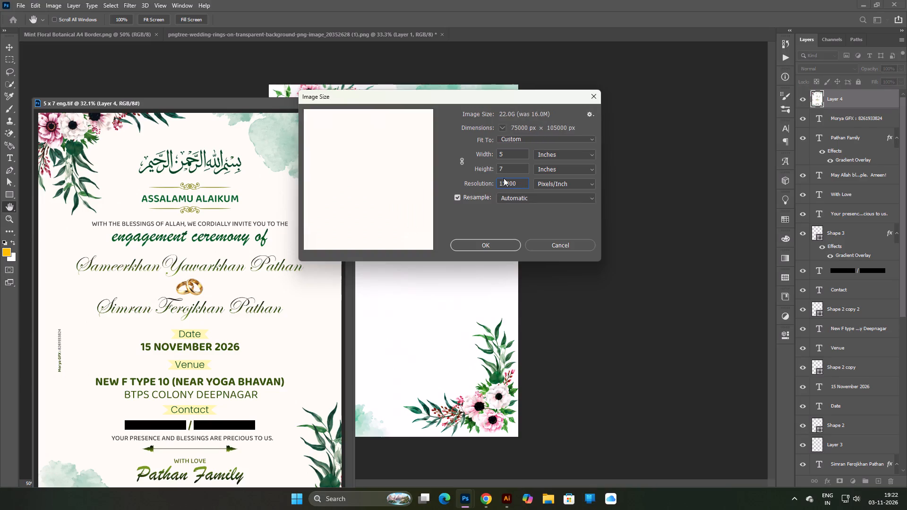
{"action": "key", "text": "BackSpace"}
{"action": "key", "text": "BackSpace"}
{"action": "key", "text": "BackSpace"}
{"action": "key", "text": "BackSpace"}
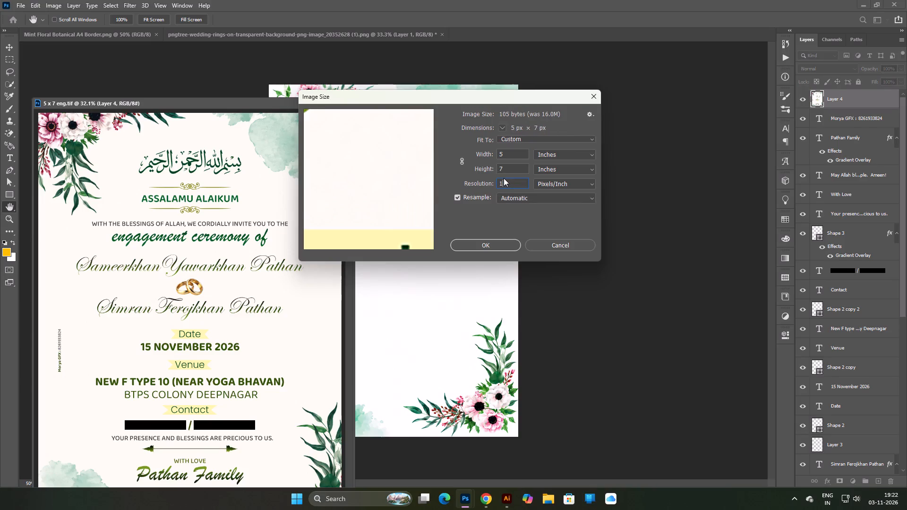
{"action": "type", "text": "00"}
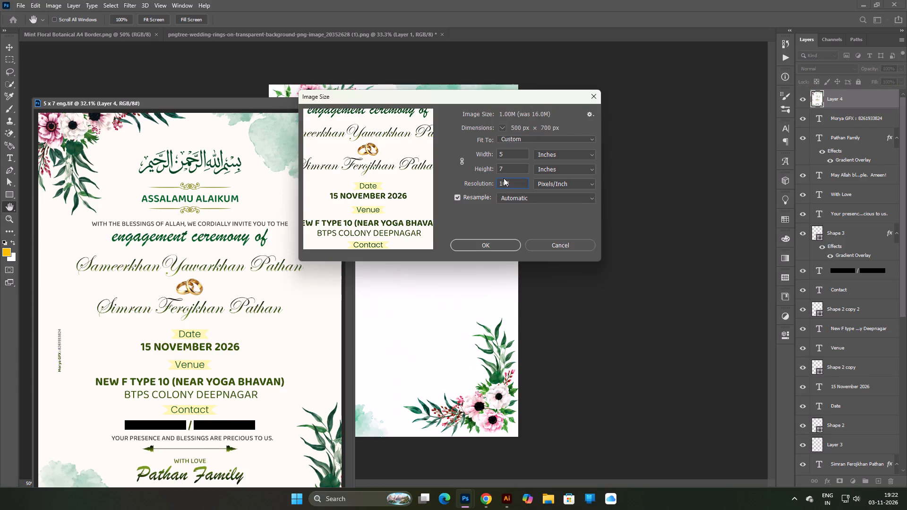
{"action": "key", "text": "0"}
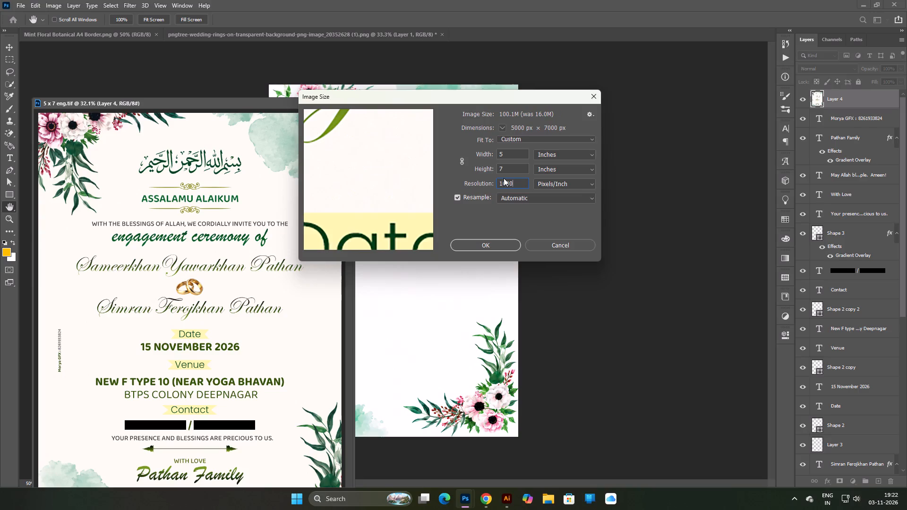
{"action": "key", "text": "Return"}
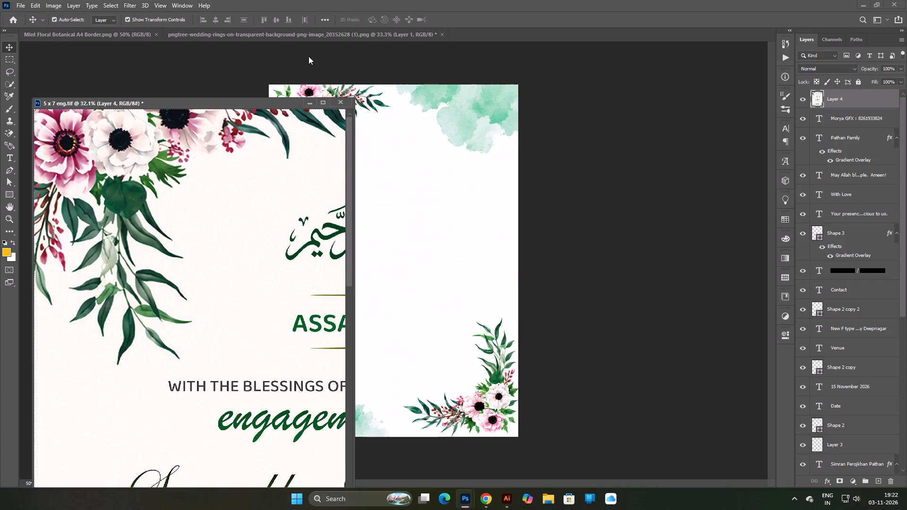
Dock the invitation window back among the open documents, fit it on screen and save it.
{"action": "left_click_drag", "start_coordinate": [243, 102], "coordinate": [399, 35]}
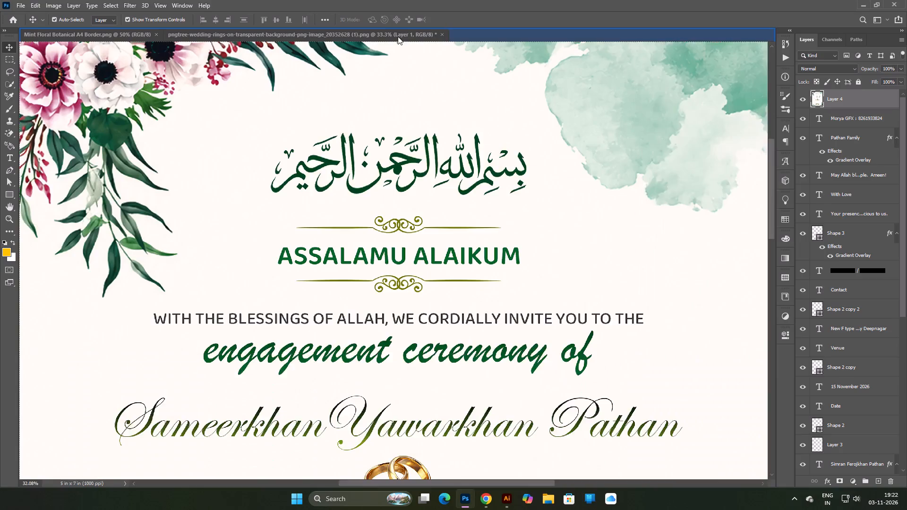
{"action": "key", "text": "ctrl+0"}
{"action": "key", "text": "ctrl+s"}
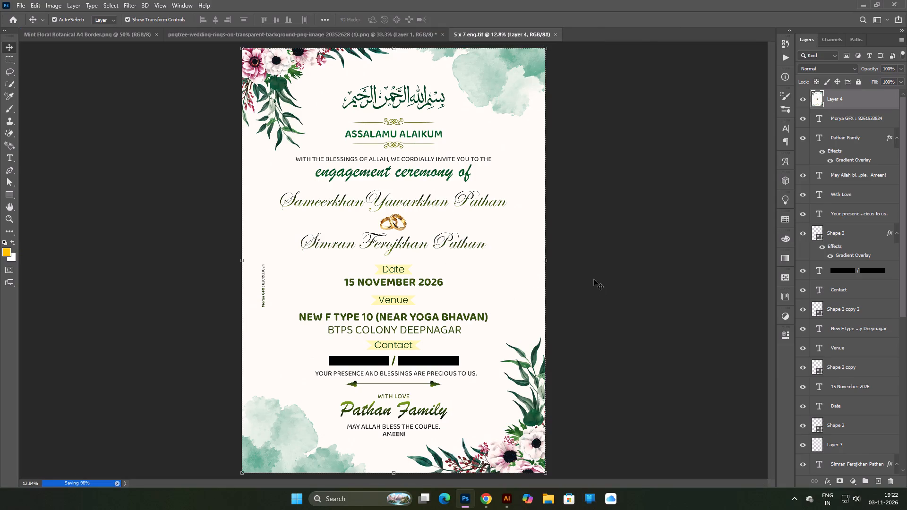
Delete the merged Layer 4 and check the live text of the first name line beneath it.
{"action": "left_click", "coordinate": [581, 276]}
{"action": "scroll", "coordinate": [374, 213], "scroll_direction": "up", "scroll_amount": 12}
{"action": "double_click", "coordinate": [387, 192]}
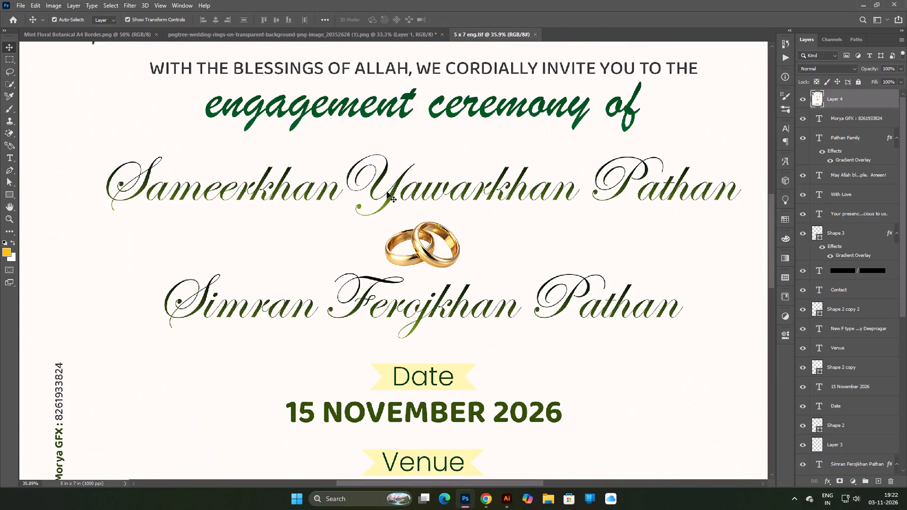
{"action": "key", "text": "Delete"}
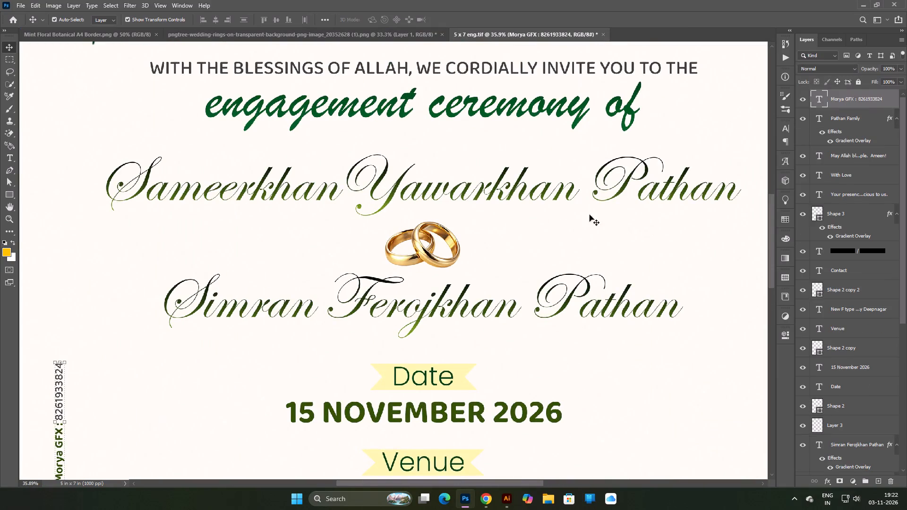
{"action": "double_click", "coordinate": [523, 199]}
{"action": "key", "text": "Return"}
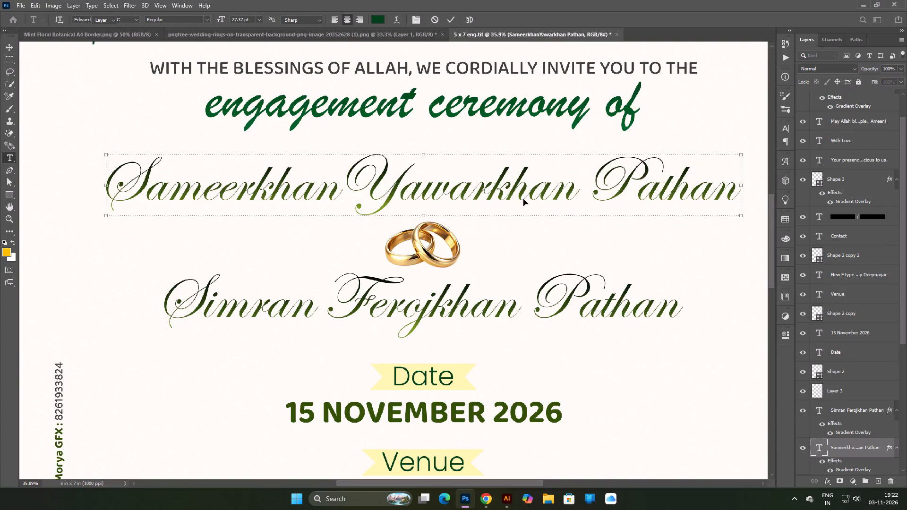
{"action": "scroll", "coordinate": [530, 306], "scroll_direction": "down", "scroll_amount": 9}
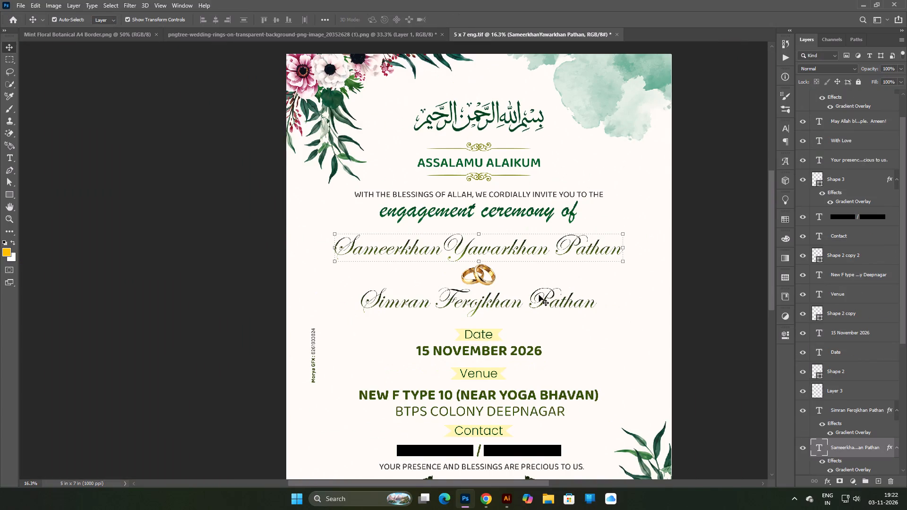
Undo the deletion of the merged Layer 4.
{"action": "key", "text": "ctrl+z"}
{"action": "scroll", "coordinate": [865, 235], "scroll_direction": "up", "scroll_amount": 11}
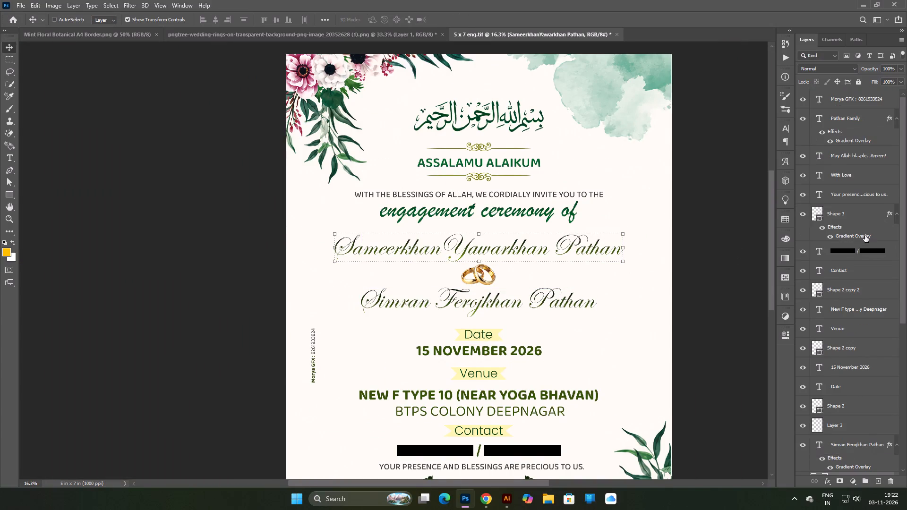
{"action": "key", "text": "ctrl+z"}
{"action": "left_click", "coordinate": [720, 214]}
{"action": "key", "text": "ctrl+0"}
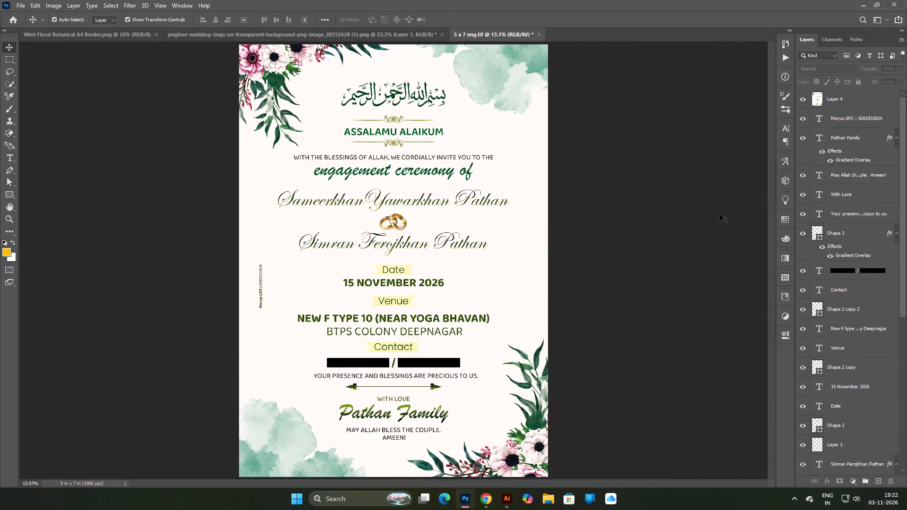
Compare the lettering sharpness up close with the merged Layer 4 hidden, and delete that layer.
{"action": "scroll", "coordinate": [249, 182], "scroll_direction": "up", "scroll_amount": 20}
{"action": "scroll", "coordinate": [249, 182], "scroll_direction": "up", "scroll_amount": 11}
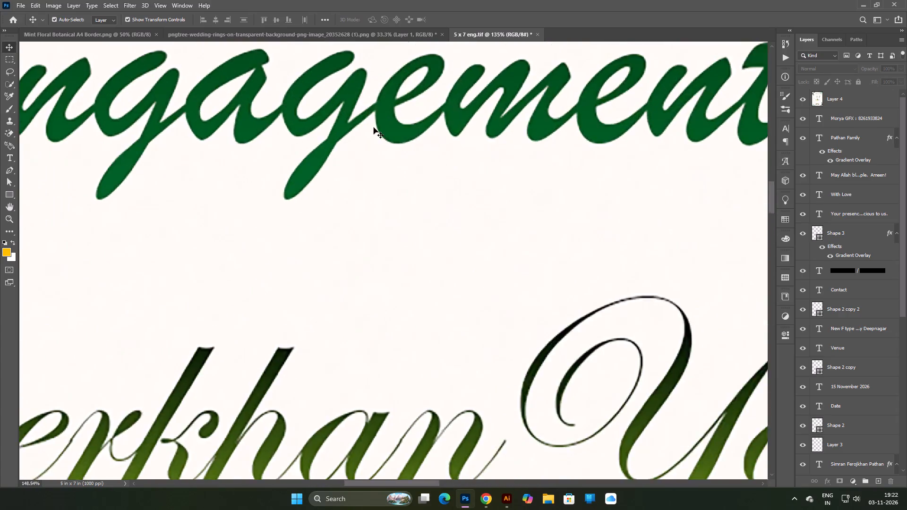
{"action": "scroll", "coordinate": [374, 127], "scroll_direction": "up", "scroll_amount": 2}
{"action": "scroll", "coordinate": [374, 127], "scroll_direction": "down", "scroll_amount": 6}
{"action": "scroll", "coordinate": [375, 252], "scroll_direction": "down", "scroll_amount": 6}
{"action": "scroll", "coordinate": [402, 398], "scroll_direction": "up", "scroll_amount": 8}
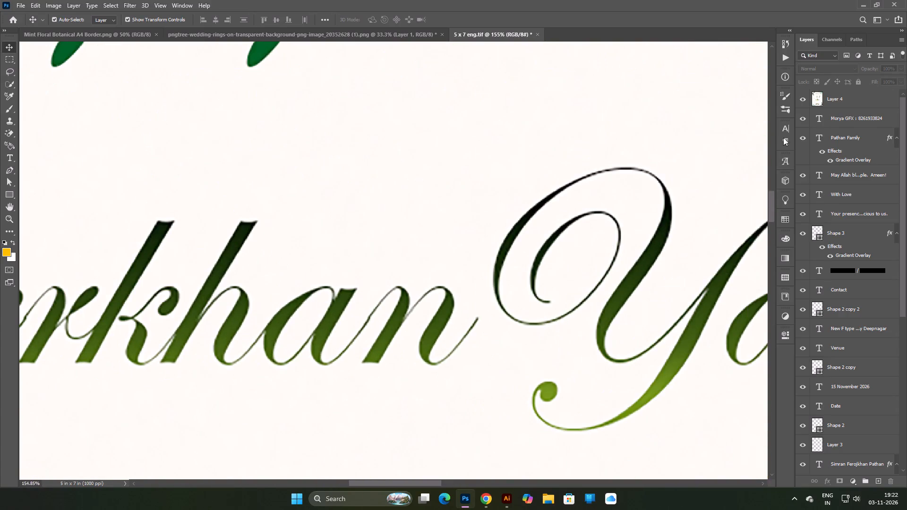
{"action": "left_click", "coordinate": [800, 100]}
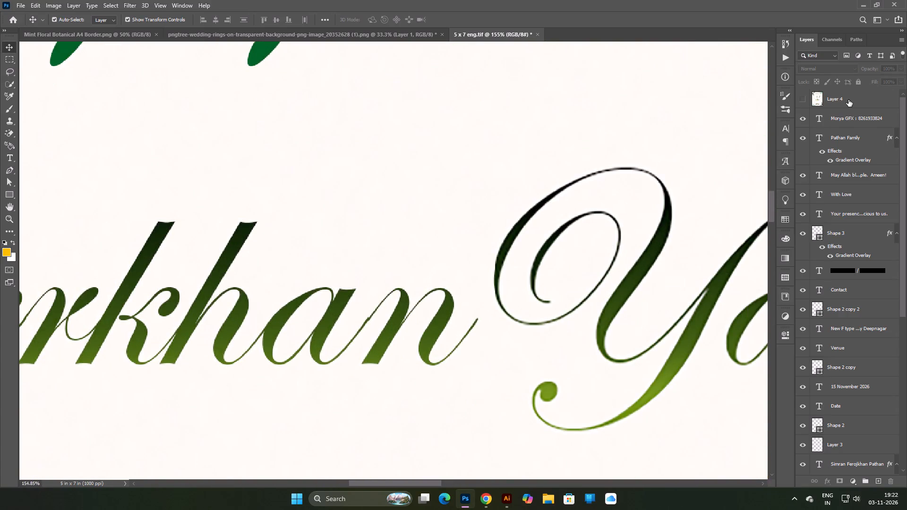
{"action": "left_click", "coordinate": [849, 100]}
{"action": "key", "text": "Delete"}
Examine the live text of the first name line up close, without editing it.
{"action": "left_click", "coordinate": [543, 288]}
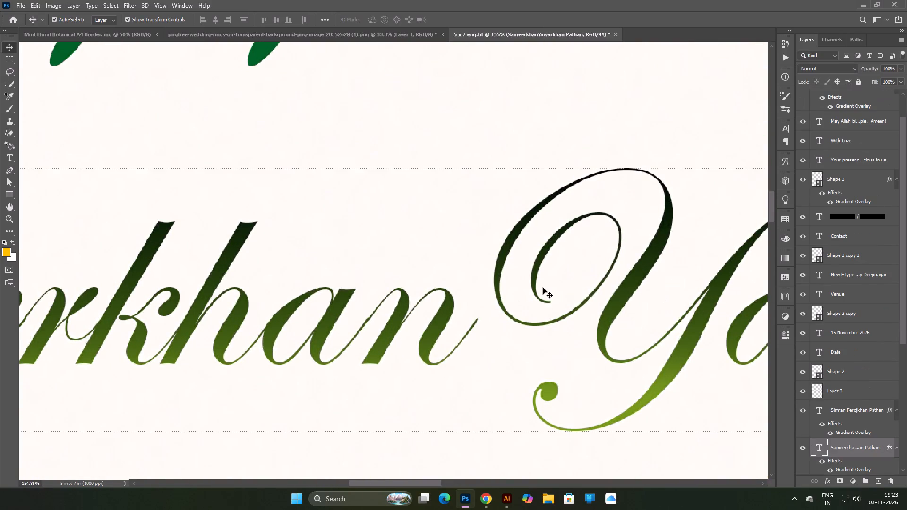
{"action": "double_click", "coordinate": [489, 275]}
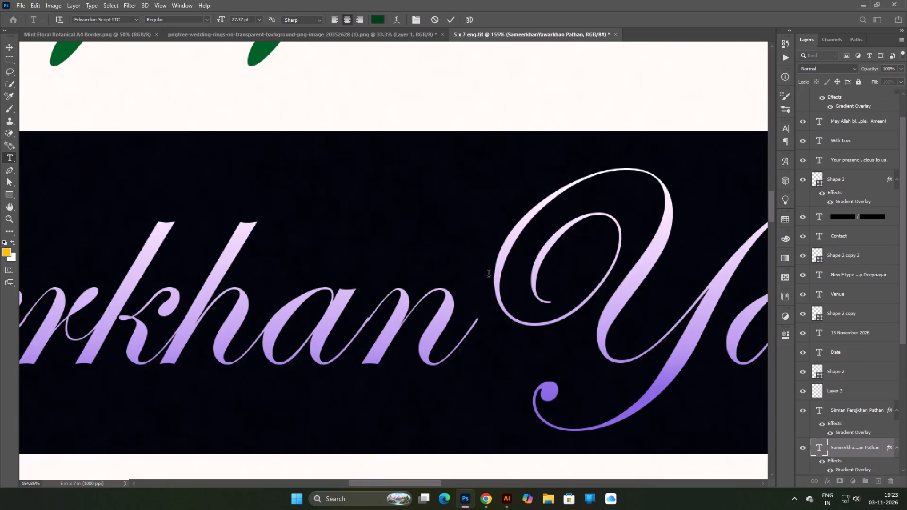
{"action": "scroll", "coordinate": [489, 275], "scroll_direction": "down", "scroll_amount": 4}
{"action": "key", "text": "Return"}
{"action": "scroll", "coordinate": [489, 275], "scroll_direction": "up", "scroll_amount": 10}
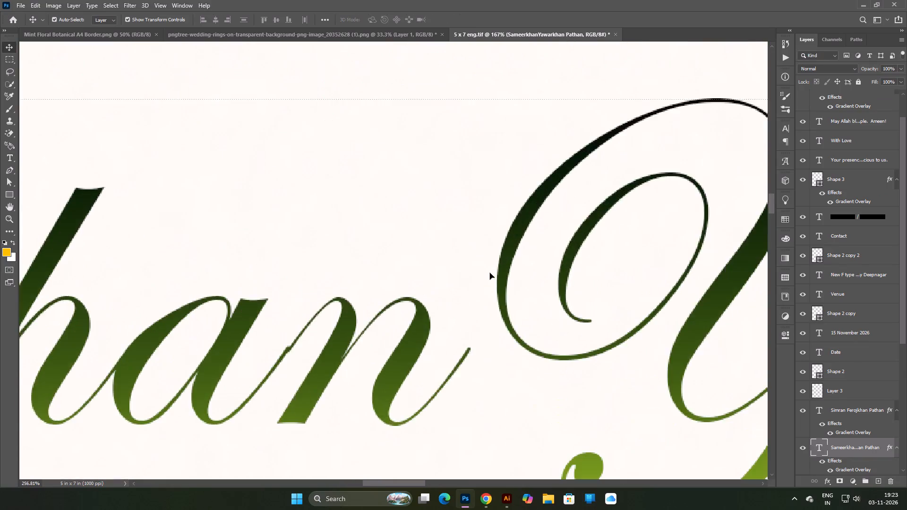
{"action": "key", "text": "ctrl+0"}
{"action": "left_click", "coordinate": [590, 295]}
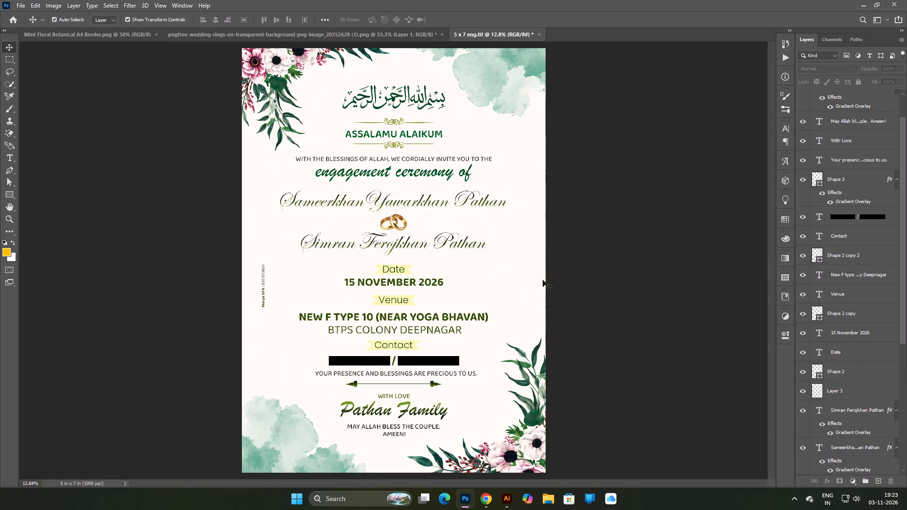
Select the Pathan Family text layer and save the invitation to its existing TIFF file.
{"action": "left_click", "coordinate": [849, 106]}
{"action": "scroll", "coordinate": [853, 111], "scroll_direction": "up", "scroll_amount": 5}
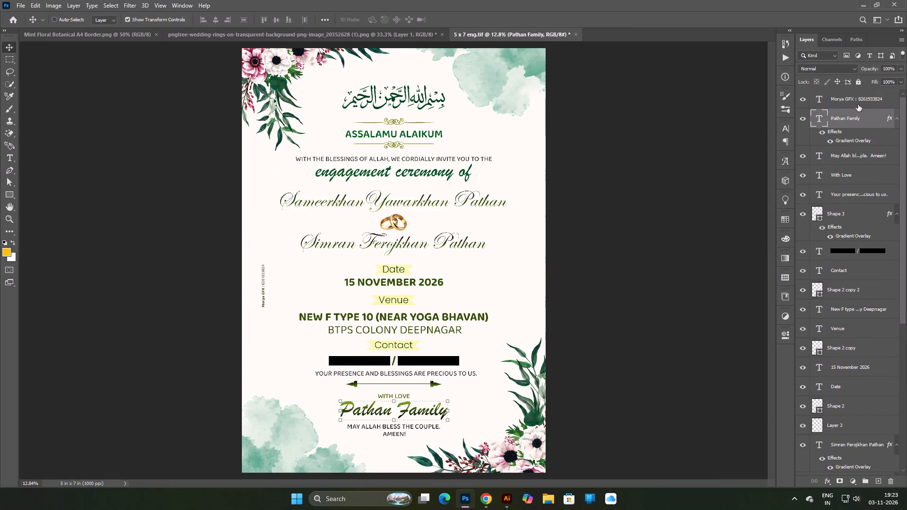
{"action": "key", "text": "ctrl+s"}
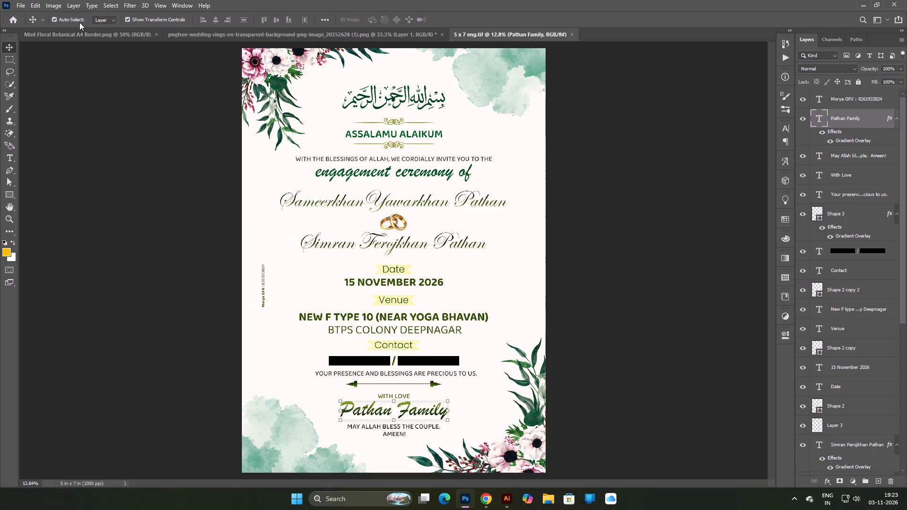
Open the Export As settings for the invitation.
{"action": "left_click", "coordinate": [19, 7]}
{"action": "left_click", "coordinate": [82, 144]}
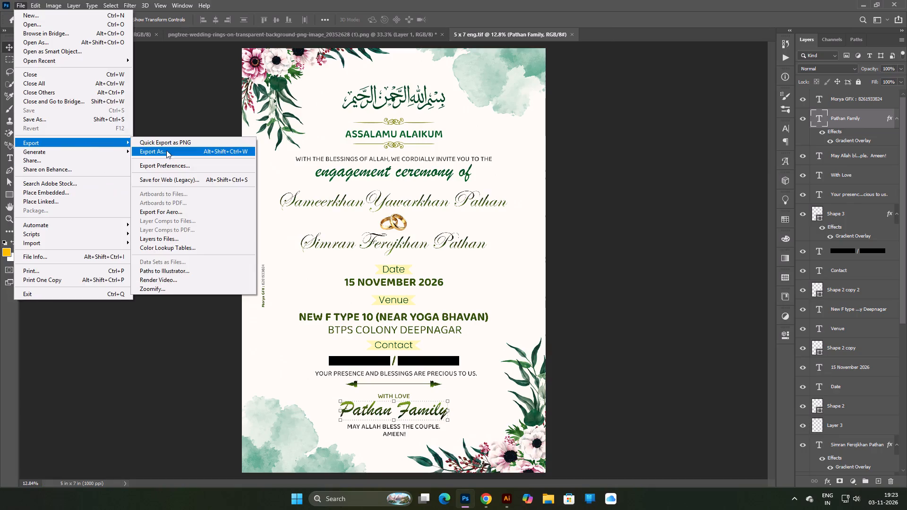
{"action": "left_click", "coordinate": [166, 152]}
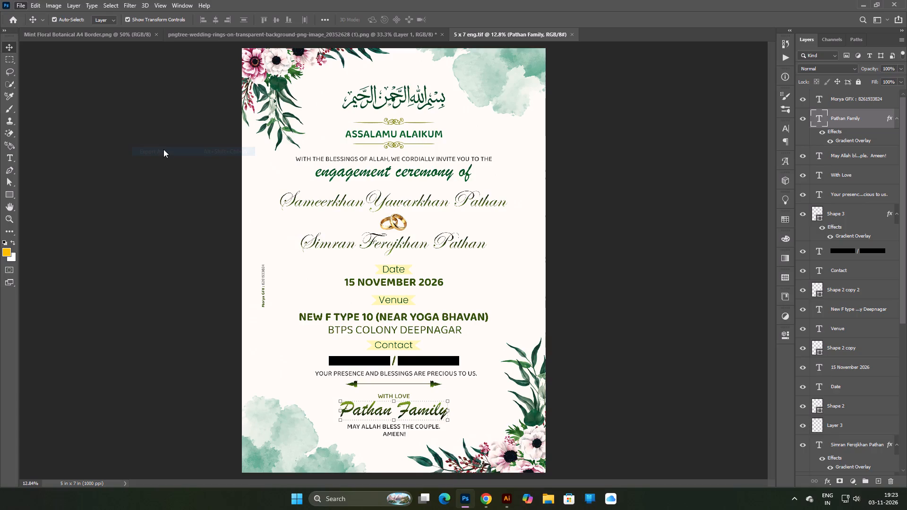
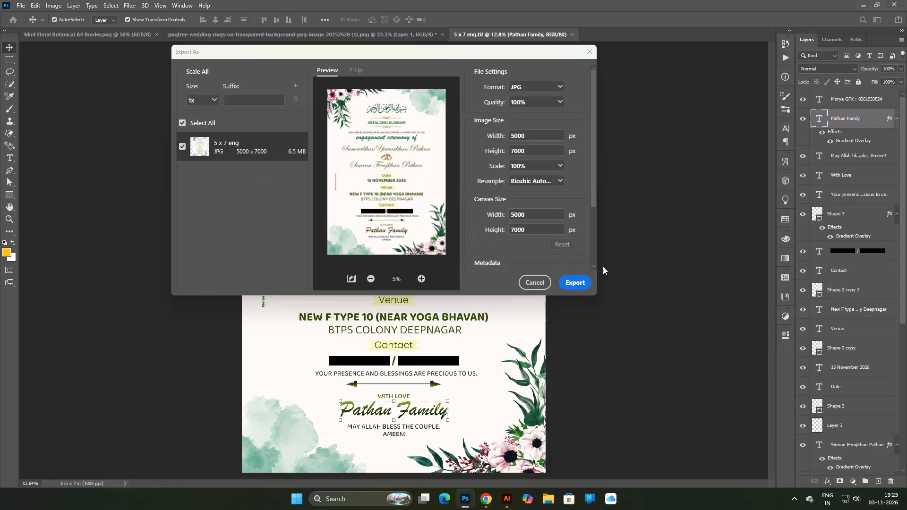
Export the invitation as a 100% quality JPG at 5000 x 7000 px to the F drive as 5 x 7 eng.jpg.
{"action": "left_click", "coordinate": [571, 279]}
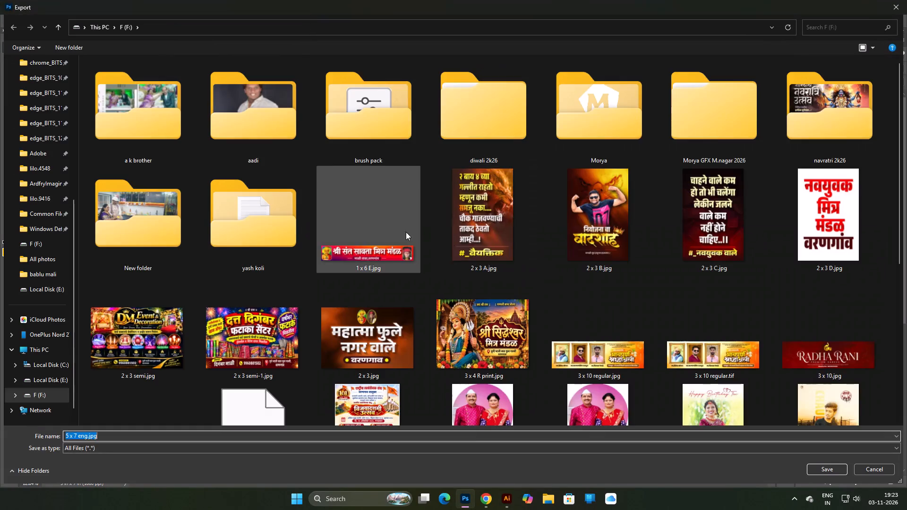
{"action": "scroll", "coordinate": [465, 273], "scroll_direction": "down", "scroll_amount": 6}
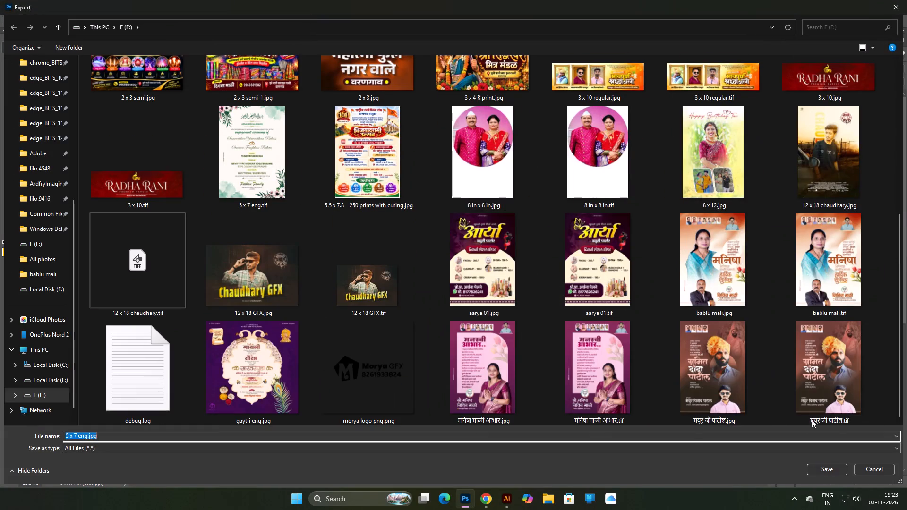
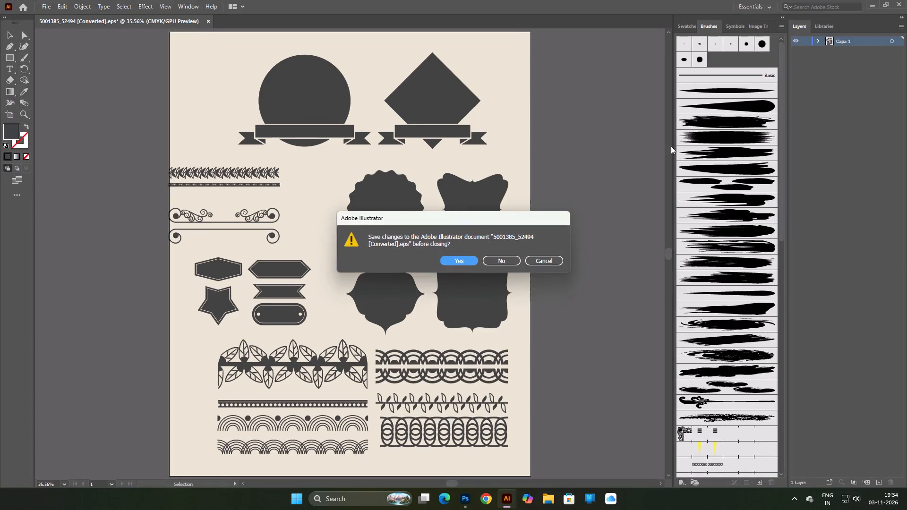
Close the converted ornaments EPS document 5001385_52494 without saving its changes.
{"action": "left_click", "coordinate": [495, 257]}
Switch to Photoshop and save the engagement invitation 5 x 7 eng.tif.
{"action": "scroll", "coordinate": [501, 229], "scroll_direction": "down", "scroll_amount": 4}
{"action": "scroll", "coordinate": [498, 228], "scroll_direction": "up", "scroll_amount": 4}
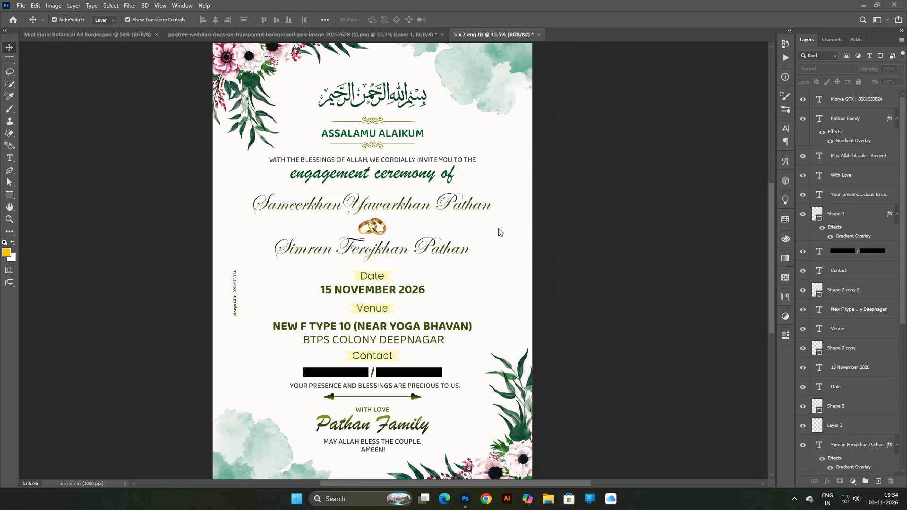
{"action": "scroll", "coordinate": [498, 228], "scroll_direction": "down", "scroll_amount": 2}
{"action": "key", "text": "ctrl+s"}
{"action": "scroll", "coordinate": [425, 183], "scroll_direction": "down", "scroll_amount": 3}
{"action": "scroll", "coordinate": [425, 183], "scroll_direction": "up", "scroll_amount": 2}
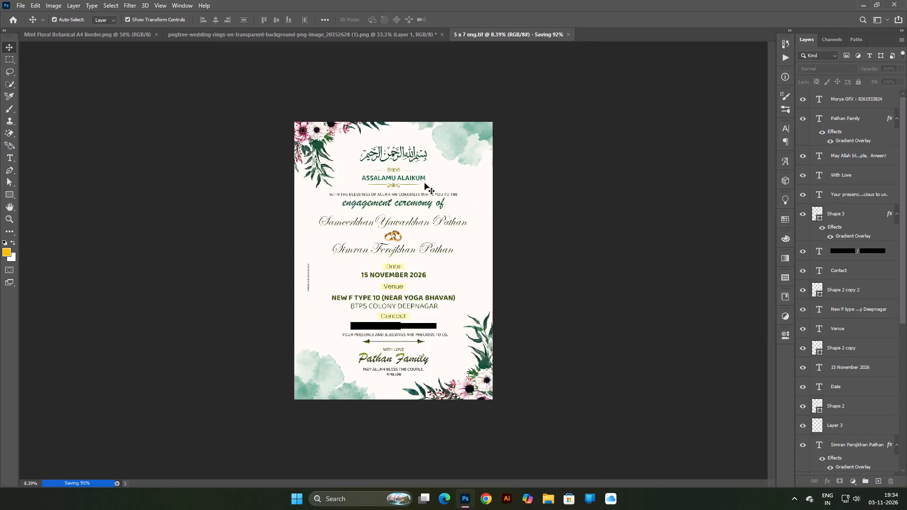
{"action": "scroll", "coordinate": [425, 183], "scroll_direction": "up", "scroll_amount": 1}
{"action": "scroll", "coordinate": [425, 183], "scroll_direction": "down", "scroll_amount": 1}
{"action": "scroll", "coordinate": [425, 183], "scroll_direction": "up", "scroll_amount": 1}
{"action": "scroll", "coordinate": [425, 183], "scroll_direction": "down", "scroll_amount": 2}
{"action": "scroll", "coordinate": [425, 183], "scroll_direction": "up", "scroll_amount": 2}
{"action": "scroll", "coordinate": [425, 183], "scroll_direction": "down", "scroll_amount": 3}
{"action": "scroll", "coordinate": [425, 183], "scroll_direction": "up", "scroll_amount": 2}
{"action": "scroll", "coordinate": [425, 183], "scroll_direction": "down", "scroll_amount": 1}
Capture a rectangular screen snip of the full engagement invitation on the canvas.
{"action": "scroll", "coordinate": [425, 183], "scroll_direction": "up", "scroll_amount": 1}
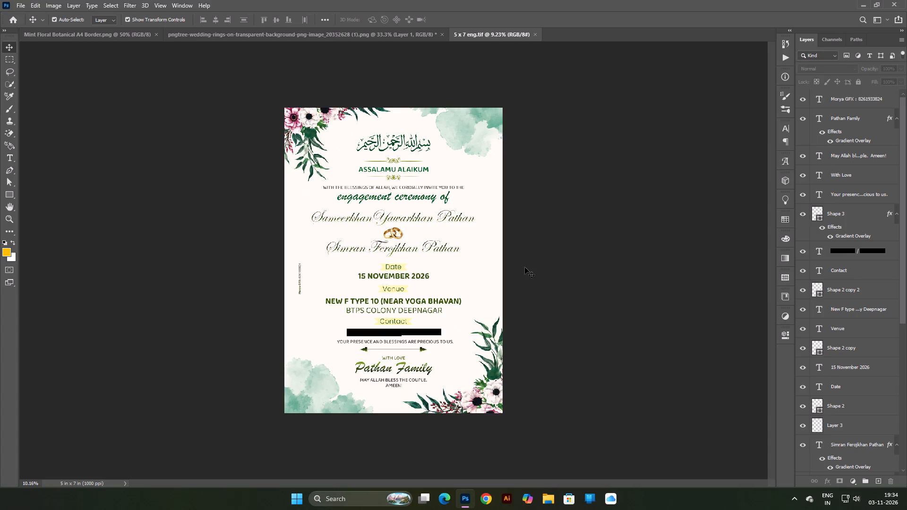
{"action": "key", "text": "shift+super+s"}
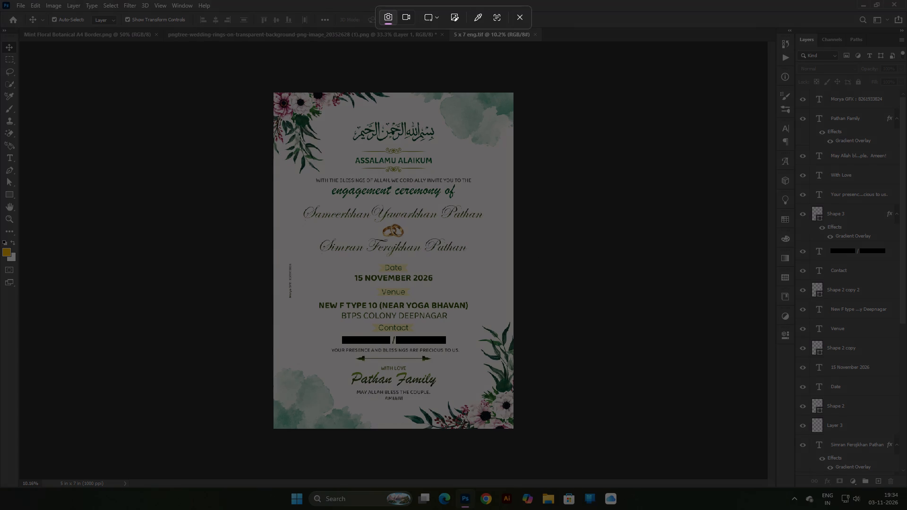
{"action": "left_click_drag", "start_coordinate": [267, 89], "coordinate": [525, 444], "text": "shift"}
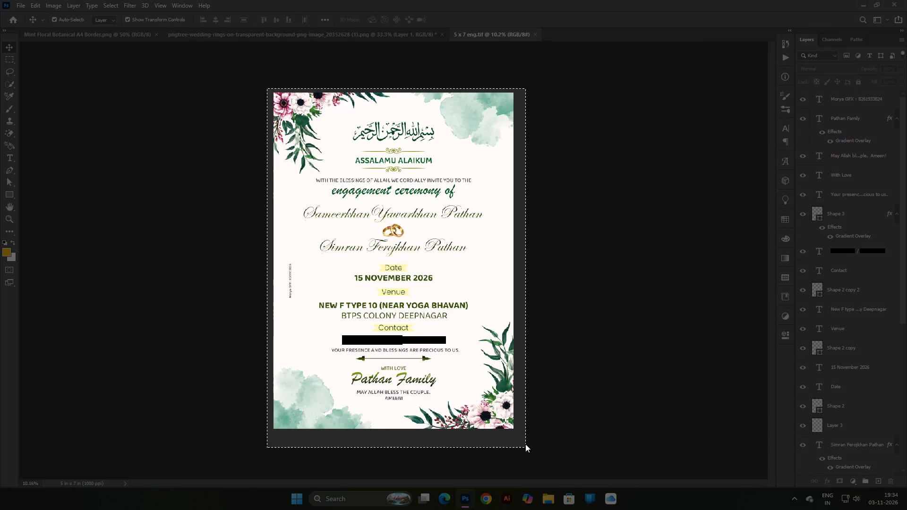
{"action": "left_click_drag", "start_coordinate": [525, 444], "coordinate": [573, 382], "text": "shift"}
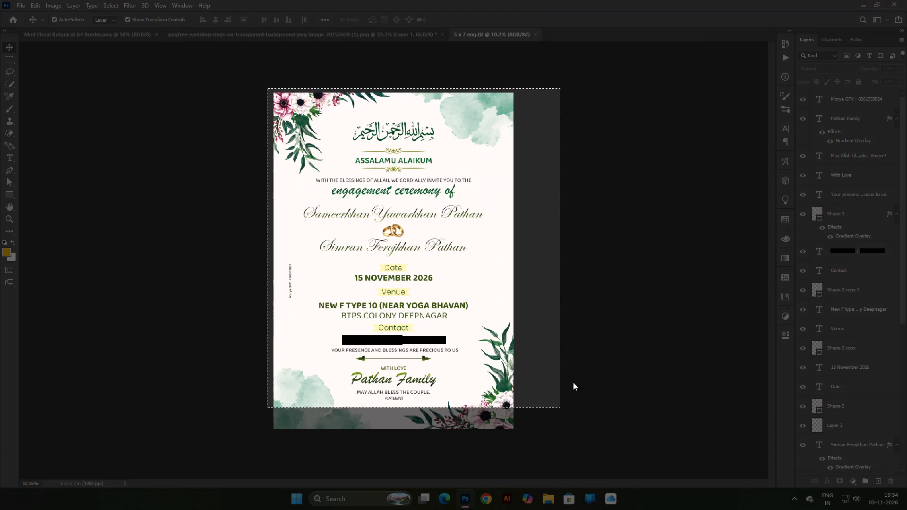
Capture a rectangular screen snip of the engagement invitation on the canvas.
{"action": "left_click_drag", "start_coordinate": [573, 382], "coordinate": [232, 179], "text": "shift"}
Examine the couple's names, ring image, date and venue text up close, and check the full invitation layout.
{"action": "scroll", "coordinate": [431, 244], "scroll_direction": "up", "scroll_amount": 6, "text": "shift"}
{"action": "scroll", "coordinate": [431, 244], "scroll_direction": "down", "scroll_amount": 4, "text": "shift"}
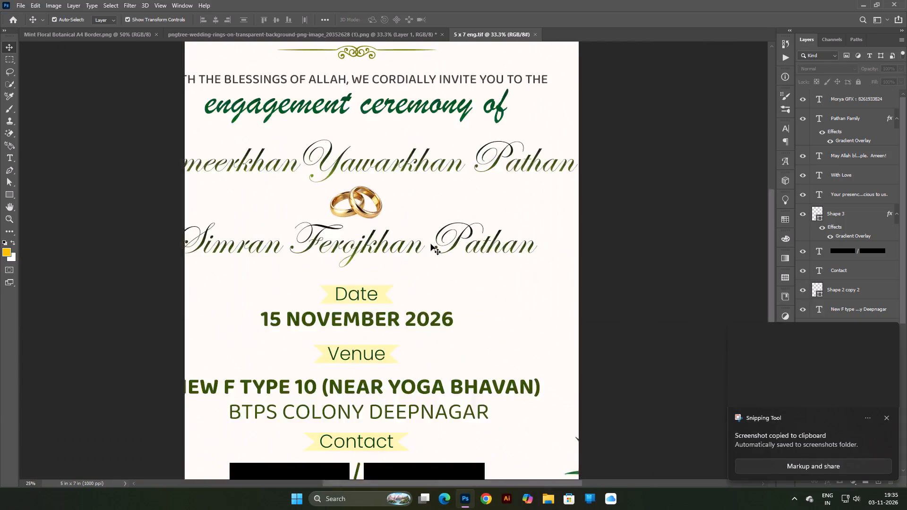
{"action": "scroll", "coordinate": [431, 244], "scroll_direction": "up", "scroll_amount": 9, "text": "shift"}
{"action": "scroll", "coordinate": [431, 244], "scroll_direction": "down", "scroll_amount": 5, "text": "shift"}
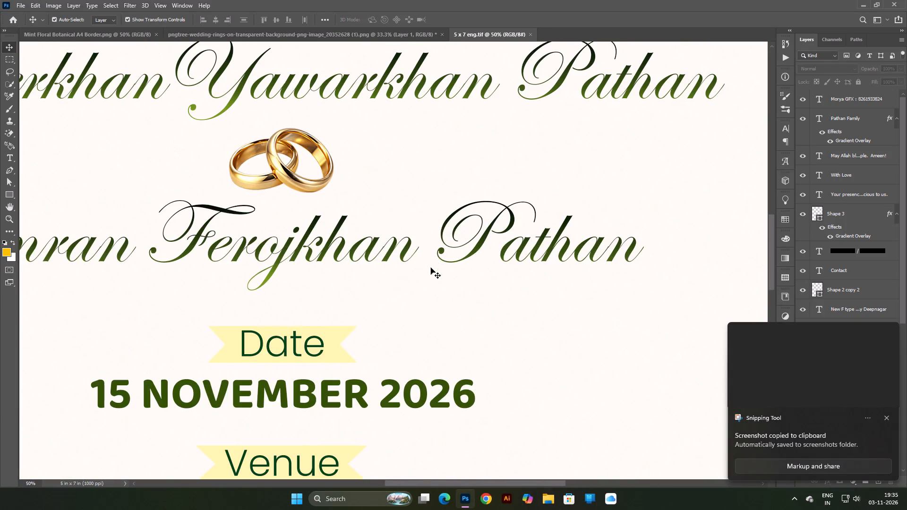
{"action": "scroll", "coordinate": [427, 269], "scroll_direction": "down", "scroll_amount": 9}
{"action": "scroll", "coordinate": [427, 270], "scroll_direction": "up", "scroll_amount": 2}
{"action": "scroll", "coordinate": [427, 271], "scroll_direction": "down", "scroll_amount": 3}
{"action": "scroll", "coordinate": [427, 271], "scroll_direction": "up", "scroll_amount": 2}
{"action": "scroll", "coordinate": [427, 271], "scroll_direction": "down", "scroll_amount": 4}
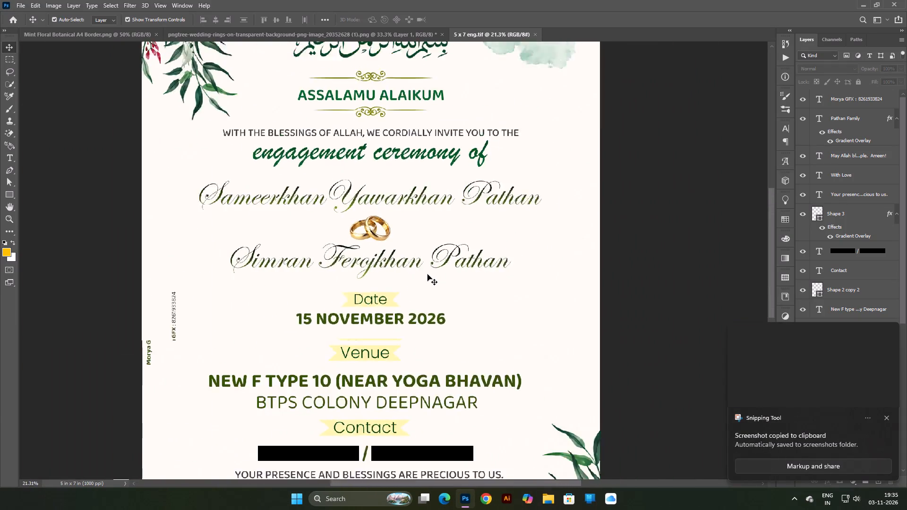
{"action": "scroll", "coordinate": [428, 274], "scroll_direction": "down", "scroll_amount": 4}
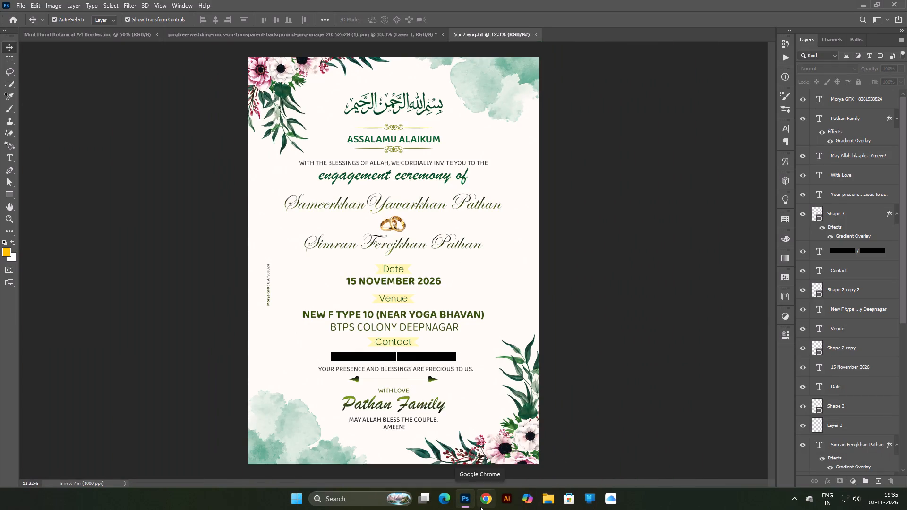
Switch to Google Chrome and open it with the Person 1 profile.
{"action": "left_click", "coordinate": [489, 504]}
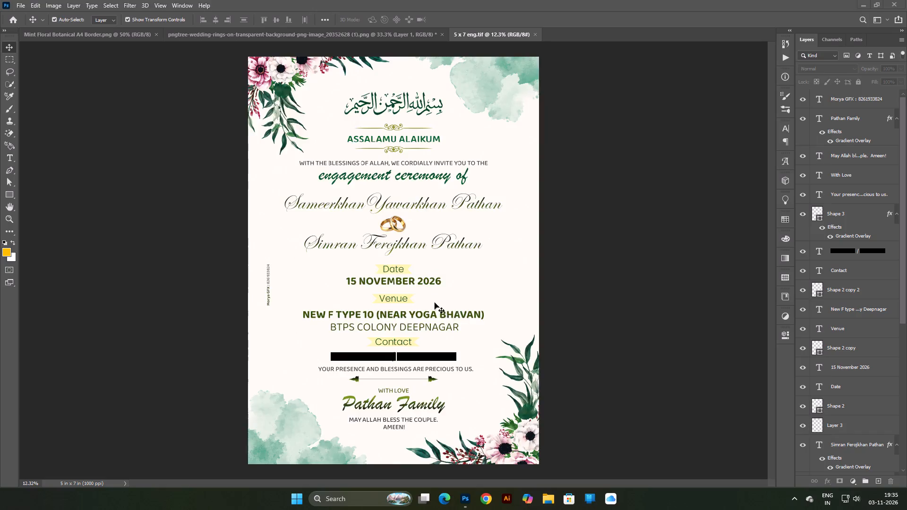
{"action": "left_click", "coordinate": [384, 290]}
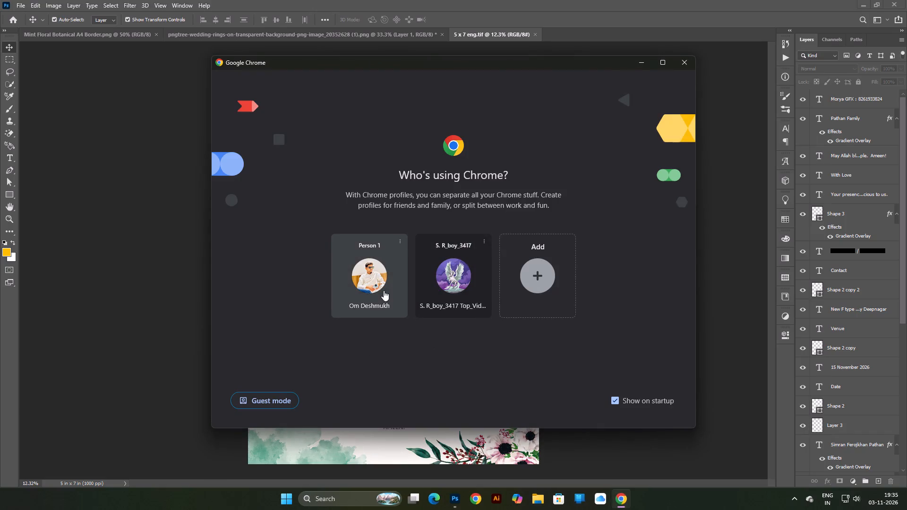
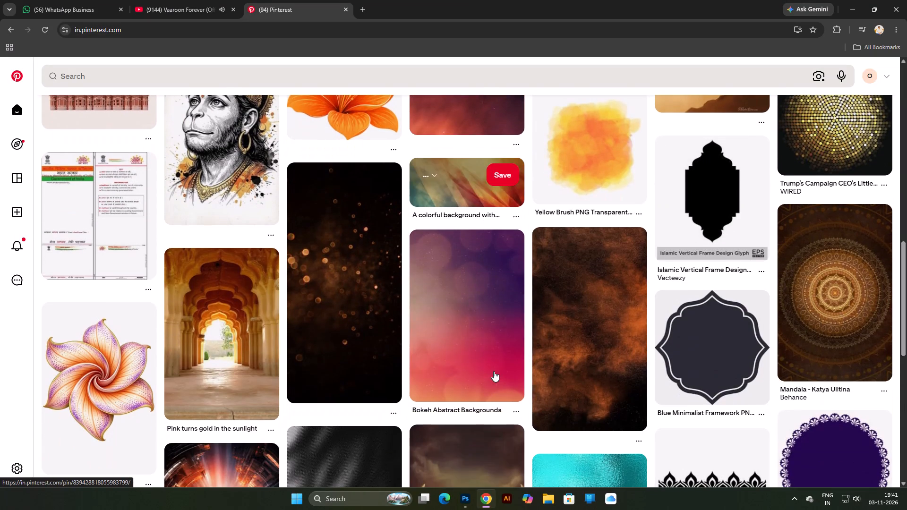
Browse the Pinterest home feed, examining the suggested backgrounds, textures, frames and poster designs.
{"action": "scroll", "coordinate": [825, 280], "scroll_direction": "down", "scroll_amount": 5}
{"action": "scroll", "coordinate": [693, 312], "scroll_direction": "down", "scroll_amount": 5}
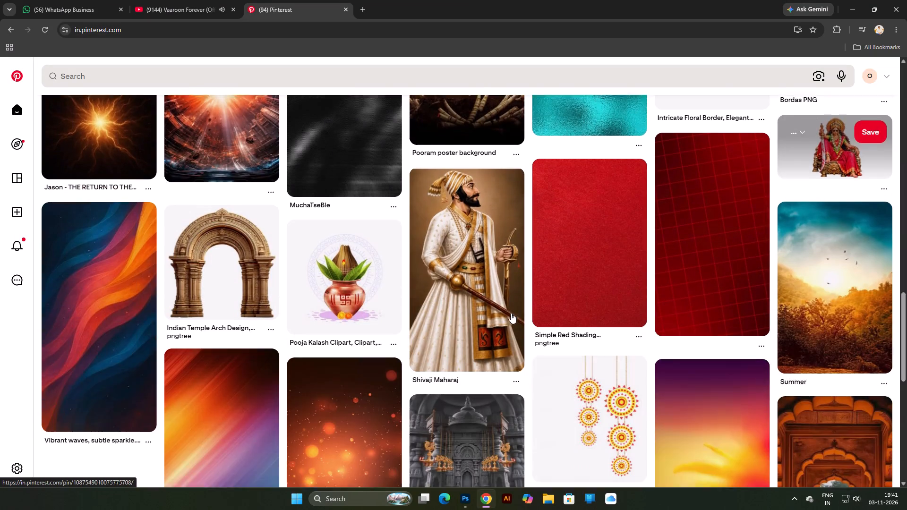
{"action": "scroll", "coordinate": [511, 313], "scroll_direction": "down", "scroll_amount": 5}
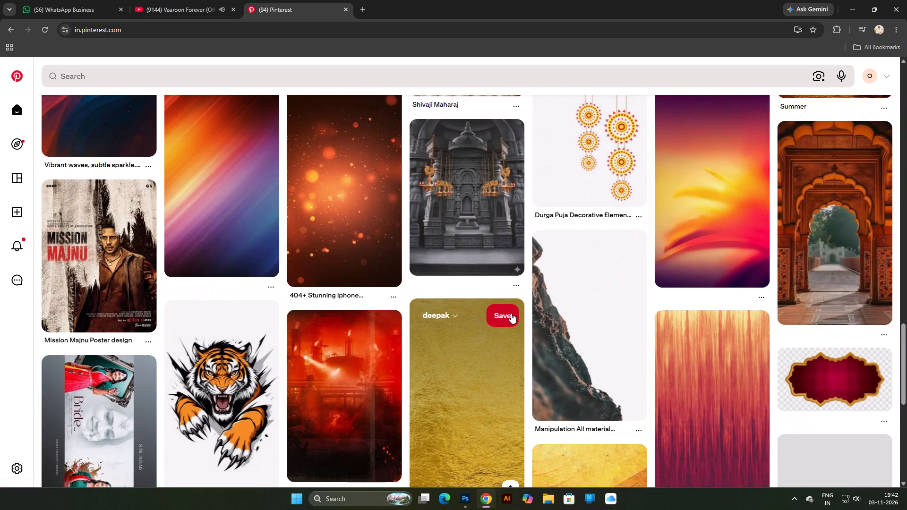
{"action": "scroll", "coordinate": [511, 313], "scroll_direction": "down", "scroll_amount": 8}
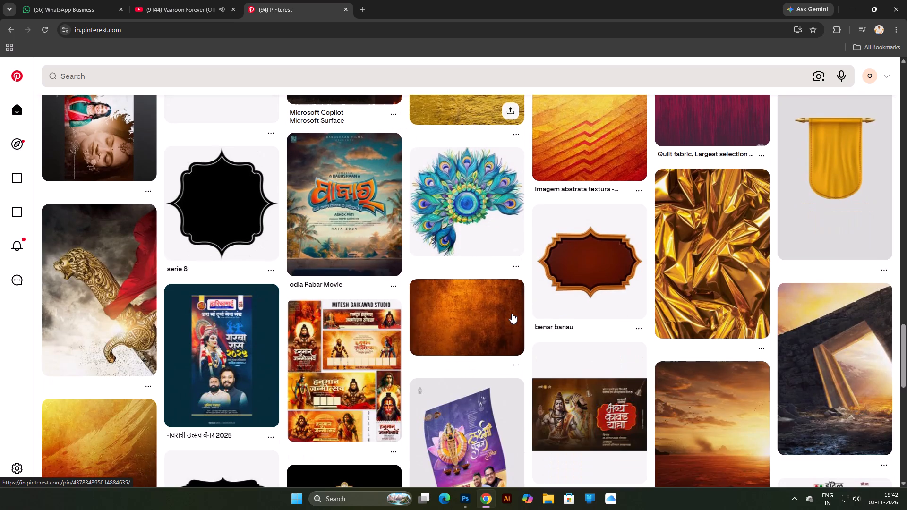
{"action": "scroll", "coordinate": [510, 311], "scroll_direction": "down", "scroll_amount": 4}
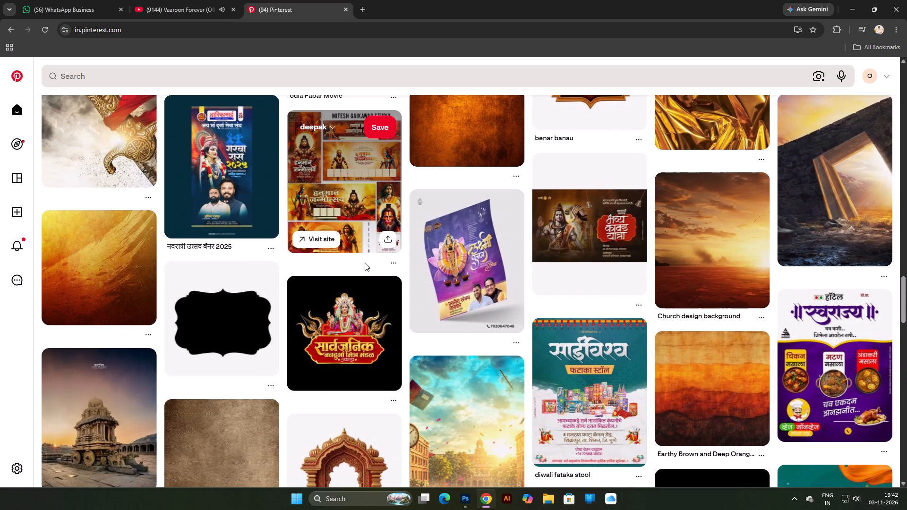
{"action": "scroll", "coordinate": [507, 291], "scroll_direction": "down", "scroll_amount": 3}
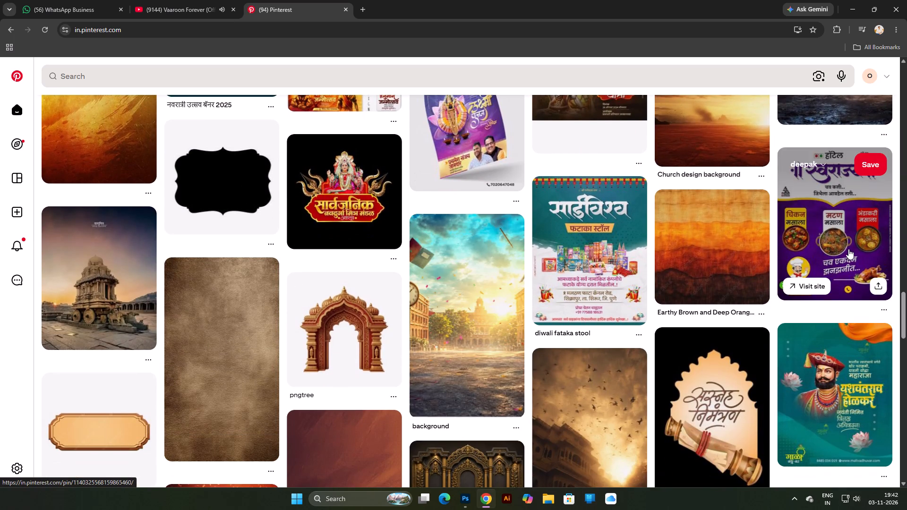
{"action": "scroll", "coordinate": [624, 219], "scroll_direction": "down", "scroll_amount": 4}
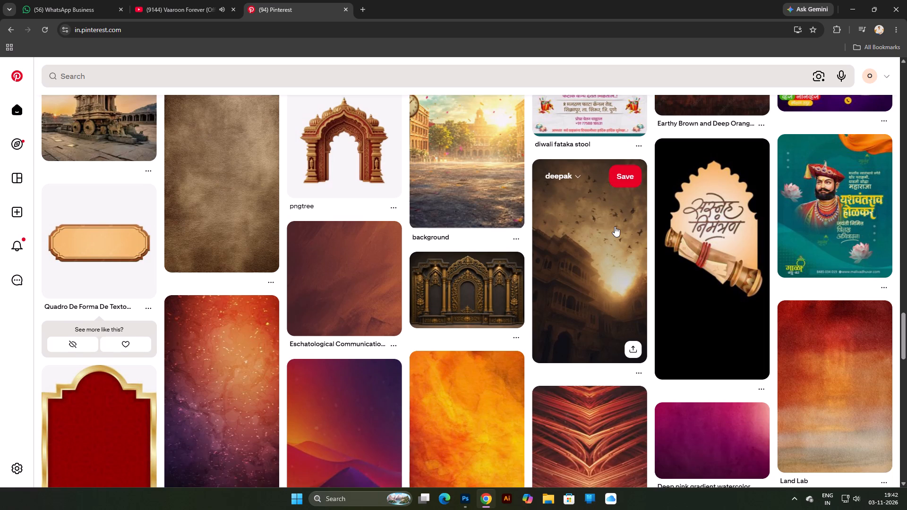
{"action": "scroll", "coordinate": [615, 226], "scroll_direction": "down", "scroll_amount": 9}
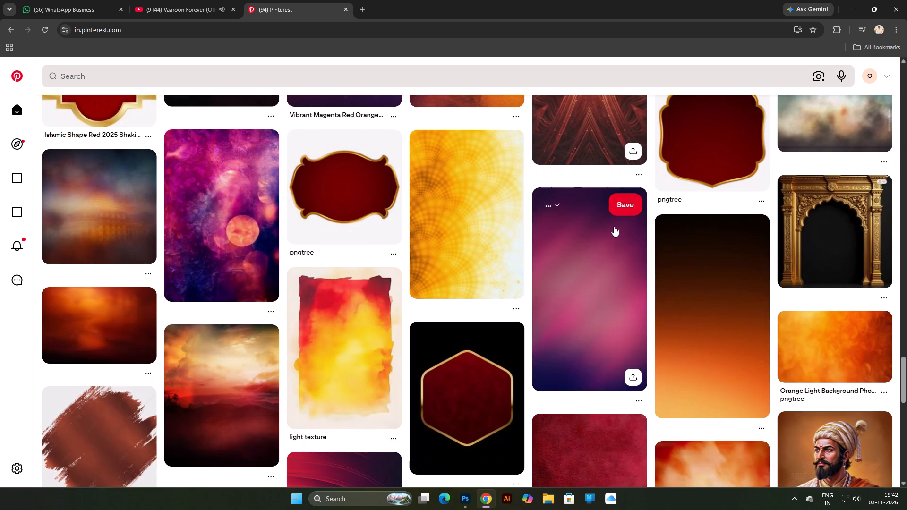
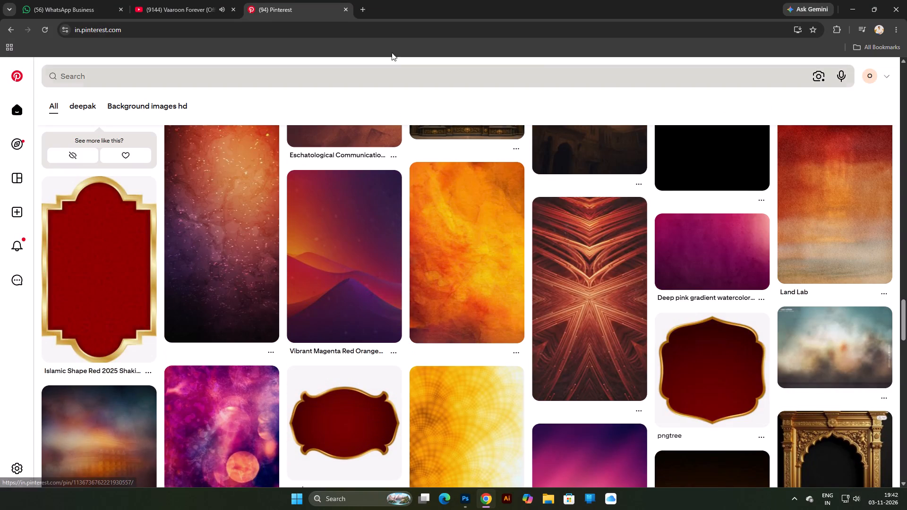
Open a new browser tab and enter a Google search query starting with "engagement".
{"action": "left_click", "coordinate": [357, 6]}
{"action": "left_click", "coordinate": [397, 200]}
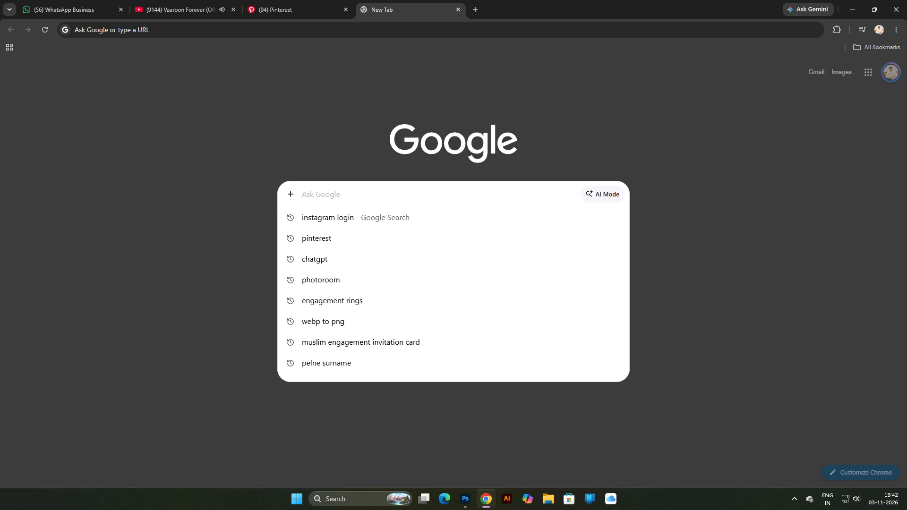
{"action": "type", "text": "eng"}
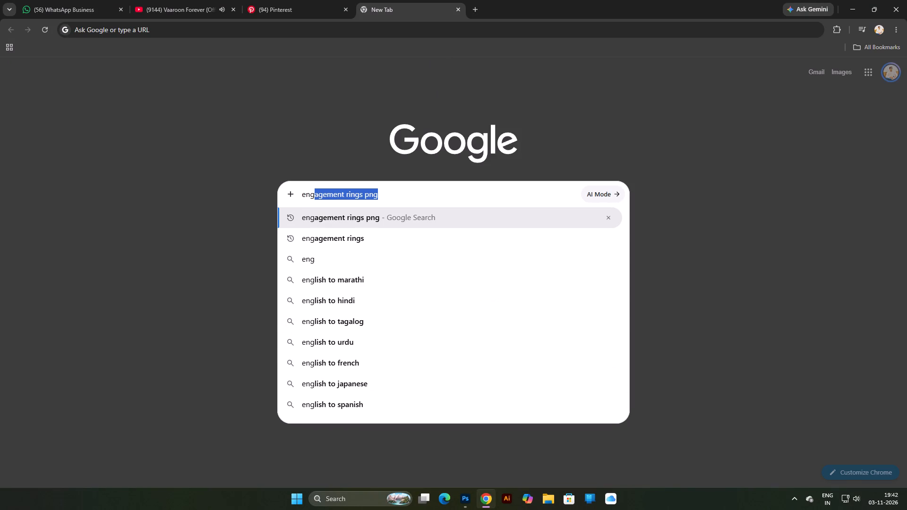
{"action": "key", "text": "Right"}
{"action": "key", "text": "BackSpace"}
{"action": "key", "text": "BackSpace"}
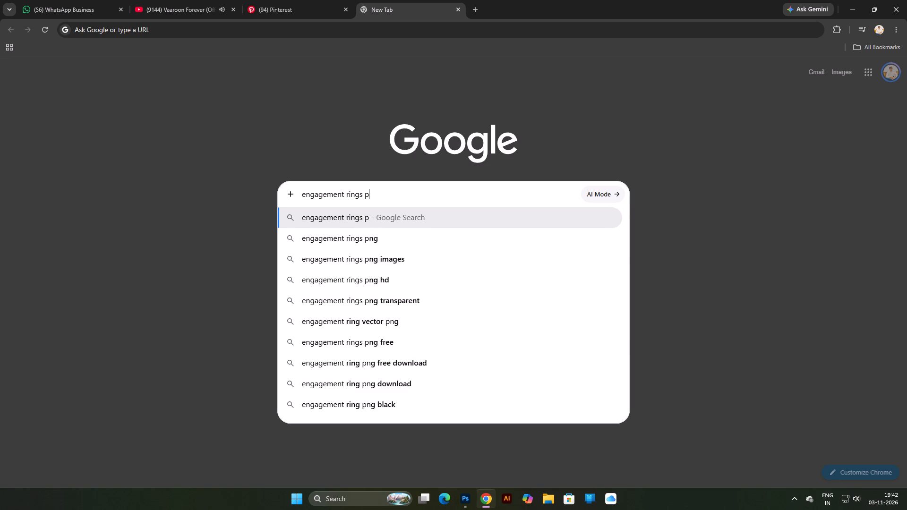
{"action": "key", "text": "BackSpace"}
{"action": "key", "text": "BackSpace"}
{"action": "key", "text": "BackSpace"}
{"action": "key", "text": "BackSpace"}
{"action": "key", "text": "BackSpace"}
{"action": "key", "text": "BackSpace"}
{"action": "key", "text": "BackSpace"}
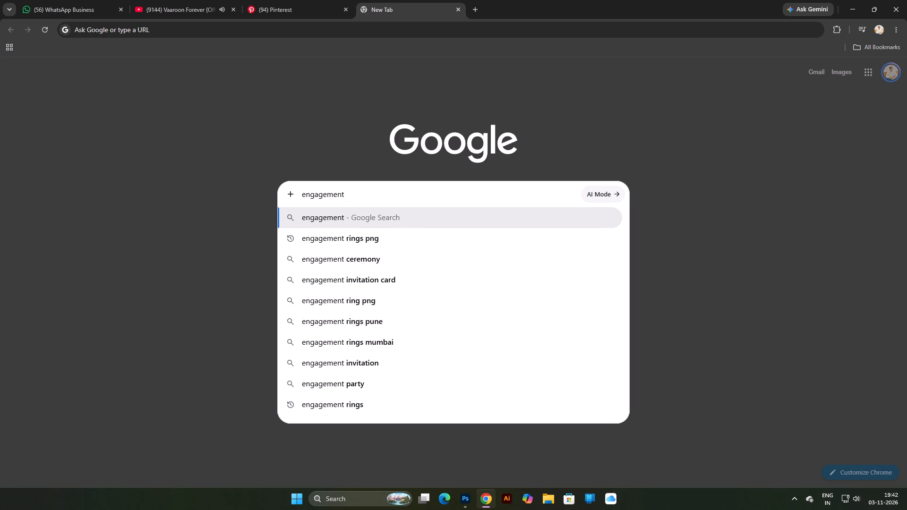
Search Google for "engagement invitation card" and view the image results.
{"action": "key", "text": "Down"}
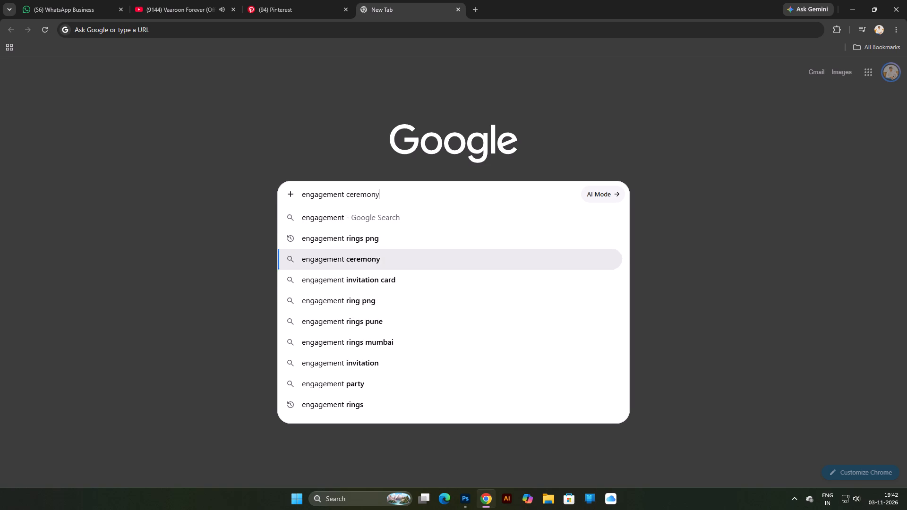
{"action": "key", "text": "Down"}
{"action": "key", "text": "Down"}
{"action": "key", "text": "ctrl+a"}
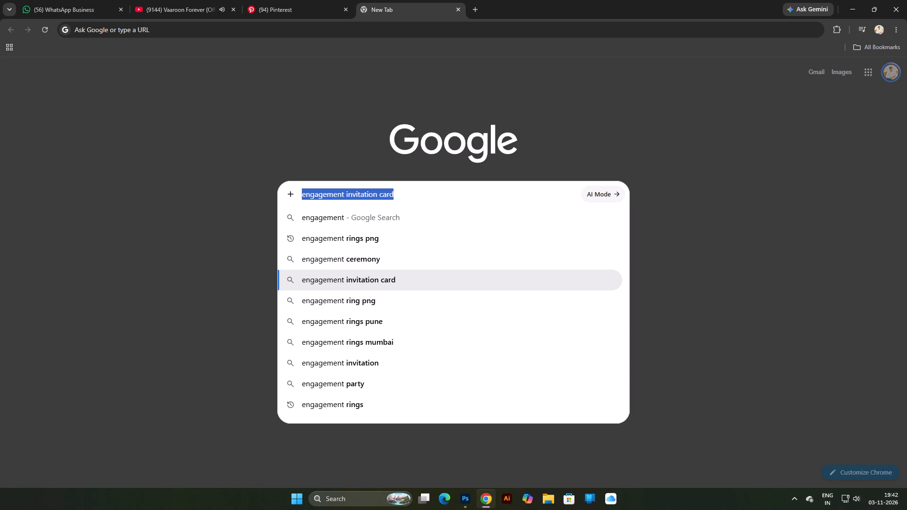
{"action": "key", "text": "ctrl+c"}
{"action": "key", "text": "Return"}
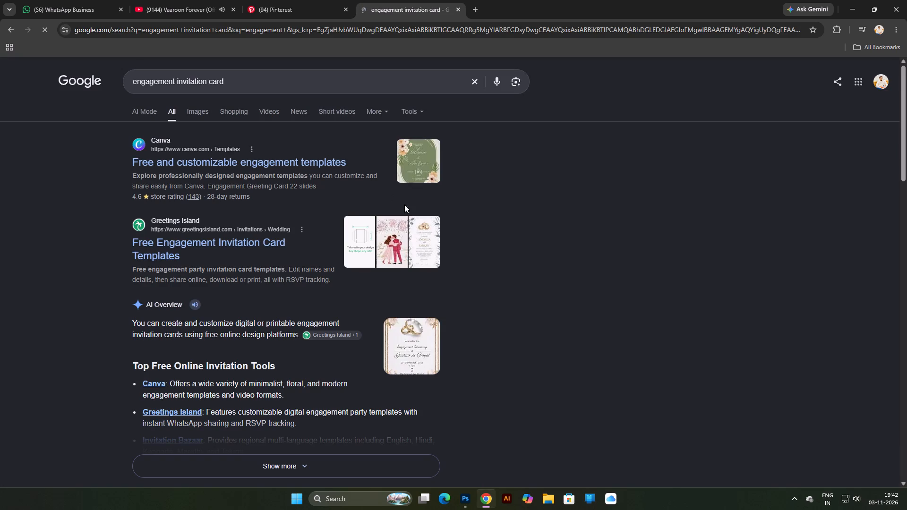
{"action": "left_click", "coordinate": [201, 109]}
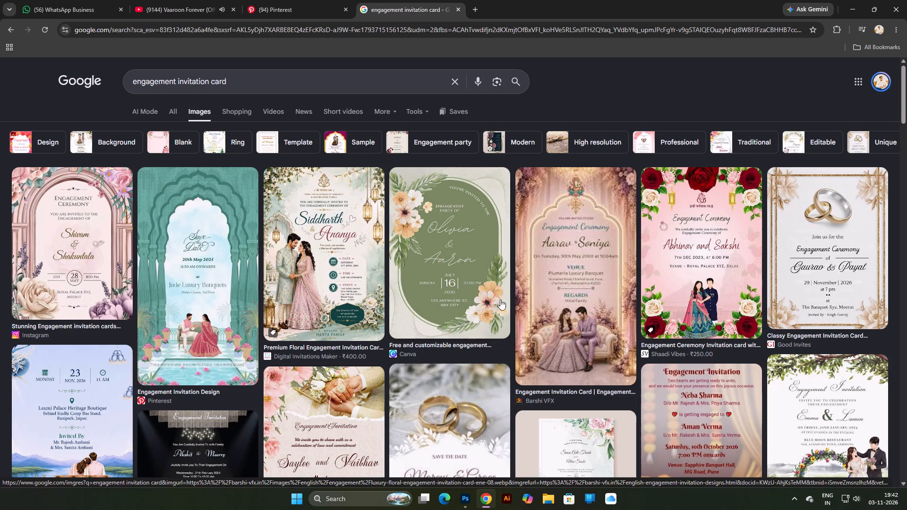
Return to all search results and open Canva's "Free and customizable engagement templates" page.
{"action": "left_click", "coordinate": [134, 81]}
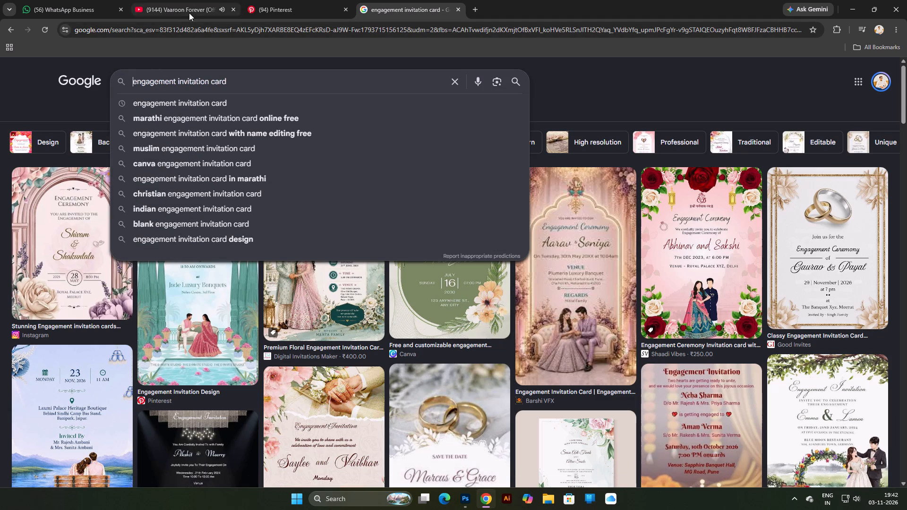
{"action": "left_click", "coordinate": [205, 59]}
{"action": "double_click", "coordinate": [173, 118]}
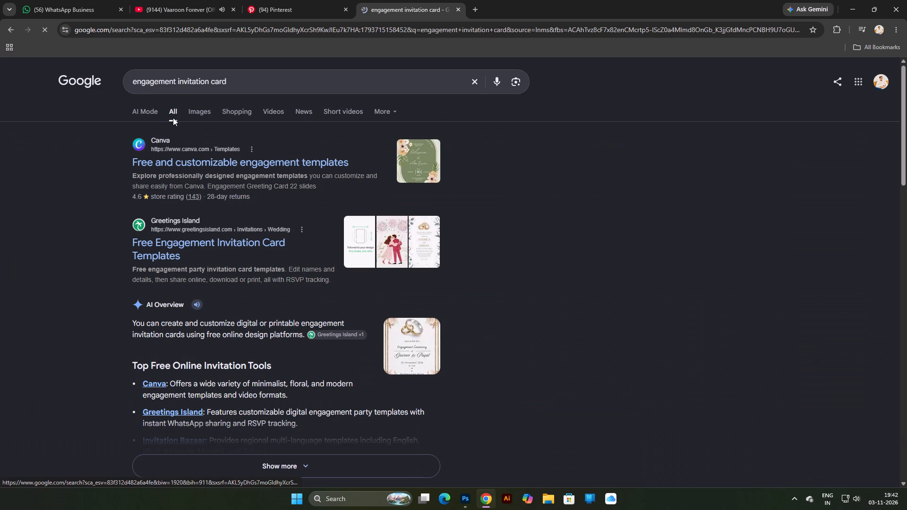
{"action": "left_click", "coordinate": [188, 161]}
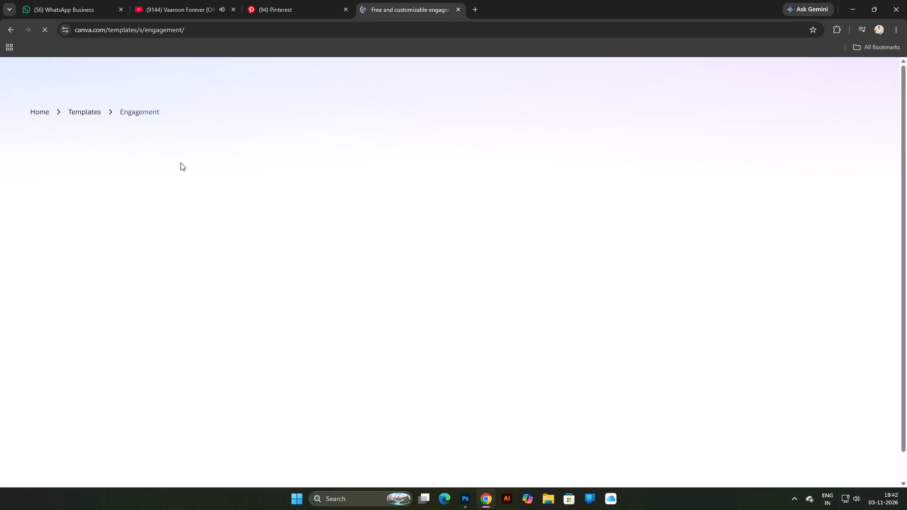
Search the Canva templates for "muslim engagement".
{"action": "scroll", "coordinate": [411, 229], "scroll_direction": "down", "scroll_amount": 2}
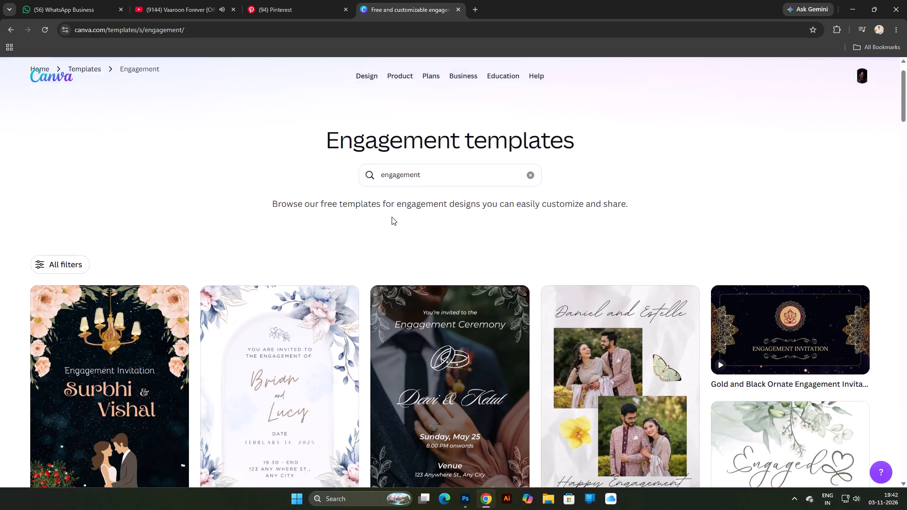
{"action": "left_click", "coordinate": [381, 127]}
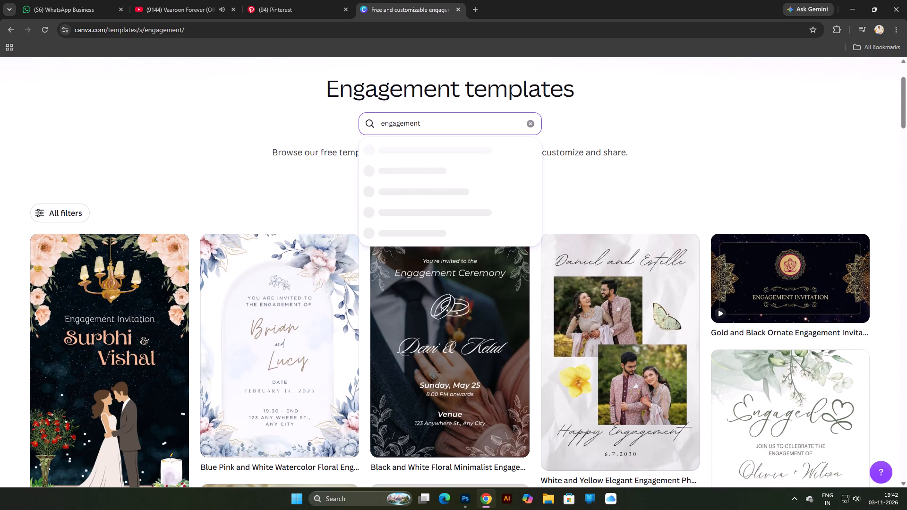
{"action": "type", "text": "mul"}
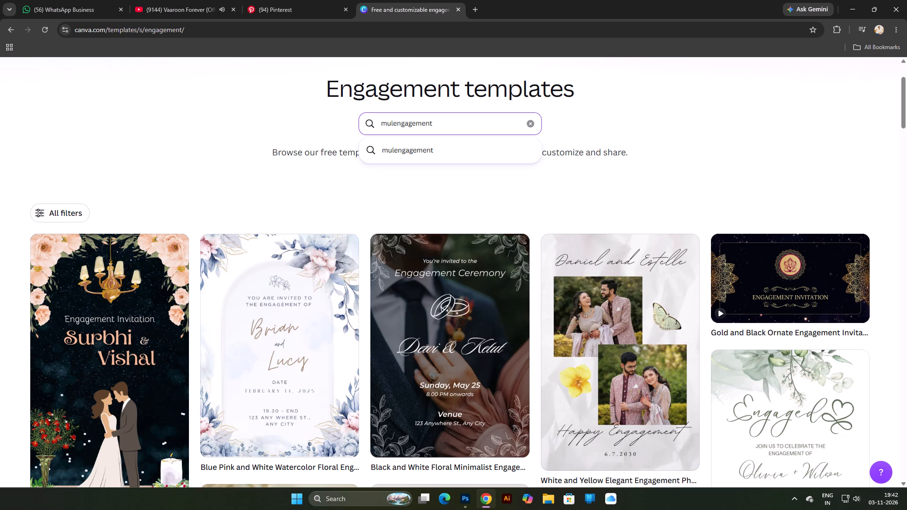
{"action": "key", "text": "BackSpace"}
{"action": "key", "text": "s"}
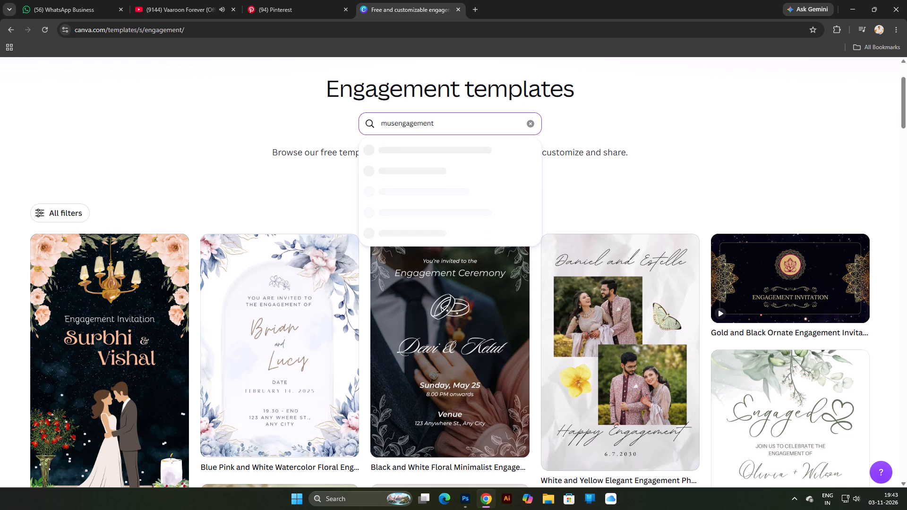
{"action": "type", "text": "lim"}
{"action": "key", "text": "space"}
{"action": "key", "text": "Return"}
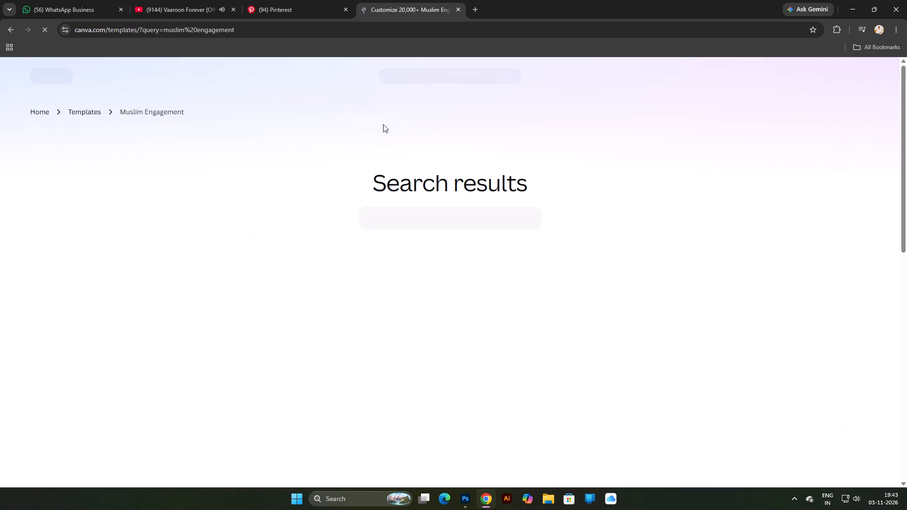
Browse the Muslim engagement templates and open White and Green Elegant Engagement Invitation, dismissing the Canva Business trial offer.
{"action": "scroll", "coordinate": [566, 294], "scroll_direction": "down", "scroll_amount": 2}
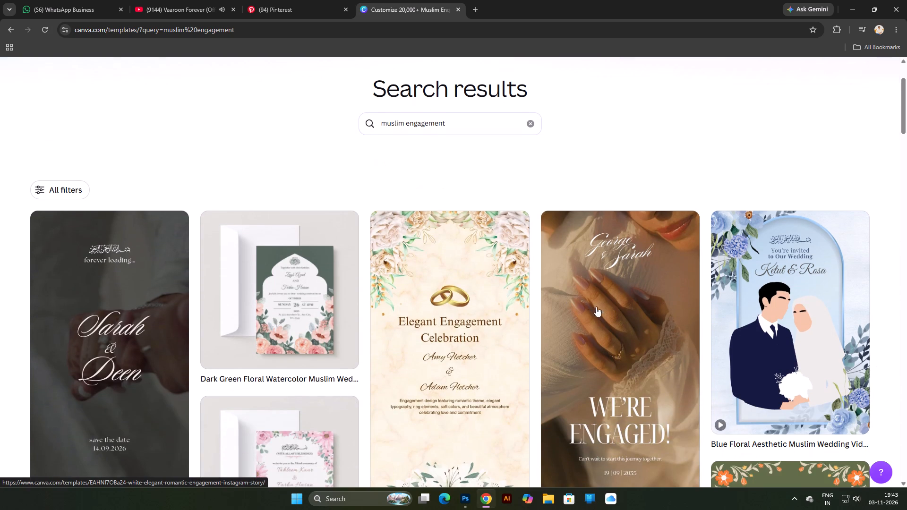
{"action": "scroll", "coordinate": [419, 297], "scroll_direction": "down", "scroll_amount": 3}
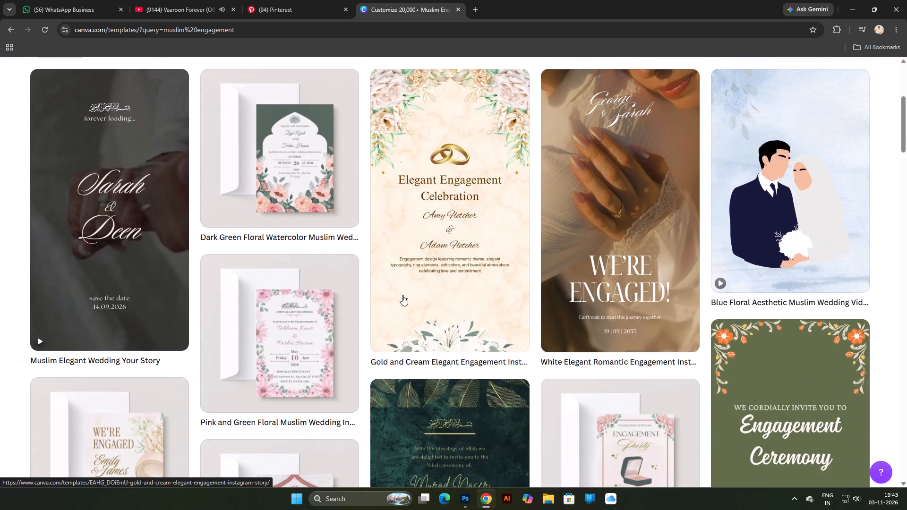
{"action": "scroll", "coordinate": [402, 295], "scroll_direction": "up", "scroll_amount": 3}
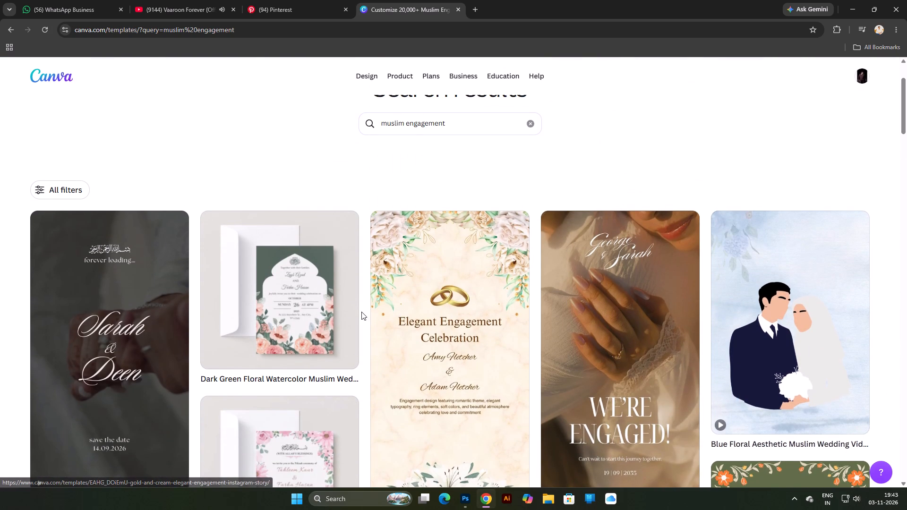
{"action": "scroll", "coordinate": [360, 314], "scroll_direction": "down", "scroll_amount": 5}
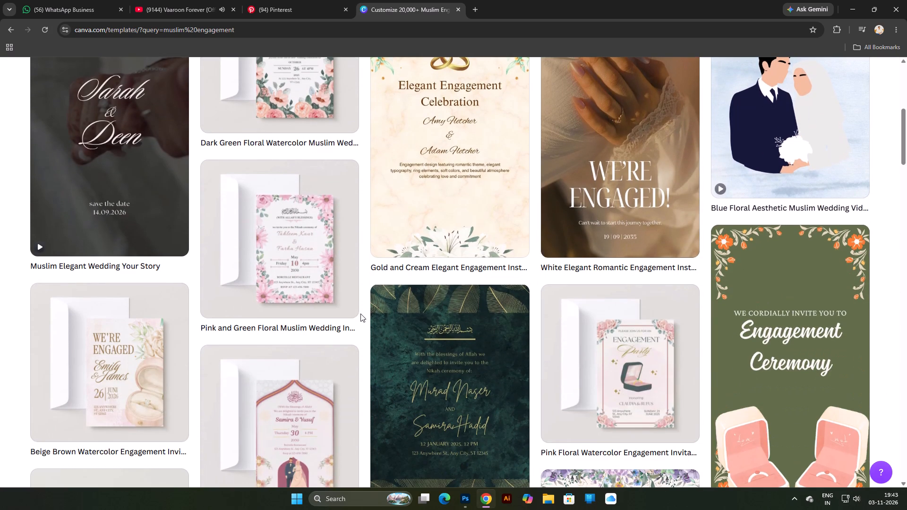
{"action": "scroll", "coordinate": [402, 306], "scroll_direction": "down", "scroll_amount": 4}
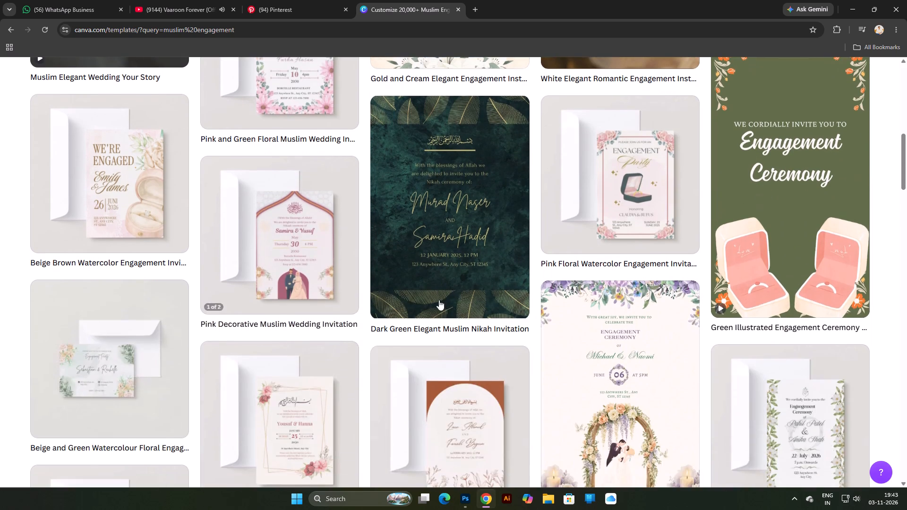
{"action": "scroll", "coordinate": [462, 304], "scroll_direction": "up", "scroll_amount": 1}
{"action": "scroll", "coordinate": [462, 304], "scroll_direction": "down", "scroll_amount": 2}
{"action": "left_click", "coordinate": [815, 385]}
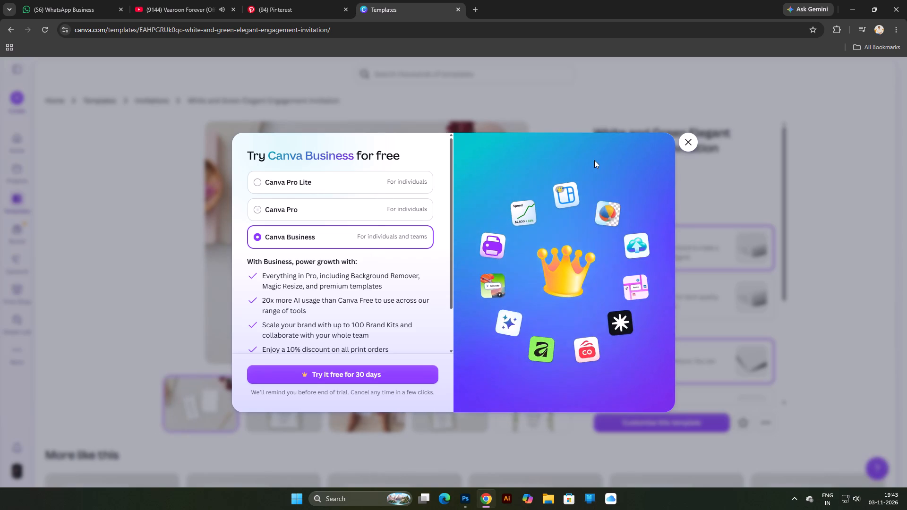
{"action": "left_click", "coordinate": [686, 139]}
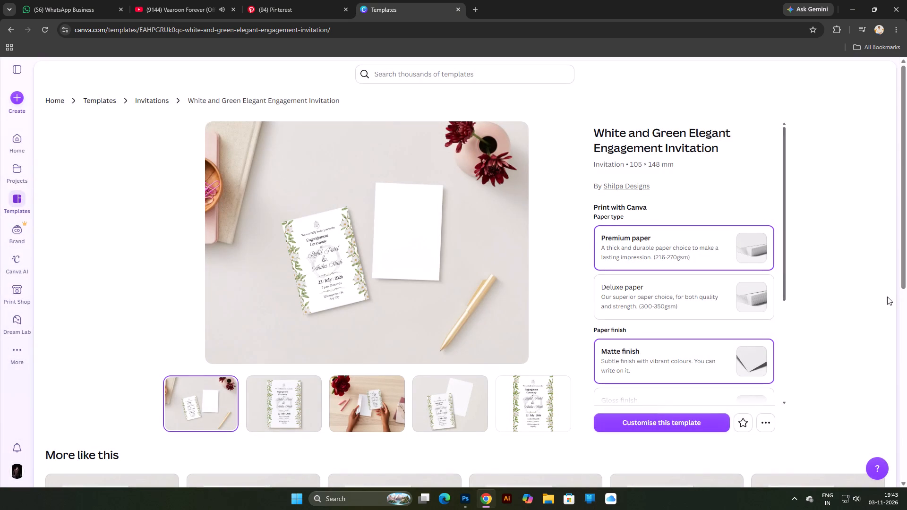
Examine the White and Green Elegant Engagement Invitation's preview images and the similar designs offered below.
{"action": "scroll", "coordinate": [356, 283], "scroll_direction": "down", "scroll_amount": 1}
{"action": "left_click", "coordinate": [309, 352]}
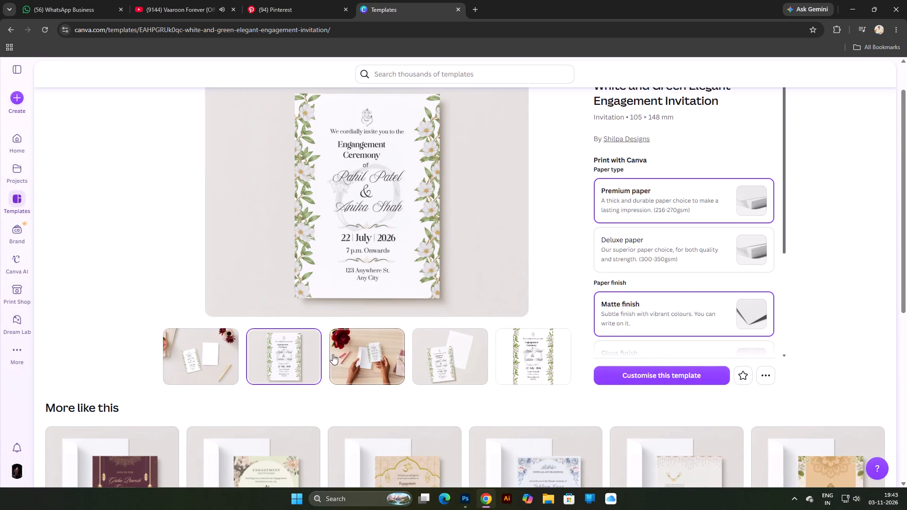
{"action": "left_click", "coordinate": [337, 356]}
{"action": "scroll", "coordinate": [657, 332], "scroll_direction": "up", "scroll_amount": 4}
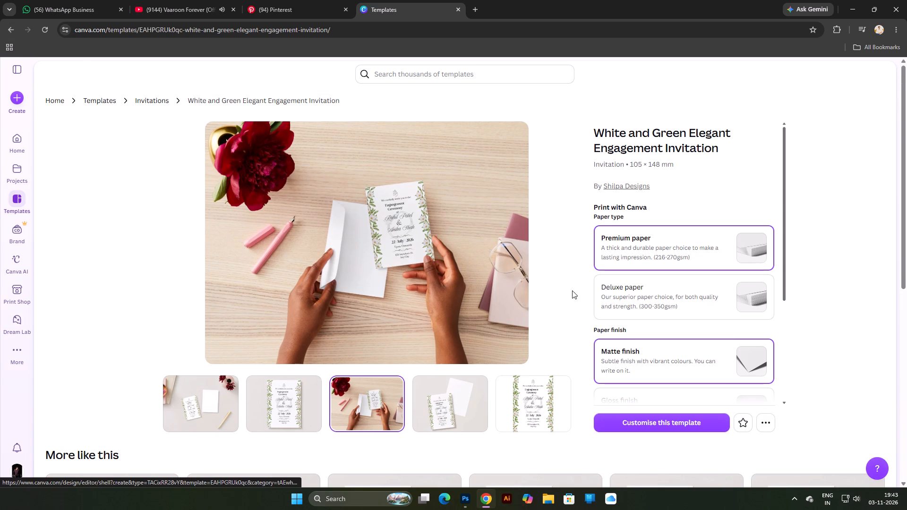
{"action": "scroll", "coordinate": [502, 287], "scroll_direction": "down", "scroll_amount": 6}
{"action": "scroll", "coordinate": [427, 257], "scroll_direction": "up", "scroll_amount": 4}
{"action": "scroll", "coordinate": [425, 253], "scroll_direction": "down", "scroll_amount": 3}
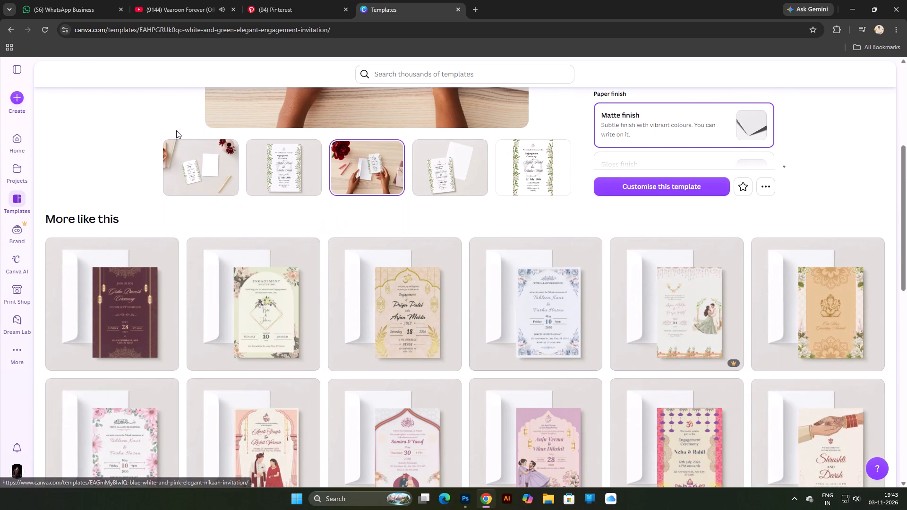
Open the similar Blue White and Pink Elegant Nikaah Invitation, view its front preview, and open the template for customising.
{"action": "left_click", "coordinate": [555, 314]}
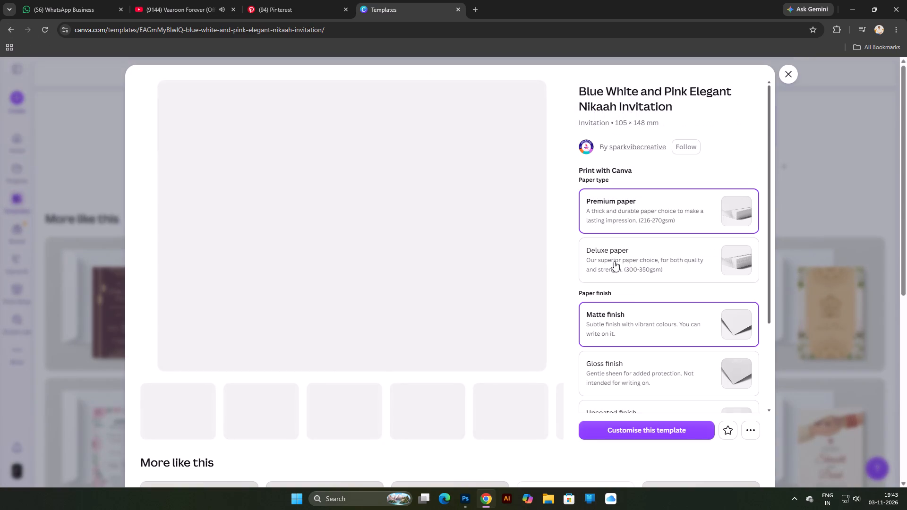
{"action": "left_click", "coordinate": [663, 425]}
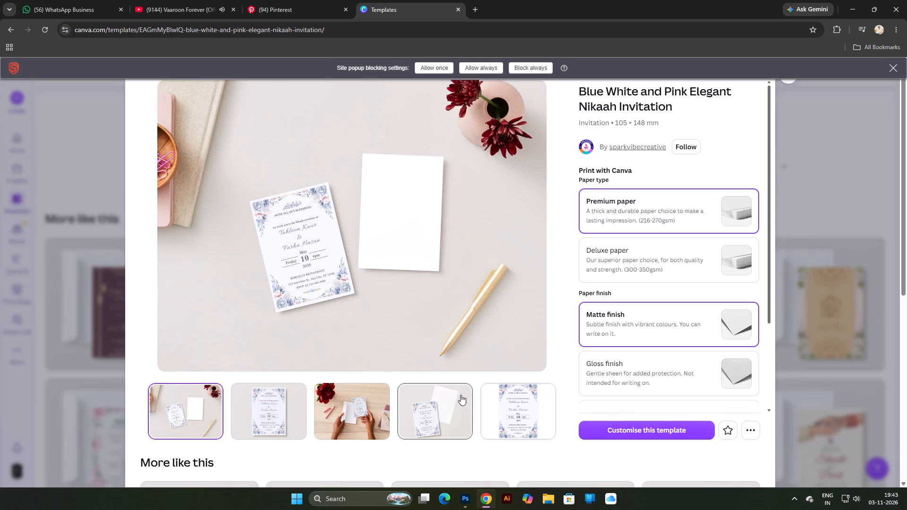
{"action": "left_click", "coordinate": [635, 225]}
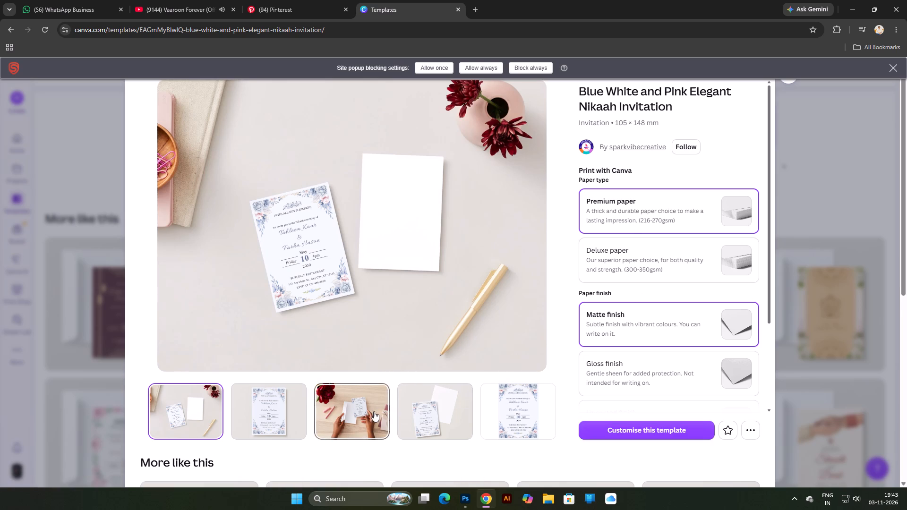
{"action": "left_click", "coordinate": [280, 412]}
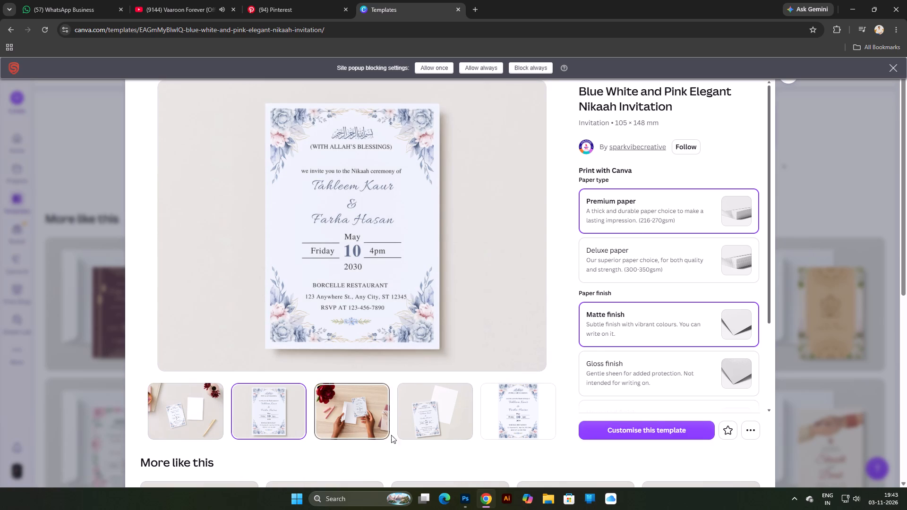
{"action": "left_click", "coordinate": [645, 429]}
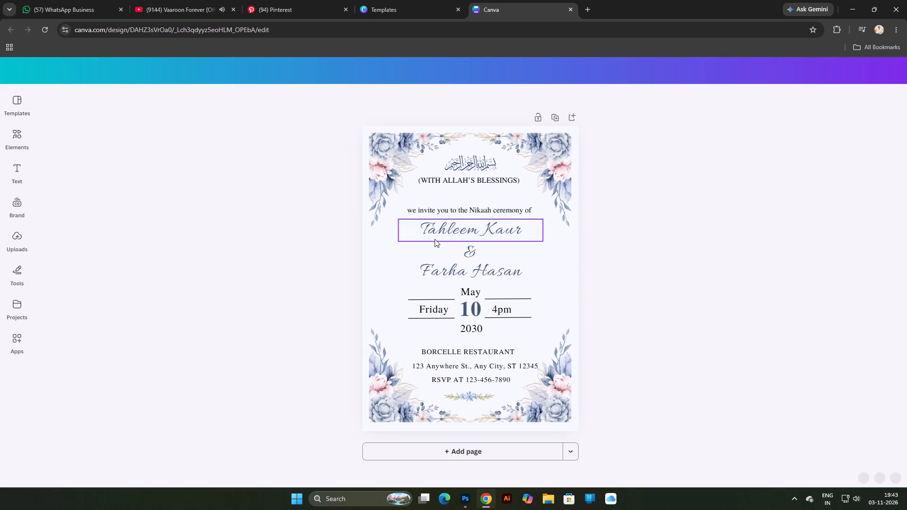
{"action": "left_click", "coordinate": [728, 262]}
{"action": "scroll", "coordinate": [476, 193], "scroll_direction": "up", "scroll_amount": 1}
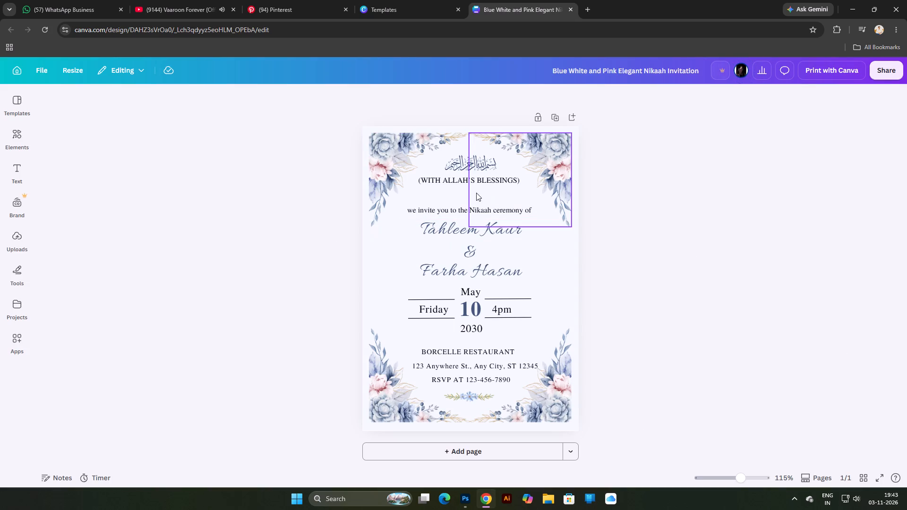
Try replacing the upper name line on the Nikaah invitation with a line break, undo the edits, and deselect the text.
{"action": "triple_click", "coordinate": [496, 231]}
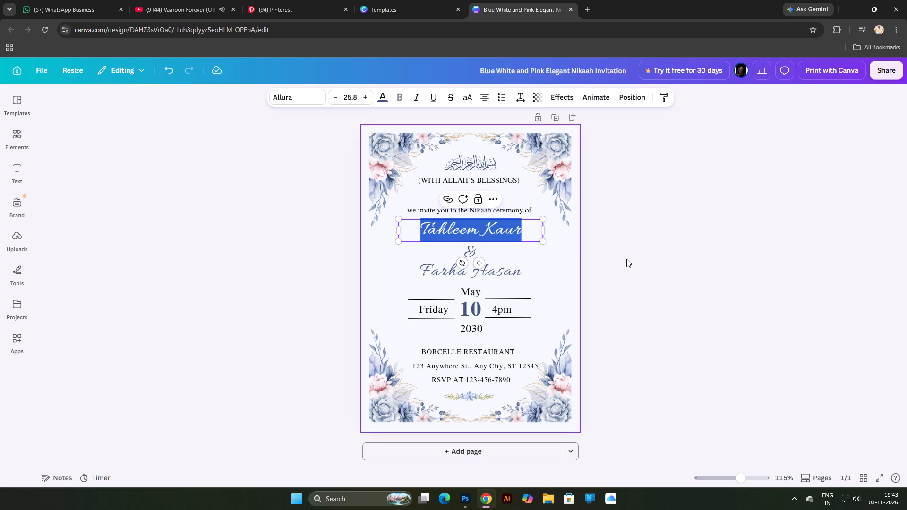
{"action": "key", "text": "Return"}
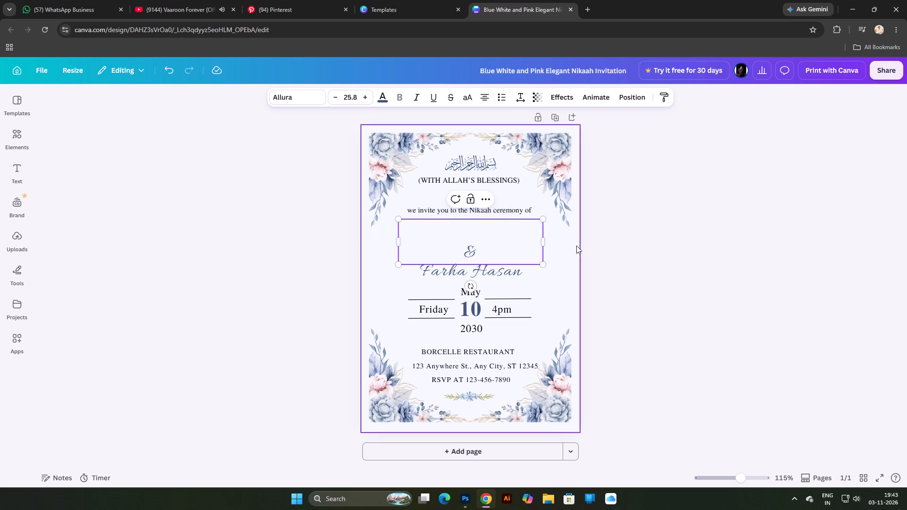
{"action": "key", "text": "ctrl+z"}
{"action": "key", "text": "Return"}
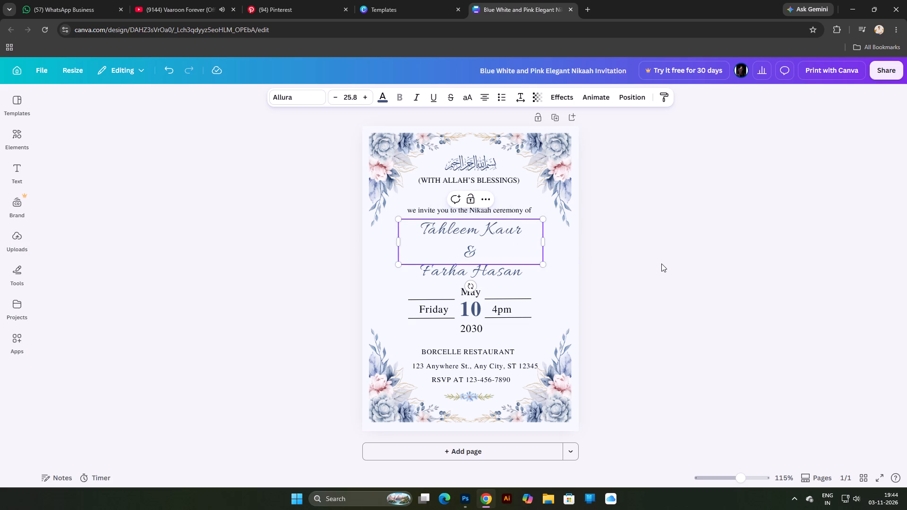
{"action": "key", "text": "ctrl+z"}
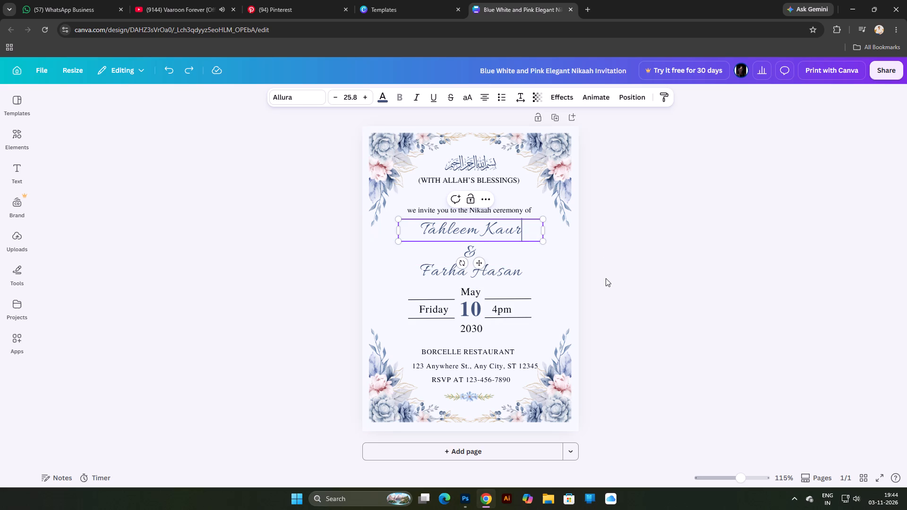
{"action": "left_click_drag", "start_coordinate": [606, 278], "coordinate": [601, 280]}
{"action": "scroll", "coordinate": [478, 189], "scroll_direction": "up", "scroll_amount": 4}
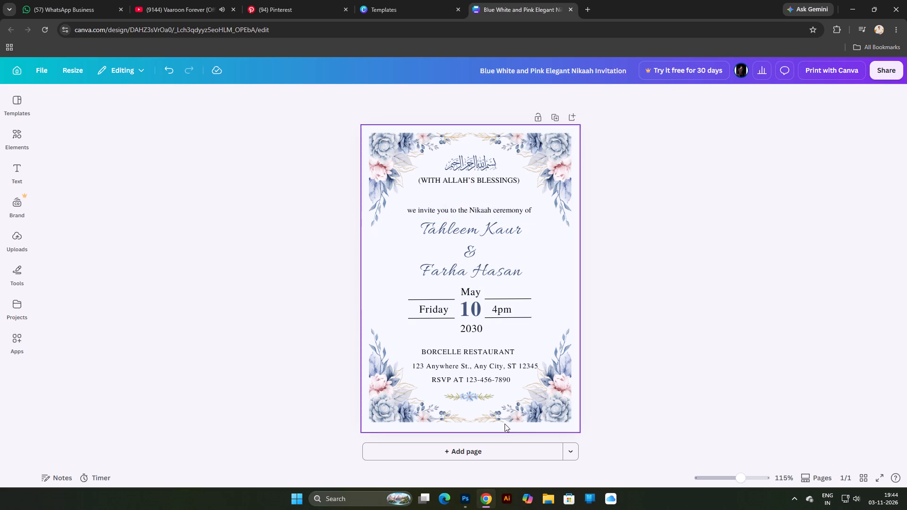
Close the Pinterest page and return to the Blue White and Pink Elegant Nikaah Invitation design.
{"action": "right_click", "coordinate": [486, 283]}
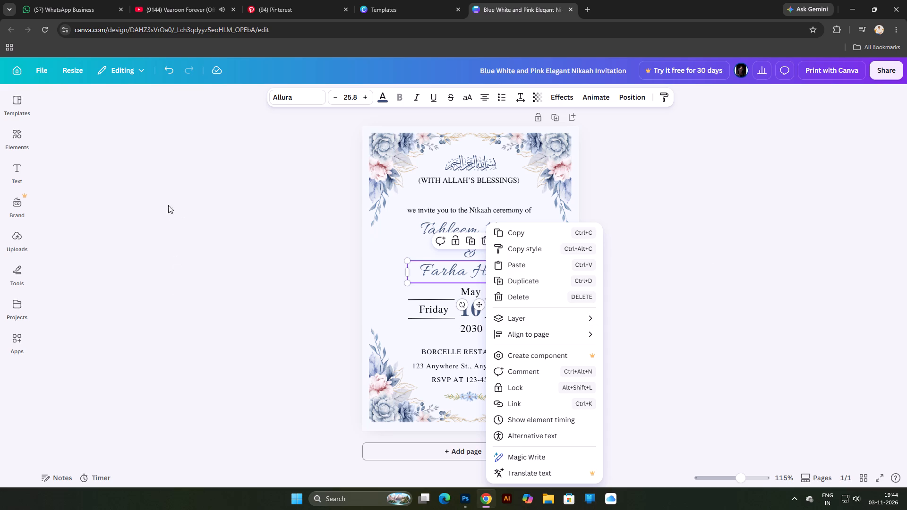
{"action": "left_click", "coordinate": [295, 0]}
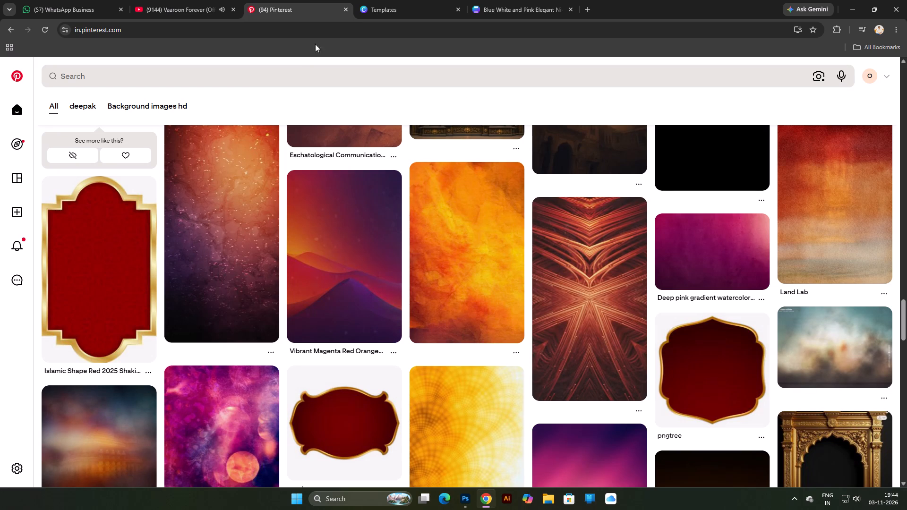
{"action": "left_click", "coordinate": [346, 10]}
{"action": "left_click", "coordinate": [418, 0]}
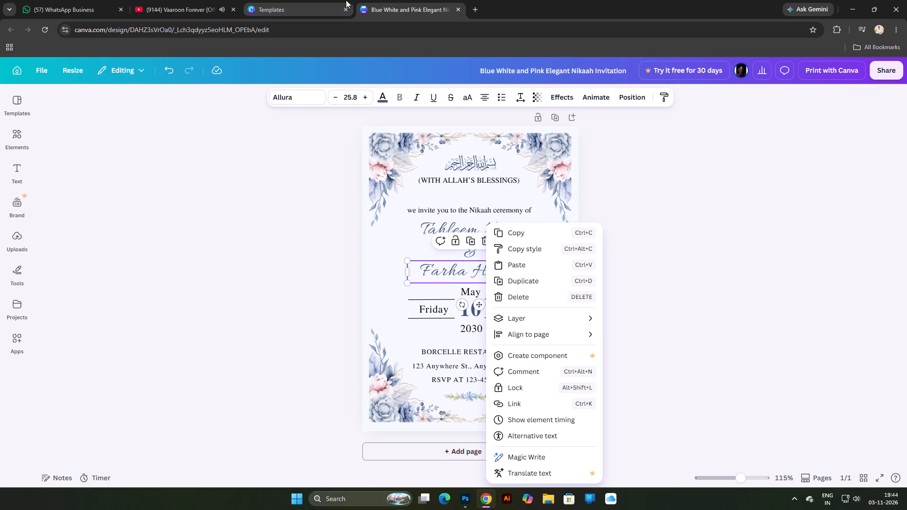
{"action": "left_click", "coordinate": [25, 176]}
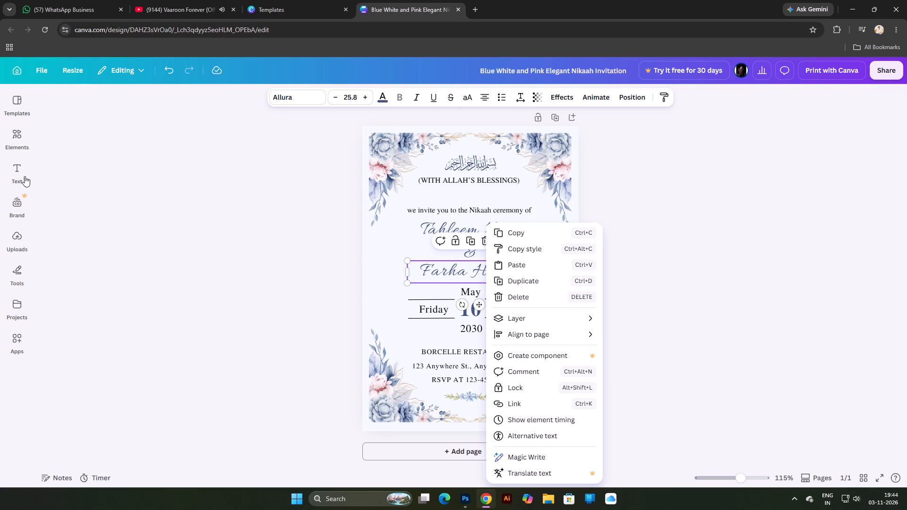
Try Brittany and Nickainley on the lower name line, settle on Alex Brush, and apply that font change to all matching text.
{"action": "double_click", "coordinate": [443, 276]}
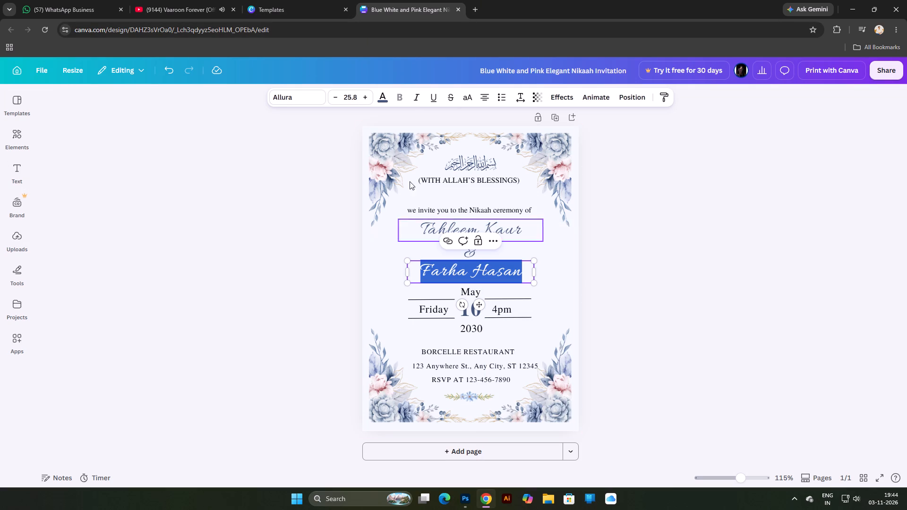
{"action": "left_click", "coordinate": [317, 101]}
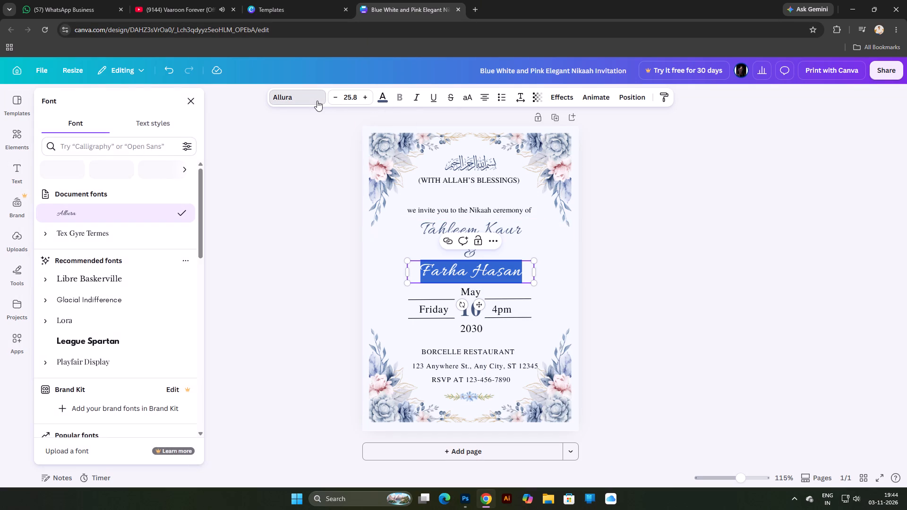
{"action": "scroll", "coordinate": [84, 281], "scroll_direction": "down", "scroll_amount": 6}
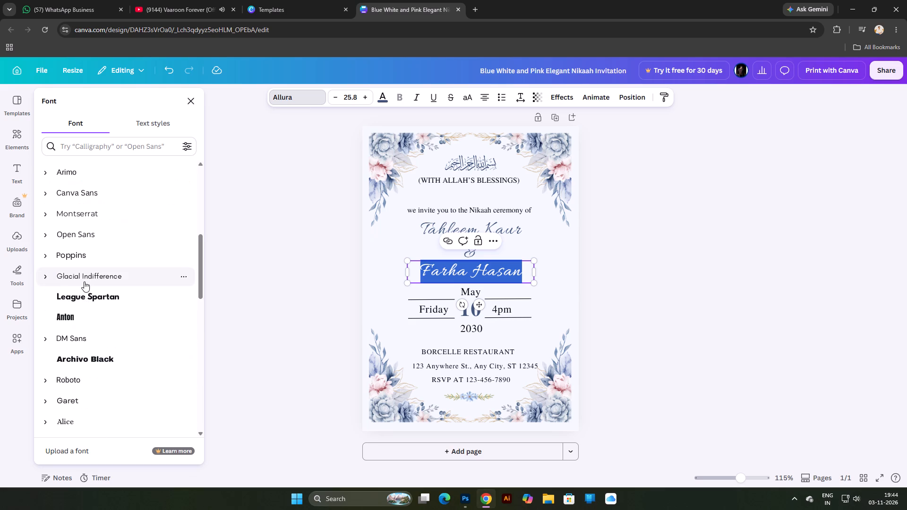
{"action": "scroll", "coordinate": [103, 337], "scroll_direction": "down", "scroll_amount": 4}
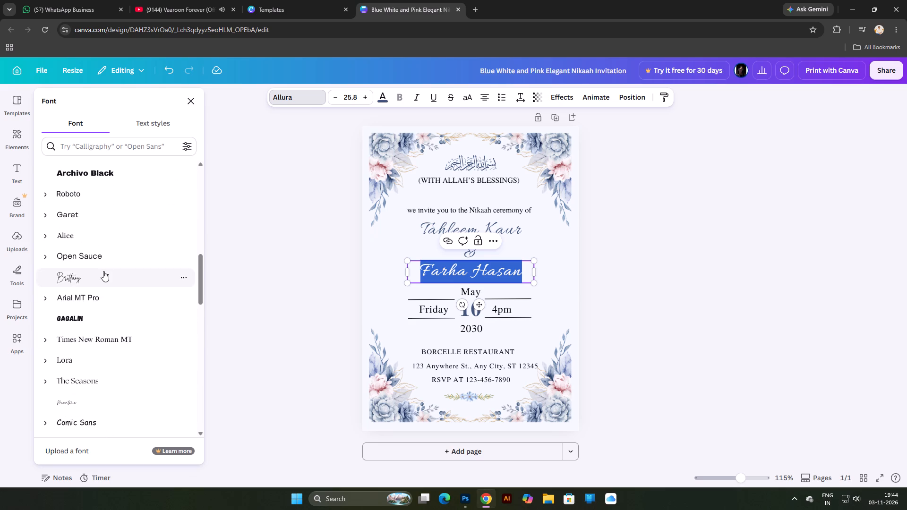
{"action": "left_click", "coordinate": [103, 273]}
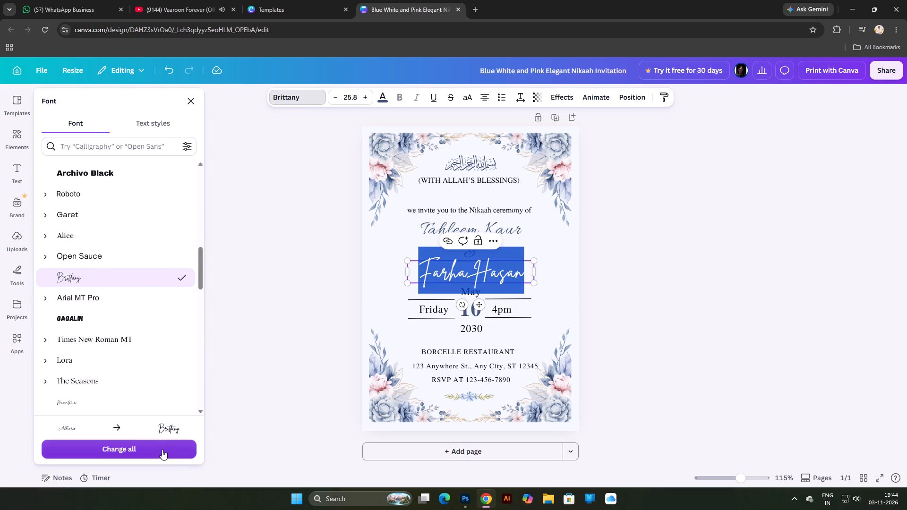
{"action": "scroll", "coordinate": [124, 368], "scroll_direction": "down", "scroll_amount": 3}
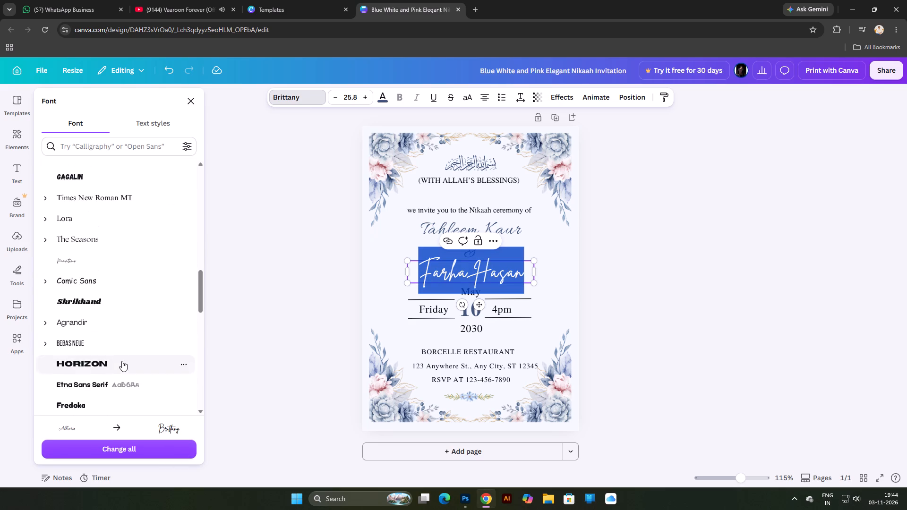
{"action": "scroll", "coordinate": [139, 371], "scroll_direction": "down", "scroll_amount": 3}
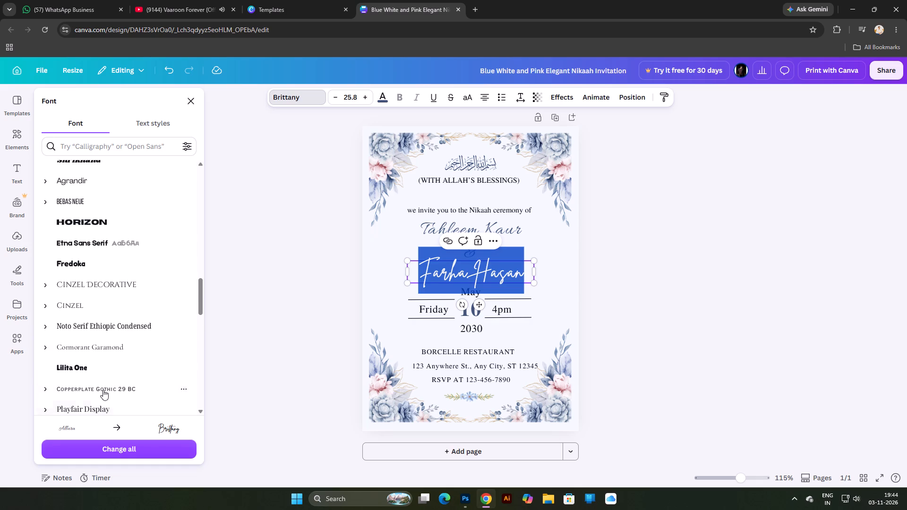
{"action": "scroll", "coordinate": [104, 383], "scroll_direction": "down", "scroll_amount": 7}
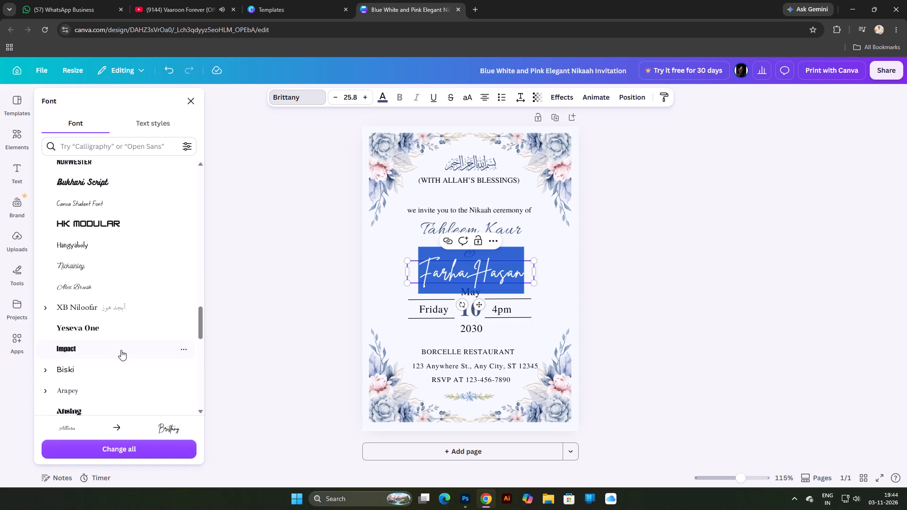
{"action": "left_click", "coordinate": [109, 271]}
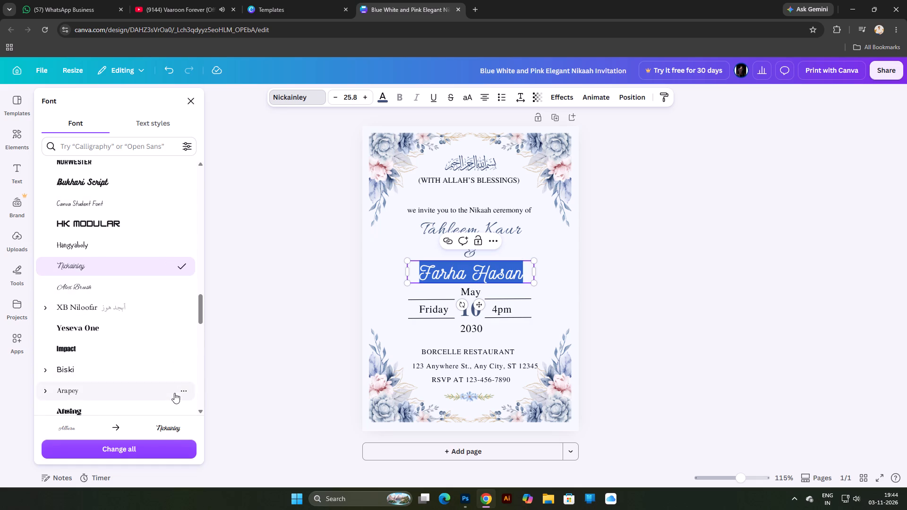
{"action": "left_click", "coordinate": [109, 287]}
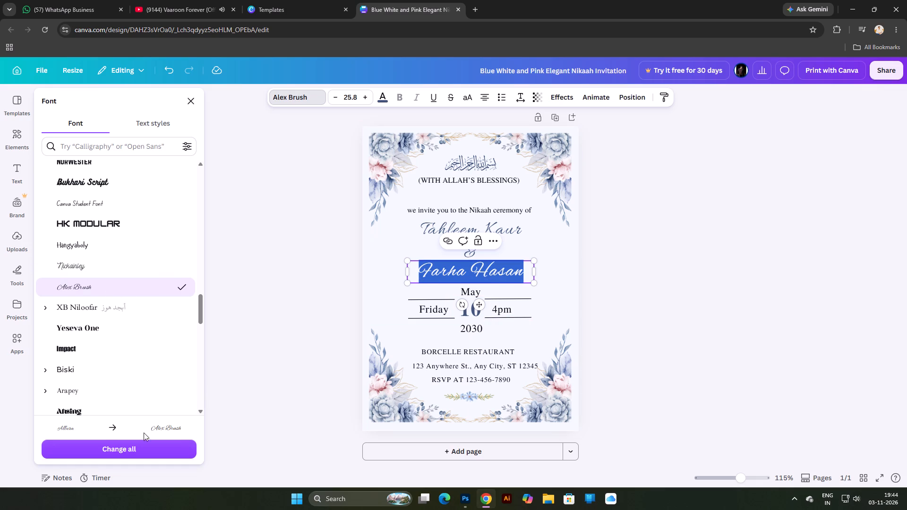
{"action": "left_click", "coordinate": [165, 446]}
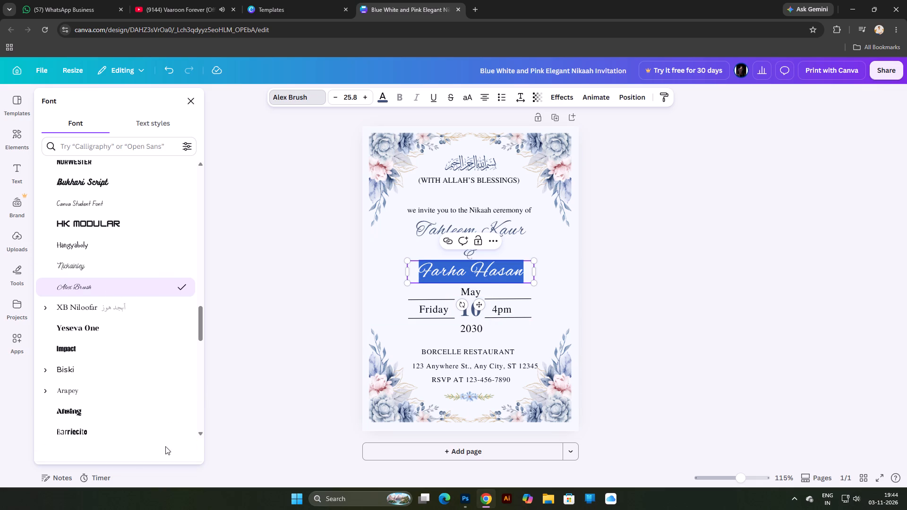
{"action": "key", "text": "Return"}
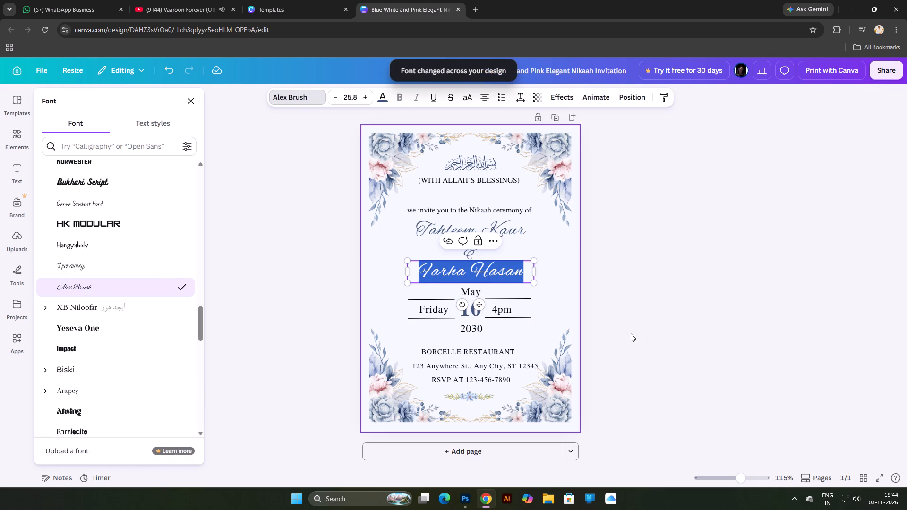
{"action": "left_click", "coordinate": [631, 333]}
{"action": "scroll", "coordinate": [500, 281], "scroll_direction": "up", "scroll_amount": 4}
{"action": "left_click", "coordinate": [645, 264]}
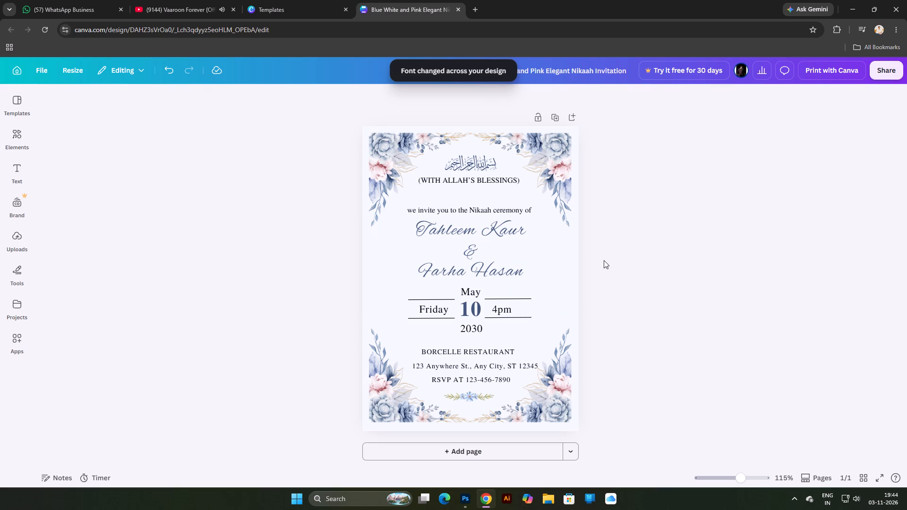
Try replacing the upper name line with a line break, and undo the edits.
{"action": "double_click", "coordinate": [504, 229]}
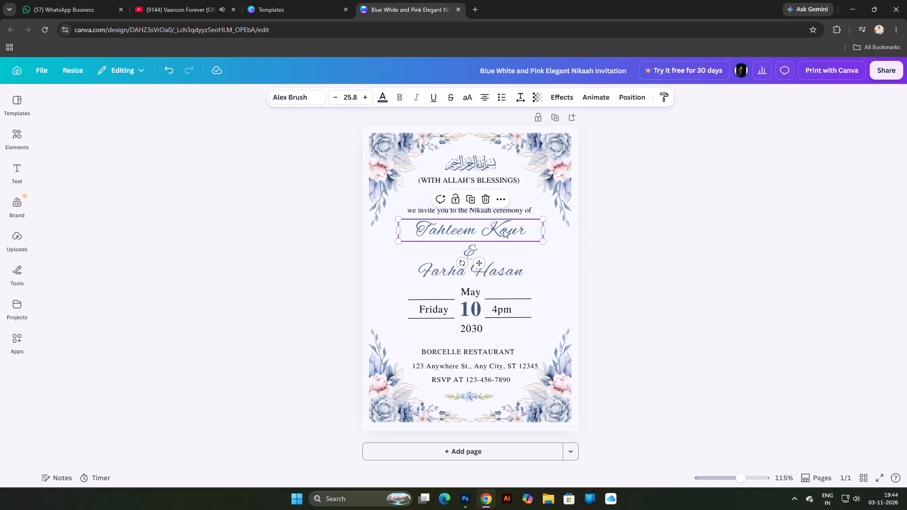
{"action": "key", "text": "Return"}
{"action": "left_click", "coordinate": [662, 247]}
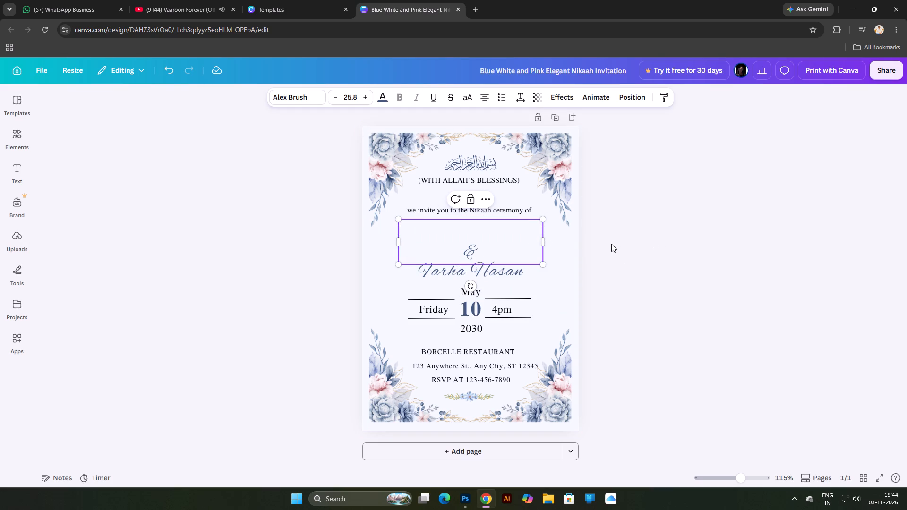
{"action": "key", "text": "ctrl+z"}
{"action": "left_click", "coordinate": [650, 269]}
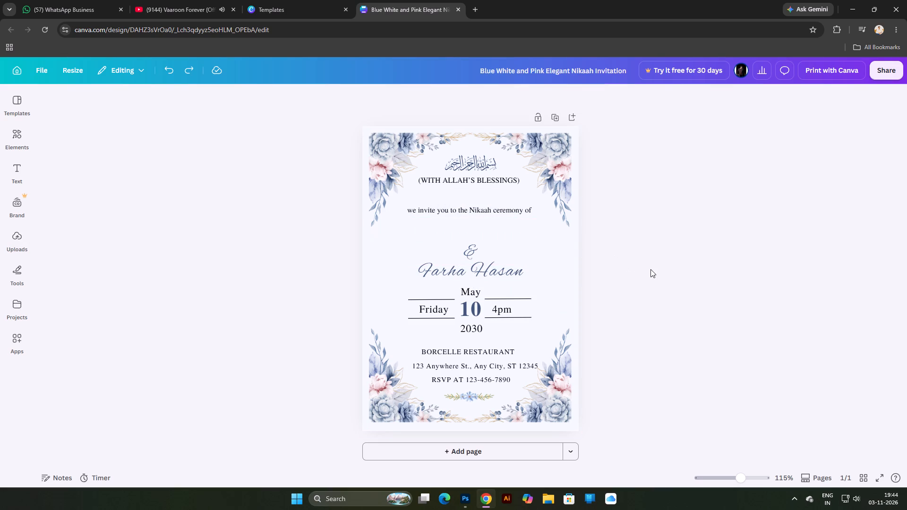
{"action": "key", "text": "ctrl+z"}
Add a second page to the Nikaah invitation.
{"action": "left_click", "coordinate": [530, 448]}
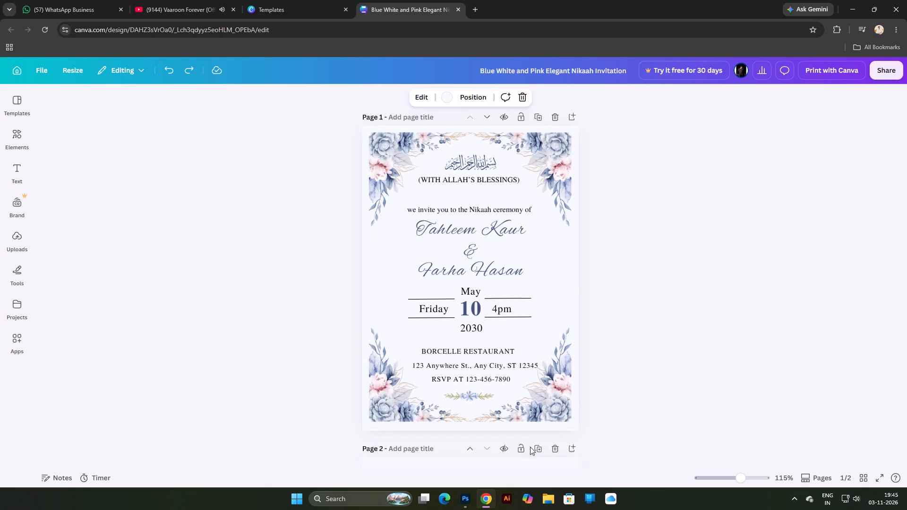
Copy page 1's lower-left floral corner onto page 2 and position it in that page's lower-left corner.
{"action": "scroll", "coordinate": [493, 318], "scroll_direction": "up", "scroll_amount": 4}
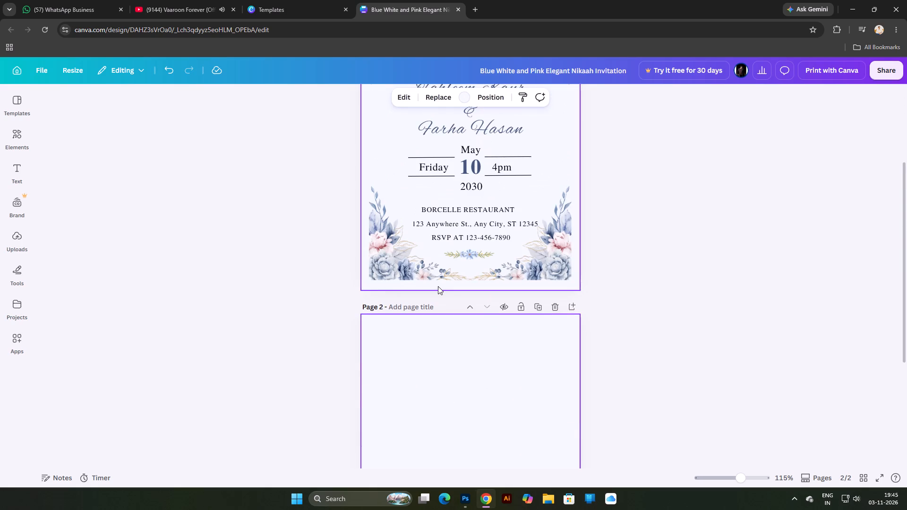
{"action": "scroll", "coordinate": [437, 286], "scroll_direction": "down", "scroll_amount": 2}
{"action": "scroll", "coordinate": [438, 289], "scroll_direction": "up", "scroll_amount": 2}
{"action": "left_click_drag", "start_coordinate": [395, 247], "coordinate": [401, 279], "text": "alt"}
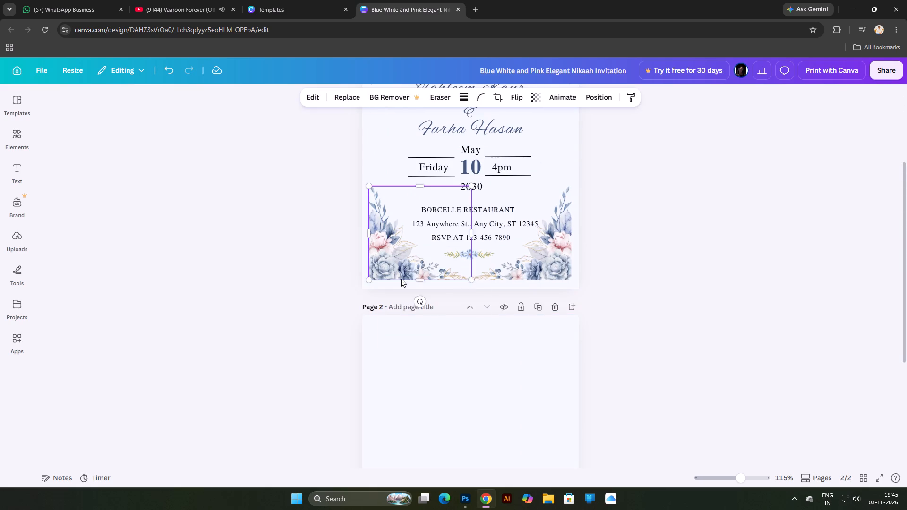
{"action": "left_click_drag", "start_coordinate": [401, 279], "coordinate": [411, 361], "text": "alt"}
{"action": "left_click_drag", "start_coordinate": [411, 365], "coordinate": [409, 382], "text": "alt"}
{"action": "left_click_drag", "start_coordinate": [409, 390], "coordinate": [408, 417], "text": "alt"}
{"action": "scroll", "coordinate": [423, 354], "scroll_direction": "down", "scroll_amount": 3}
{"action": "left_click", "coordinate": [640, 312]}
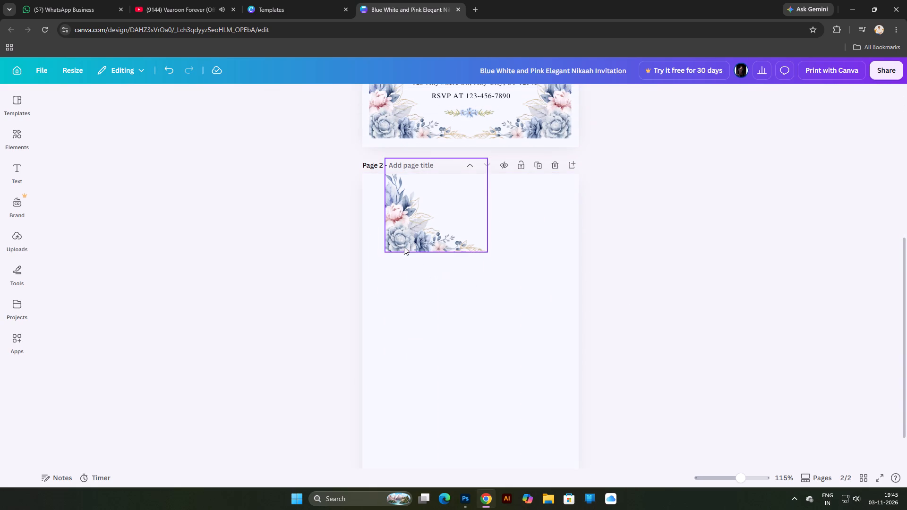
{"action": "left_click_drag", "start_coordinate": [406, 238], "coordinate": [389, 256]}
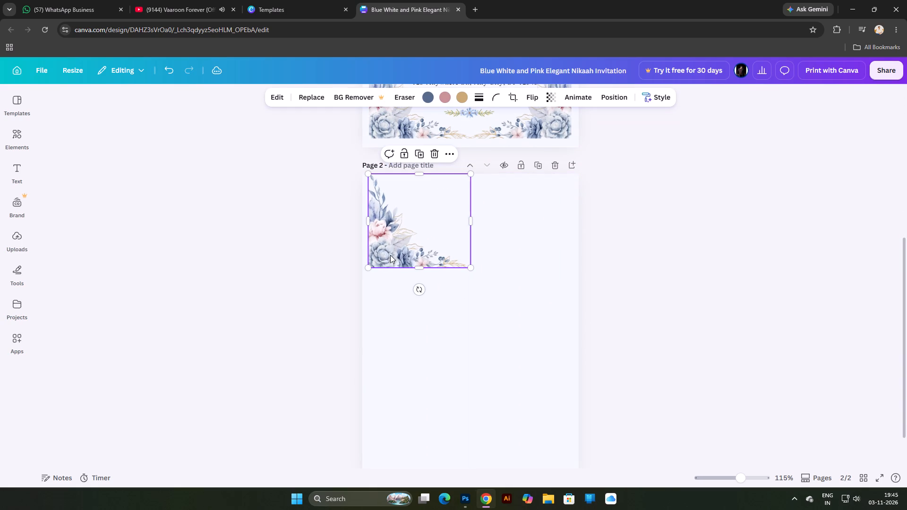
{"action": "left_click", "coordinate": [391, 247]}
{"action": "scroll", "coordinate": [390, 249], "scroll_direction": "down", "scroll_amount": 5}
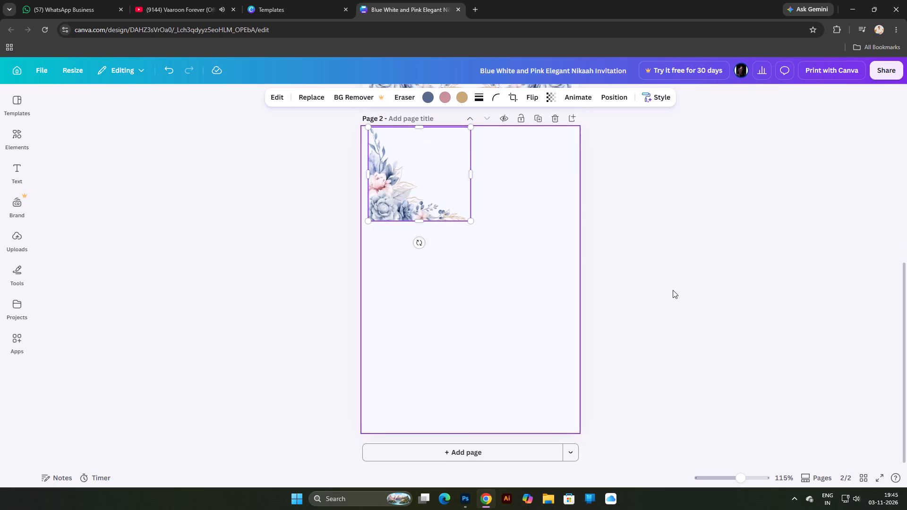
{"action": "left_click", "coordinate": [673, 290]}
{"action": "left_click_drag", "start_coordinate": [394, 204], "coordinate": [397, 415]}
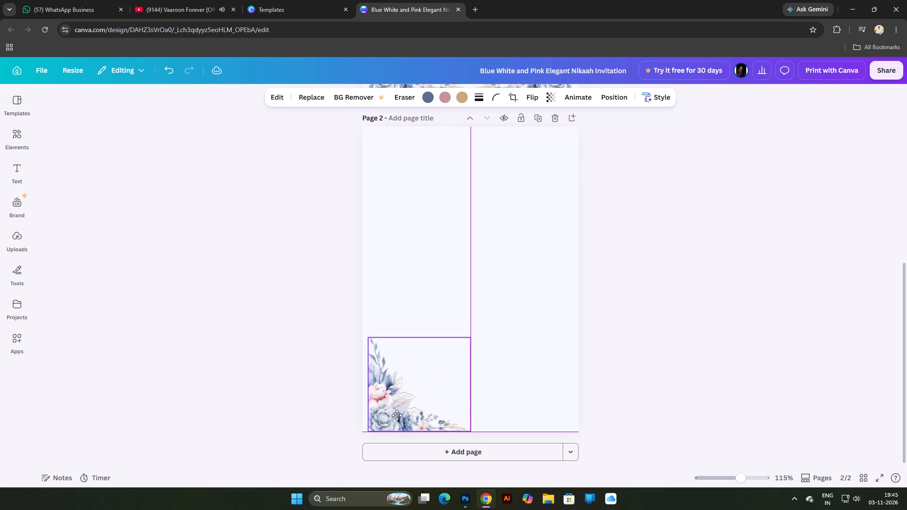
{"action": "left_click_drag", "start_coordinate": [397, 415], "coordinate": [396, 416]}
Place another copy of the floral corner in page 2's upper-right corner.
{"action": "left_click_drag", "start_coordinate": [395, 416], "coordinate": [499, 216], "text": "alt"}
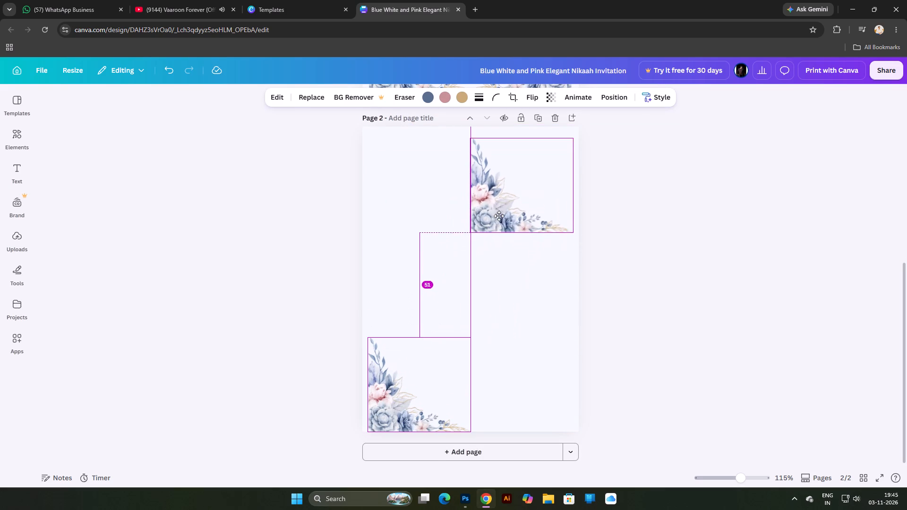
{"action": "left_click_drag", "start_coordinate": [499, 216], "coordinate": [503, 207], "text": "alt"}
{"action": "right_click", "coordinate": [504, 198]}
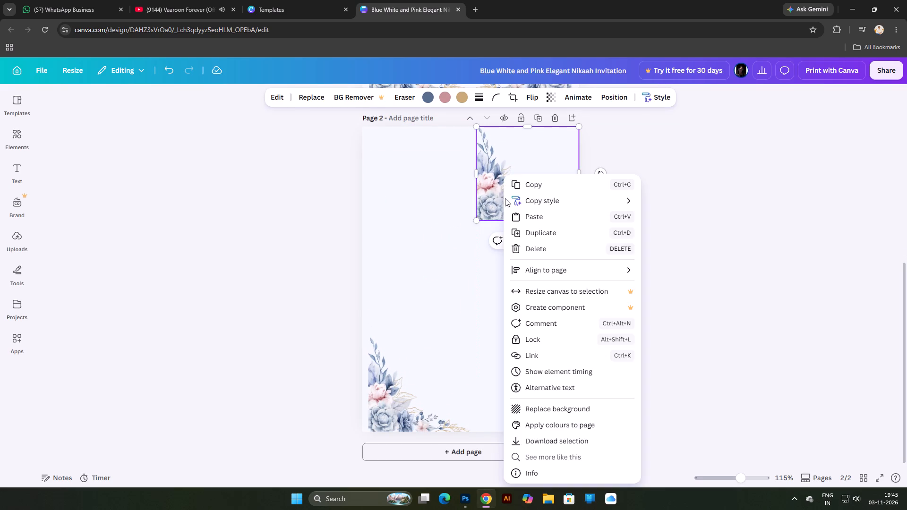
{"action": "left_click", "coordinate": [499, 195]}
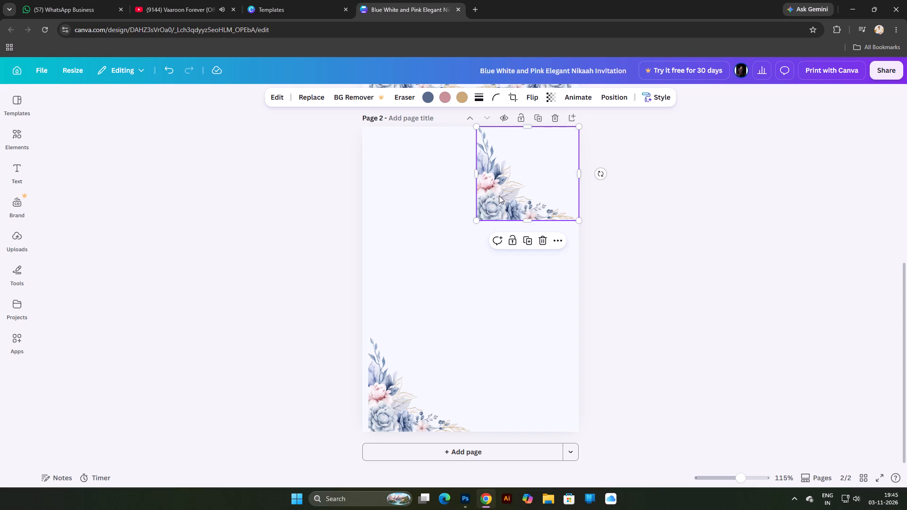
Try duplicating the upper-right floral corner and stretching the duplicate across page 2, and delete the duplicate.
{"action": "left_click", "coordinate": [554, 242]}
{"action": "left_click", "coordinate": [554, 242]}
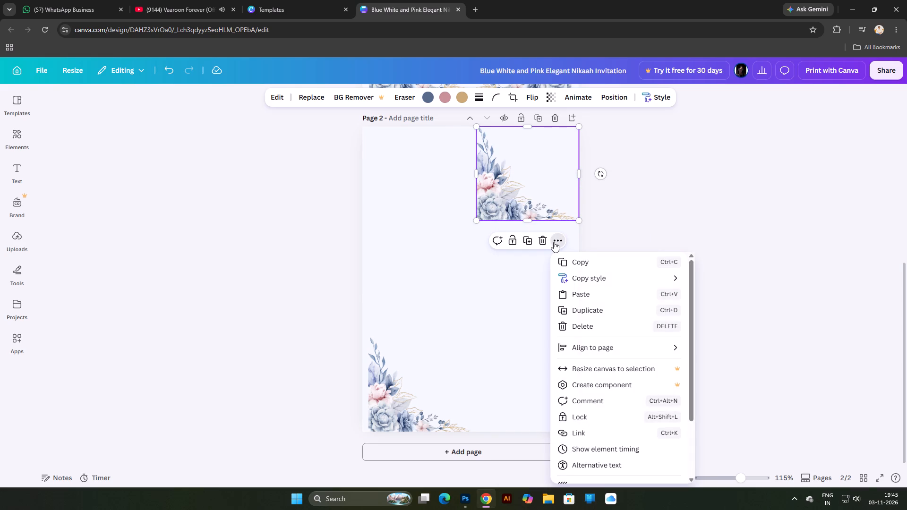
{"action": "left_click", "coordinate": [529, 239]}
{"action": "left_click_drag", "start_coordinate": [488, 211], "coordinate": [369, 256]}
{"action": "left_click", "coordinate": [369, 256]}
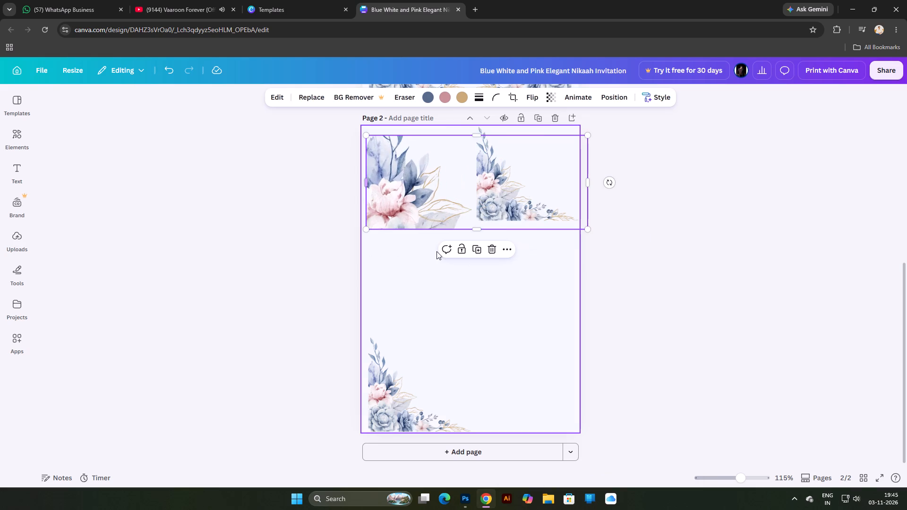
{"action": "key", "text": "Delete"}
Delete the lower-left floral artwork and the tinted background from page 2.
{"action": "left_click", "coordinate": [479, 209]}
{"action": "key", "text": "Delete"}
{"action": "left_click", "coordinate": [385, 405]}
{"action": "key", "text": "Delete"}
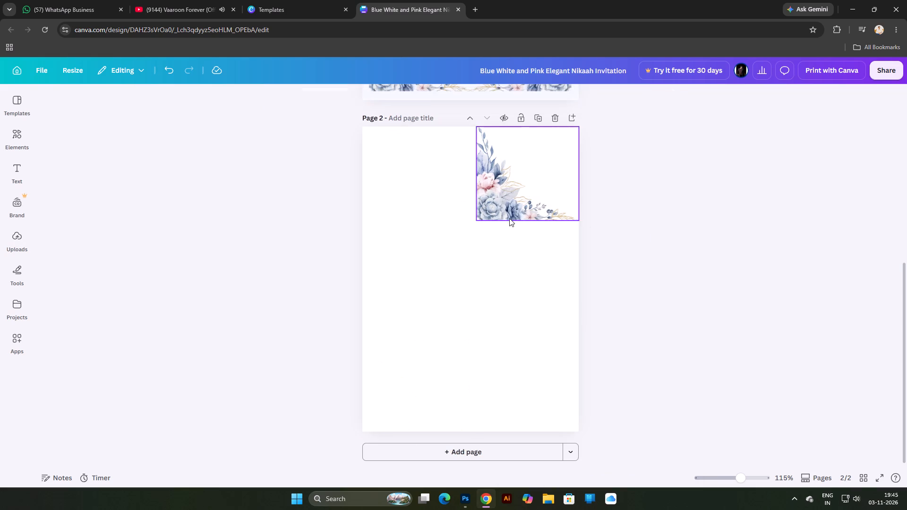
Delete the remaining upper-right floral corner from page 2 and remove the blank page 2 from the Nikaah invitation design.
{"action": "left_click", "coordinate": [509, 217]}
{"action": "key", "text": "Delete"}
{"action": "left_click", "coordinate": [472, 303]}
{"action": "key", "text": "Delete"}
{"action": "left_click", "coordinate": [724, 250]}
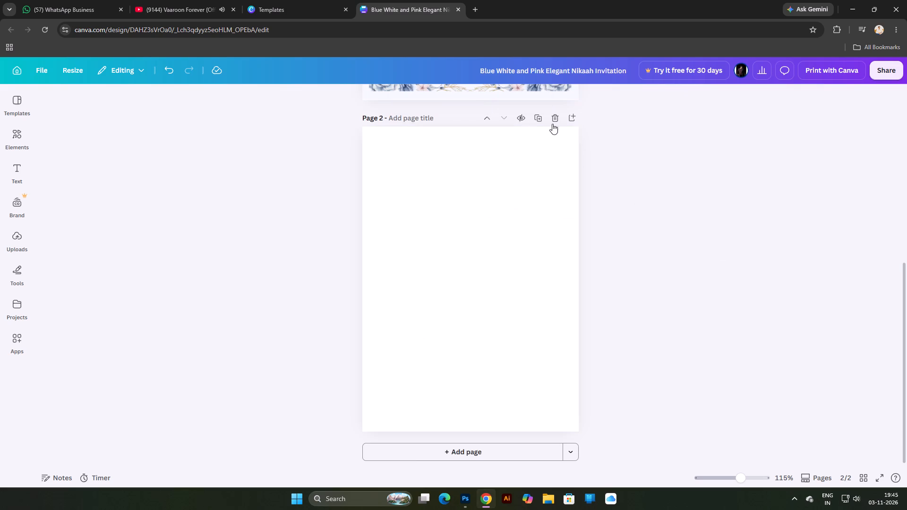
{"action": "left_click", "coordinate": [552, 119]}
{"action": "left_click", "coordinate": [769, 247]}
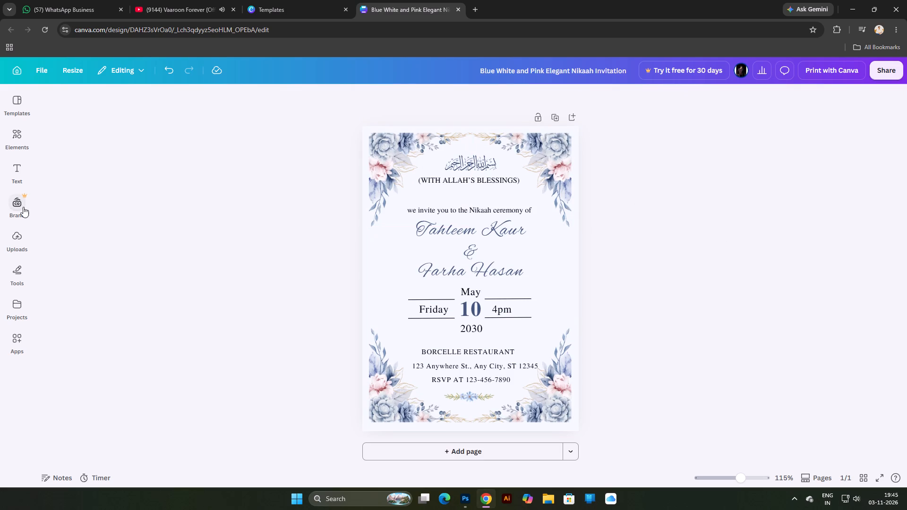
Close the Nikaah invitation design and its Canva template preview.
{"action": "left_click", "coordinate": [28, 271]}
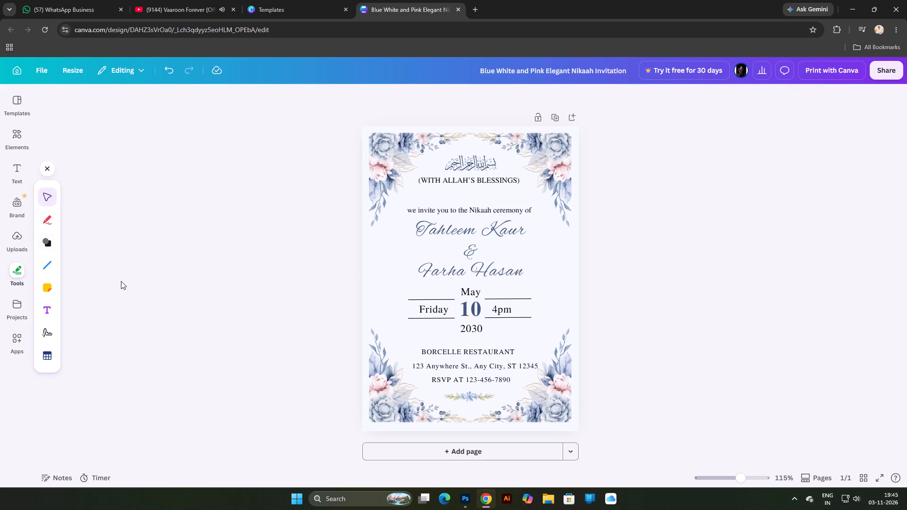
{"action": "left_click", "coordinate": [458, 9]}
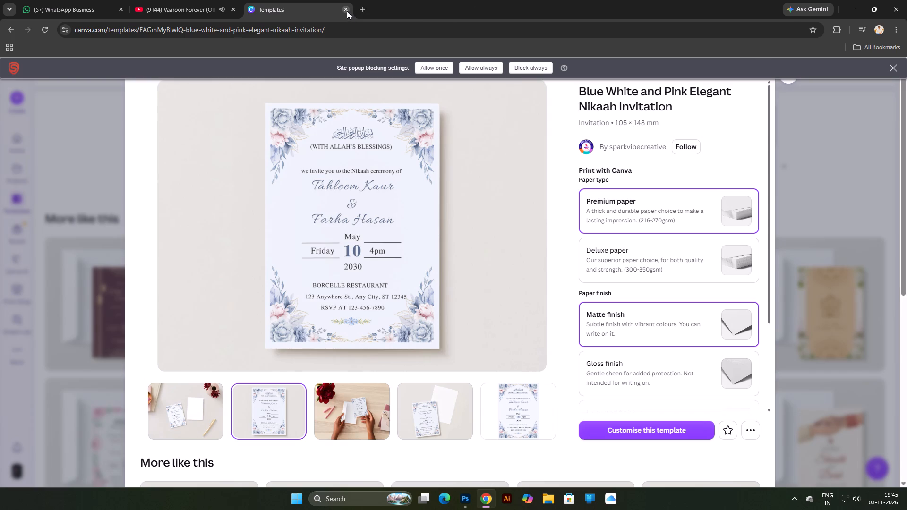
{"action": "left_click", "coordinate": [347, 11]}
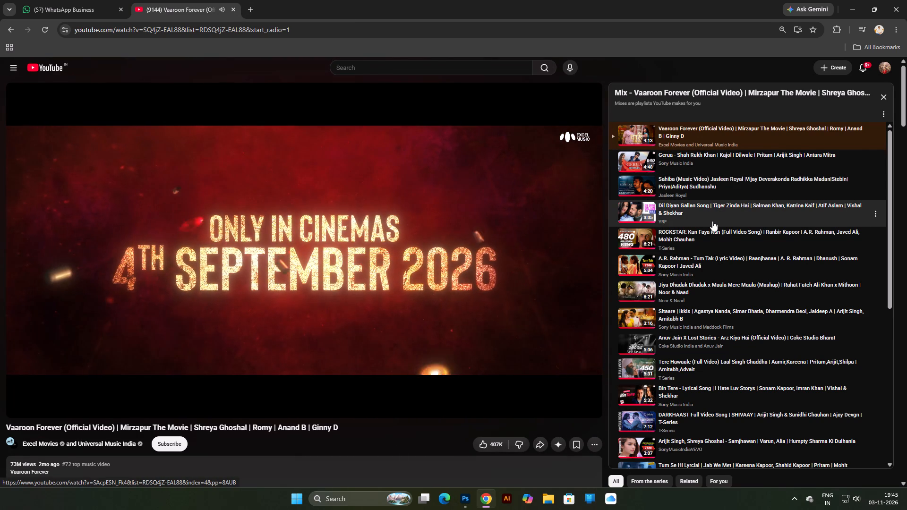
Play "Tere Hawaale (Full Video)" from the YouTube mix and browse the rest of the playlist.
{"action": "left_click", "coordinate": [713, 374]}
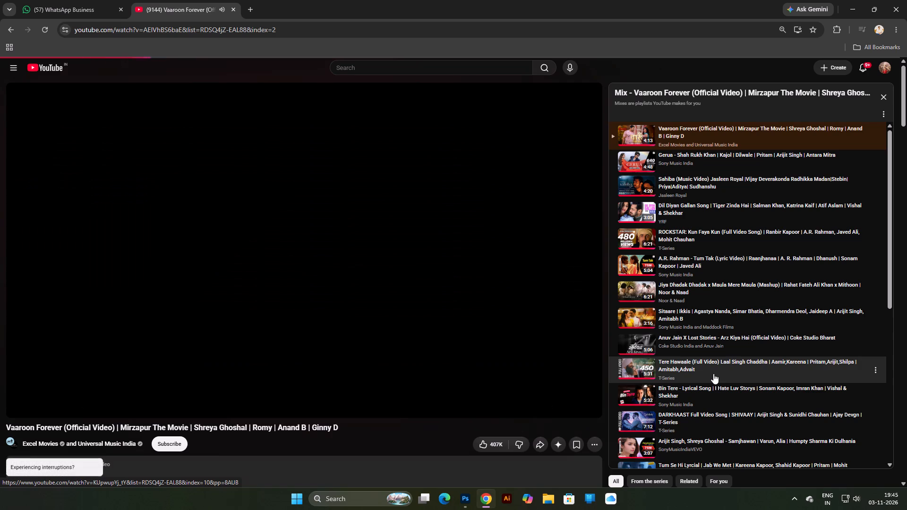
{"action": "scroll", "coordinate": [725, 356], "scroll_direction": "down", "scroll_amount": 4}
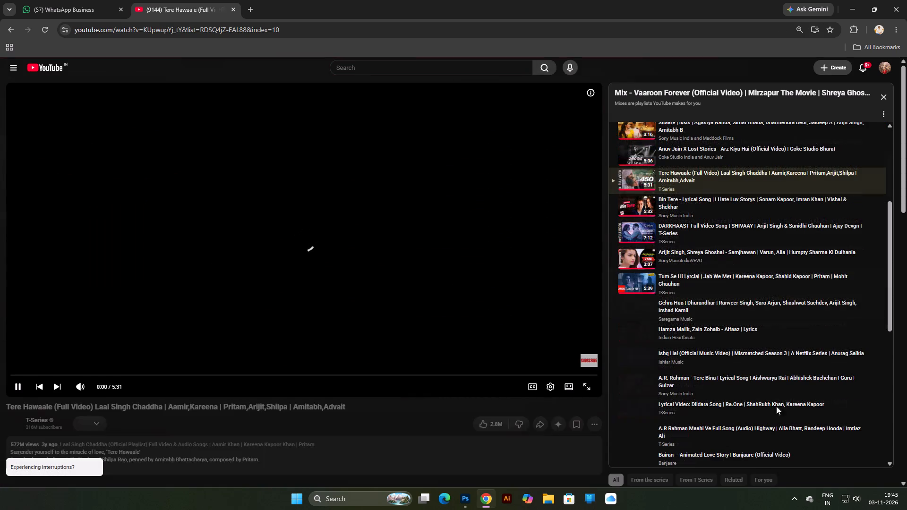
{"action": "scroll", "coordinate": [676, 352], "scroll_direction": "down", "scroll_amount": 5}
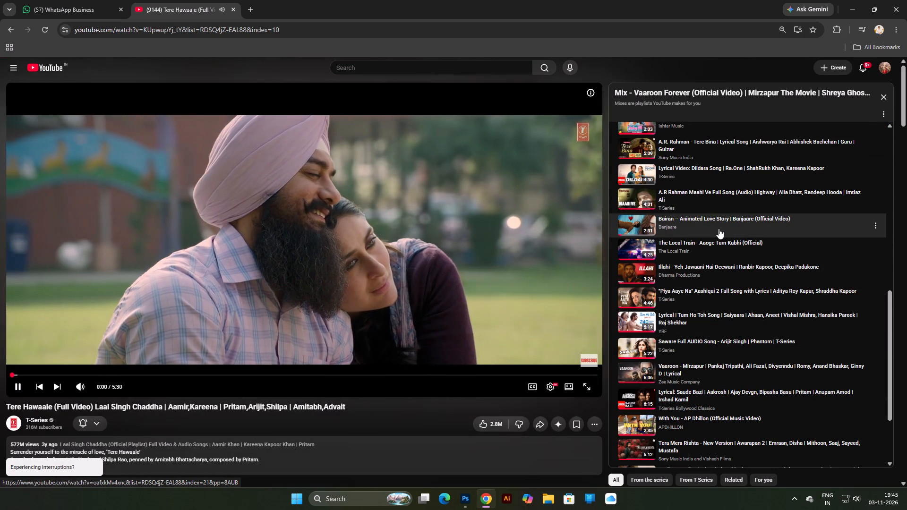
{"action": "scroll", "coordinate": [770, 340], "scroll_direction": "down", "scroll_amount": 4}
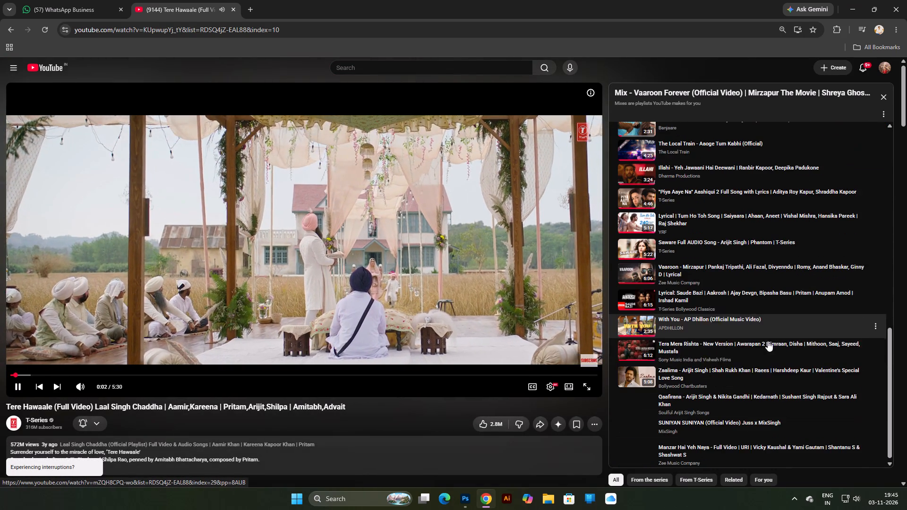
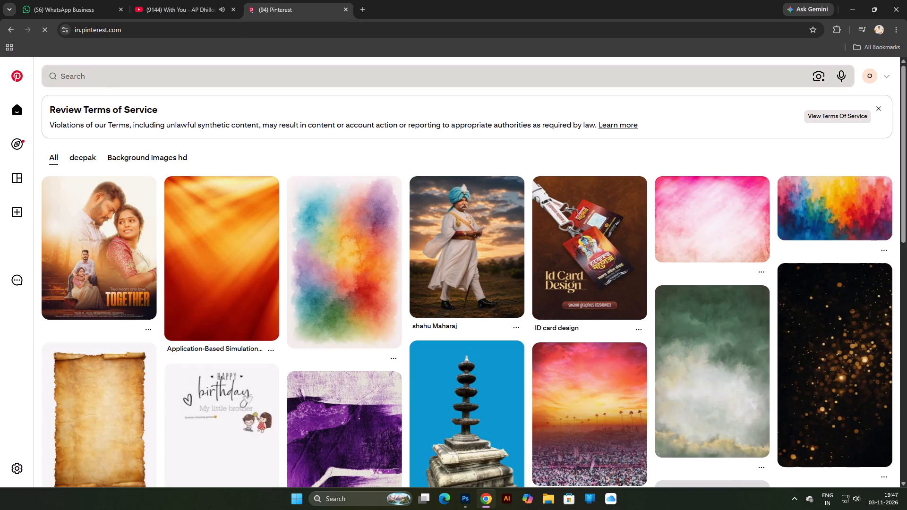
Search Pinterest for "insta post".
{"action": "left_click", "coordinate": [191, 3]}
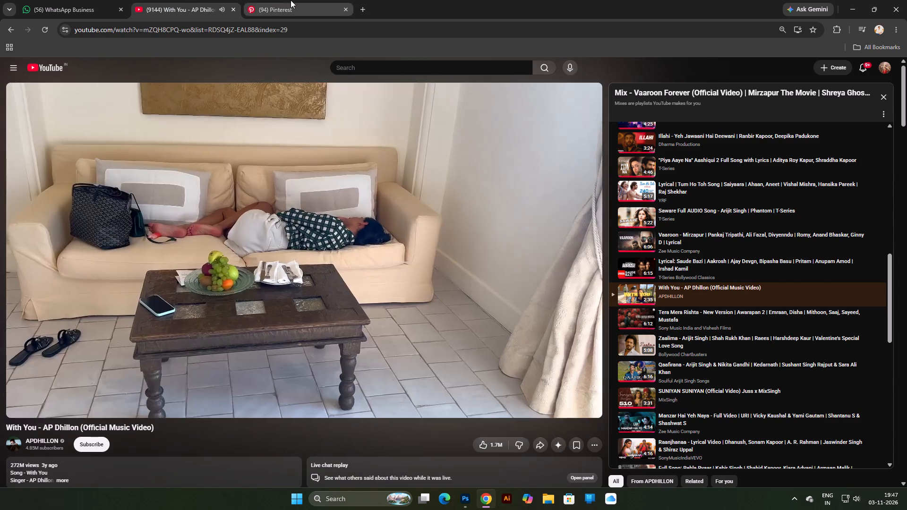
{"action": "left_click", "coordinate": [291, 0]}
{"action": "left_click", "coordinate": [320, 73]}
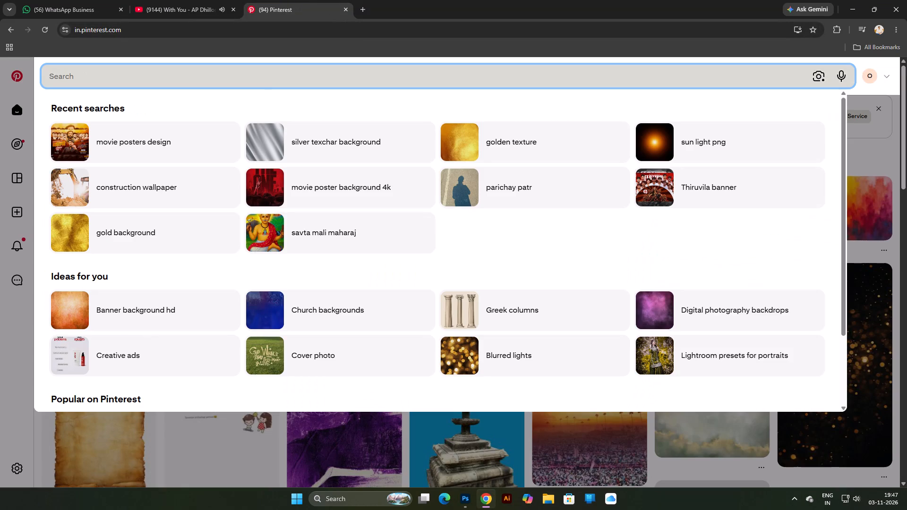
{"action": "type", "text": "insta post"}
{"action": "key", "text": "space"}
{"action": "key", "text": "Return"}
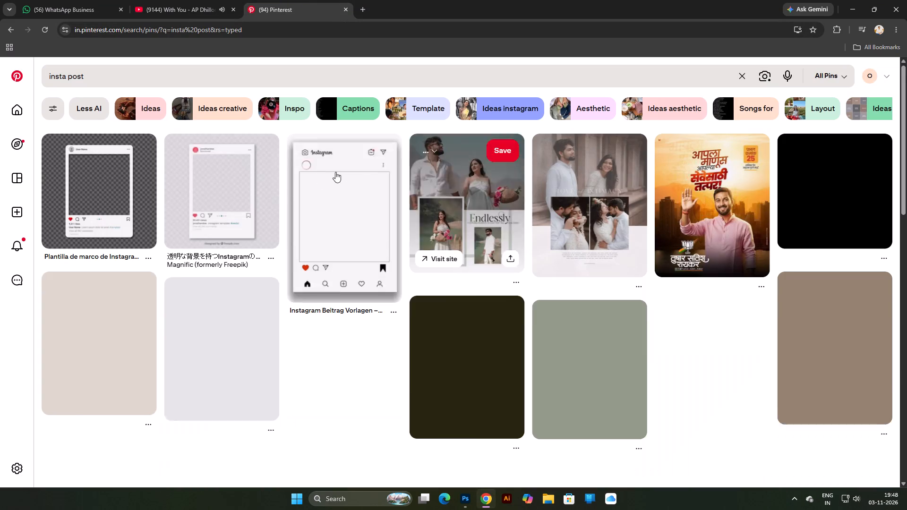
Refine the Pinterest search to "insta weddsing post".
{"action": "left_click", "coordinate": [66, 76]}
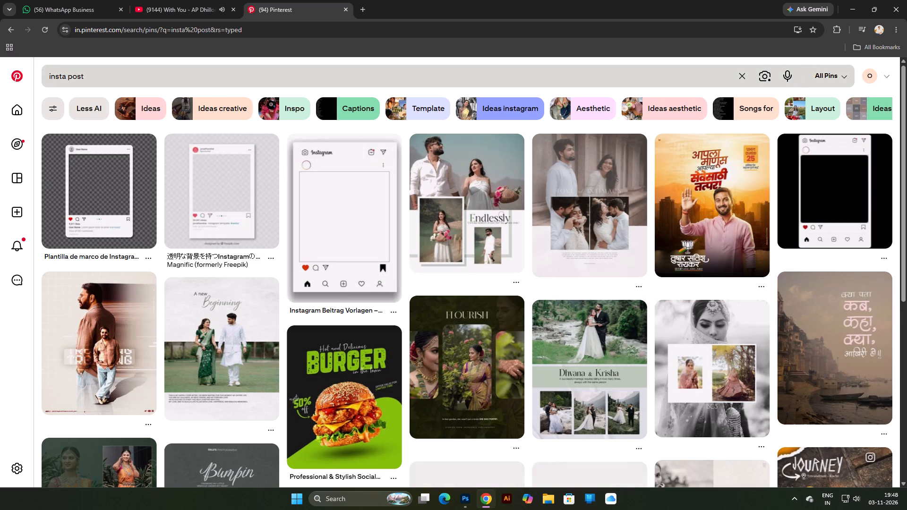
{"action": "left_click", "coordinate": [66, 75]}
{"action": "left_click", "coordinate": [68, 76]}
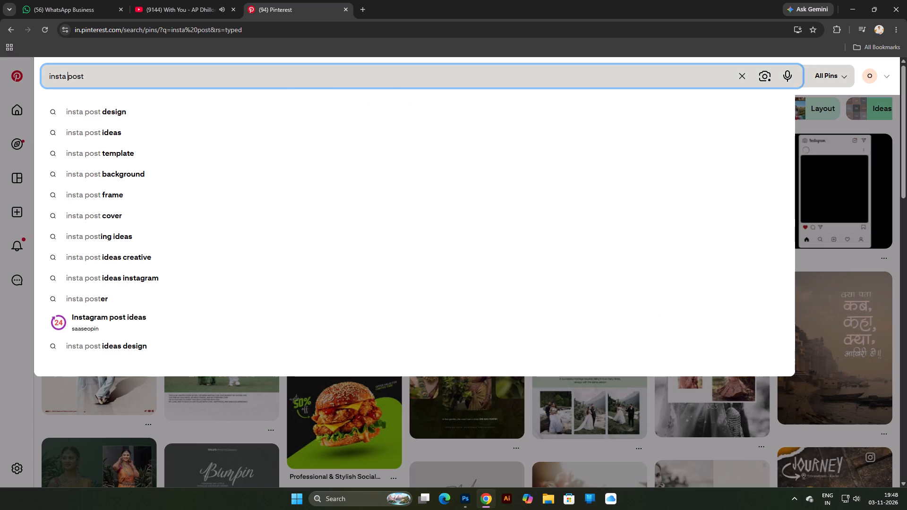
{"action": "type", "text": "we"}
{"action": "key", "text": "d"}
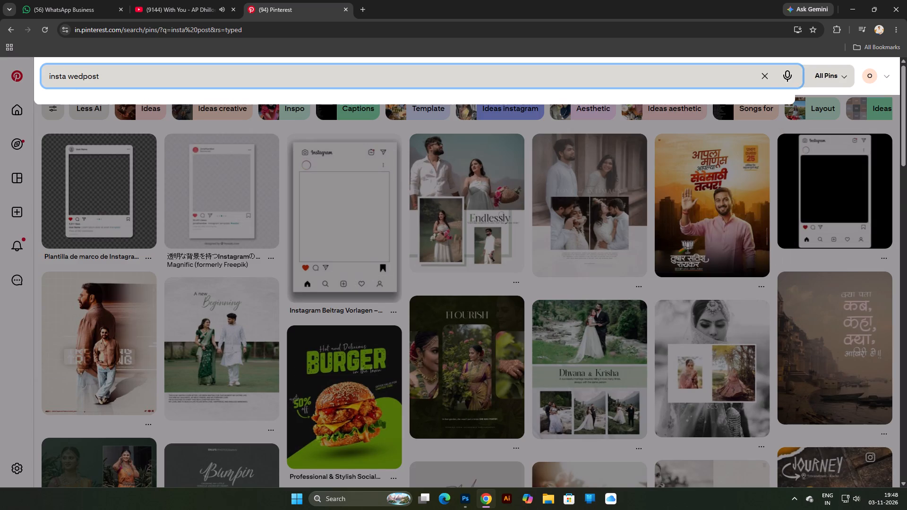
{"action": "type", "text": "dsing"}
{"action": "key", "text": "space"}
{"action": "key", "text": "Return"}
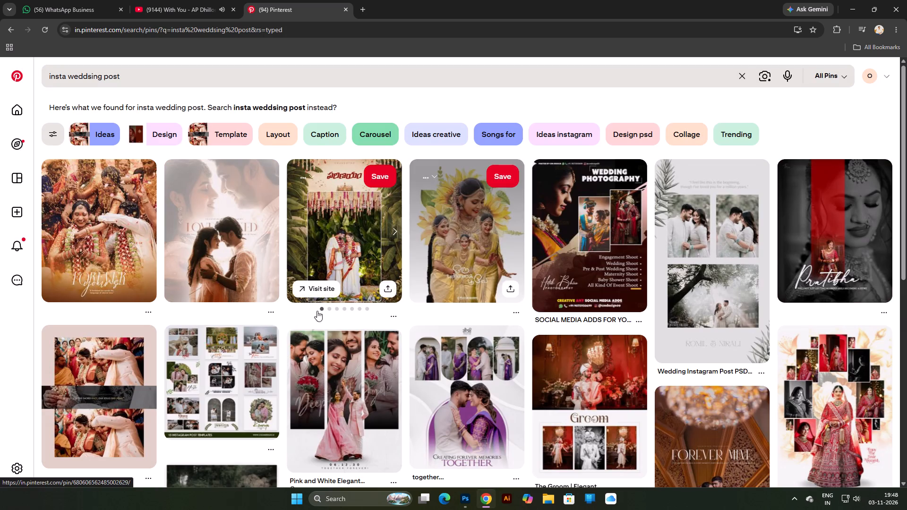
Browse the wedding post results and open the ritual-fire pin with Tamil lettering on a dark lower half.
{"action": "scroll", "coordinate": [683, 298], "scroll_direction": "down", "scroll_amount": 1}
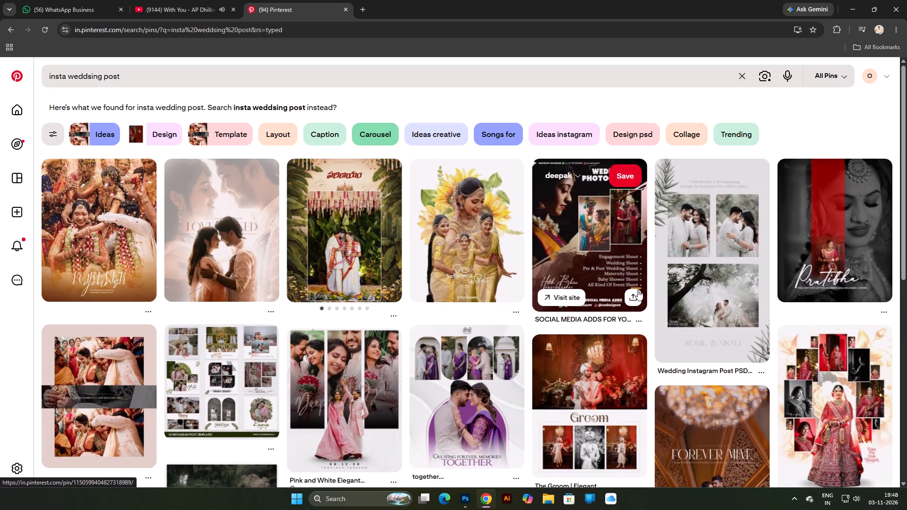
{"action": "scroll", "coordinate": [638, 290], "scroll_direction": "down", "scroll_amount": 4}
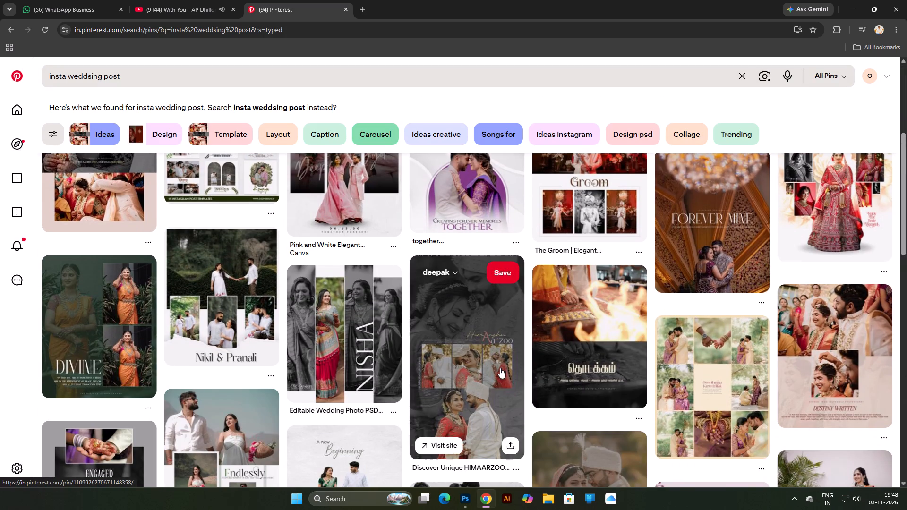
{"action": "left_click", "coordinate": [599, 330]}
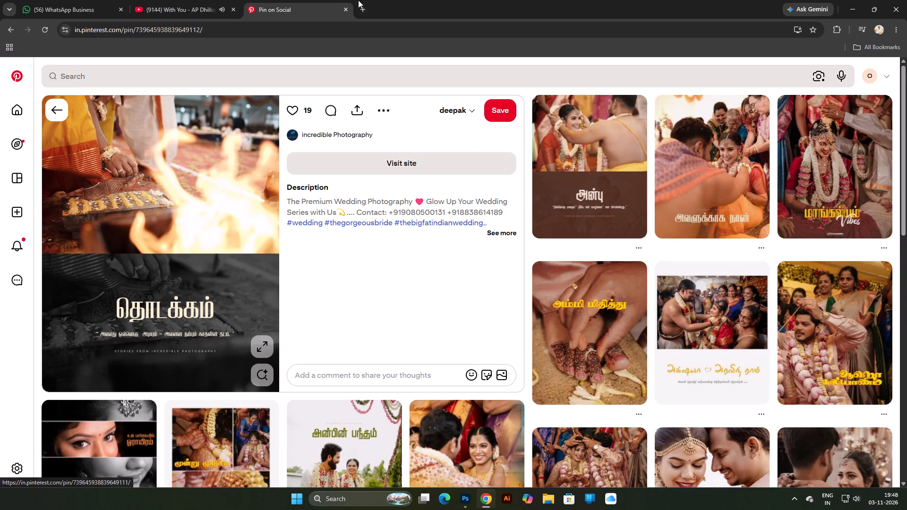
Switch to YouTube, play "Tera Mera Rishta - New Version" from the mix and skip ahead to about 0:50.
{"action": "left_click", "coordinate": [146, 6]}
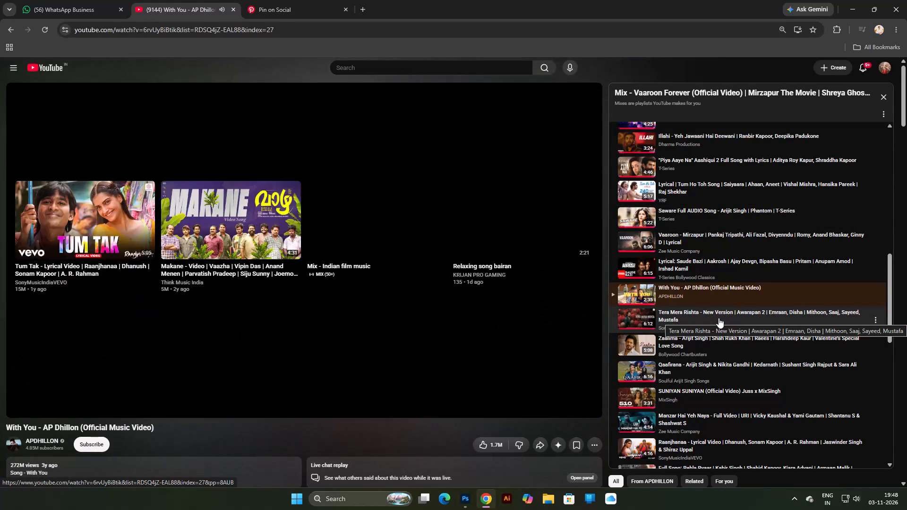
{"action": "left_click", "coordinate": [719, 318]}
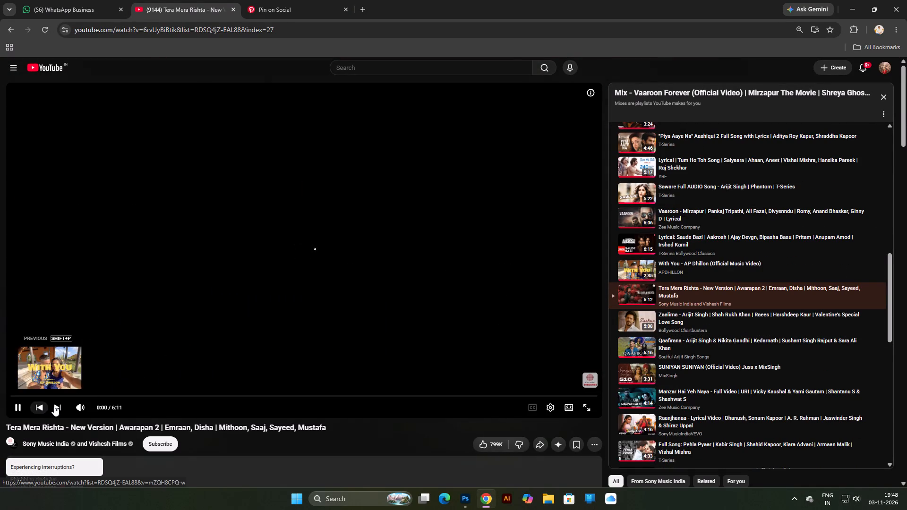
{"action": "left_click", "coordinate": [59, 396]}
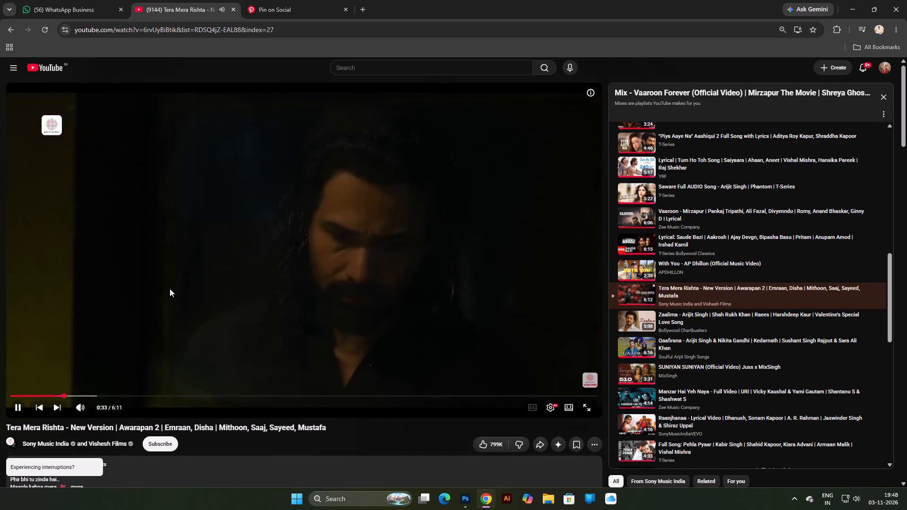
{"action": "left_click", "coordinate": [89, 394]}
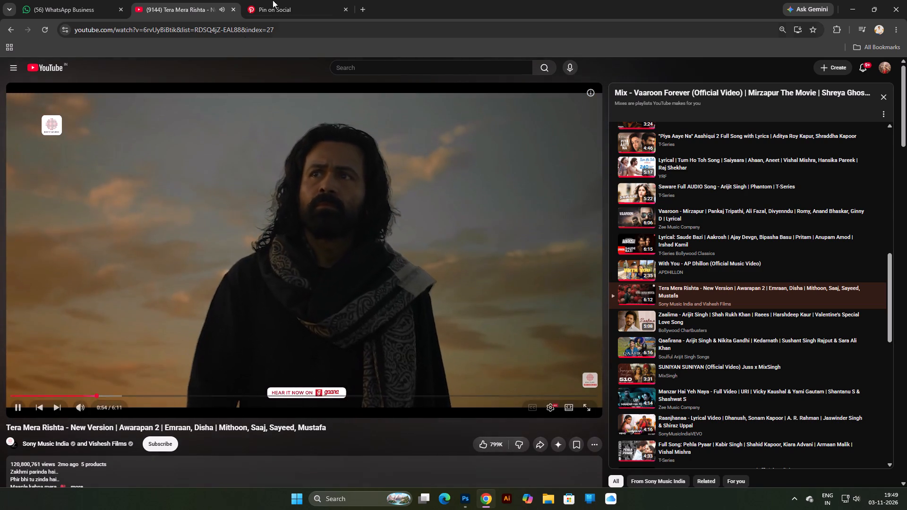
Return to Pinterest, browse the related wedding pins and open the "Eternal Togetherness" couple design.
{"action": "left_click", "coordinate": [308, 0]}
{"action": "scroll", "coordinate": [219, 357], "scroll_direction": "down", "scroll_amount": 4}
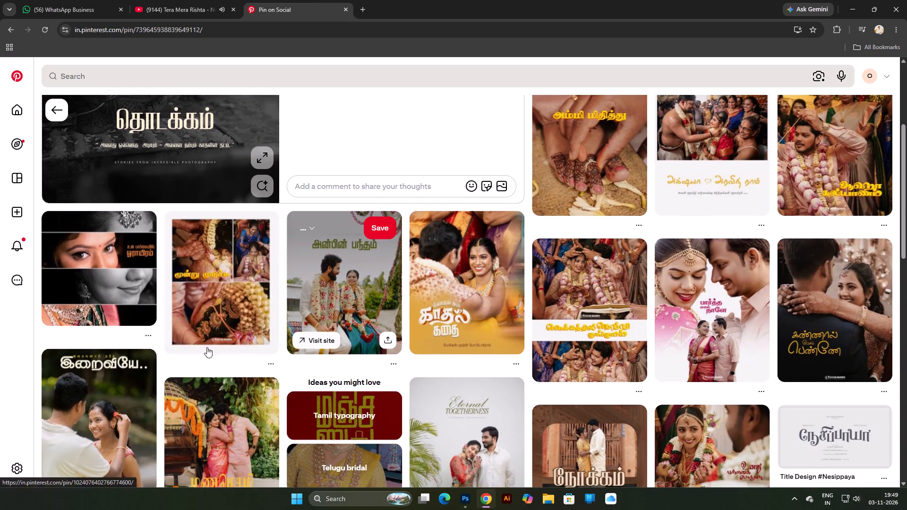
{"action": "scroll", "coordinate": [187, 327], "scroll_direction": "down", "scroll_amount": 5}
{"action": "left_click", "coordinate": [476, 209]}
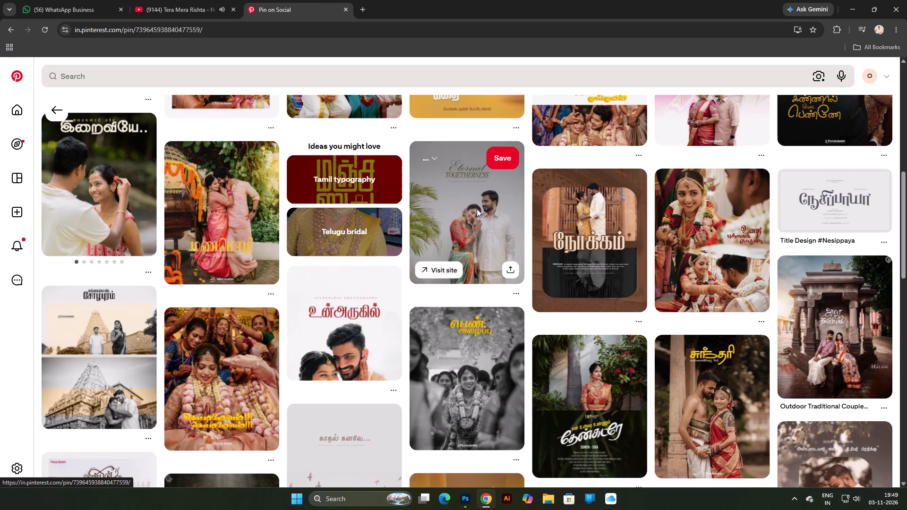
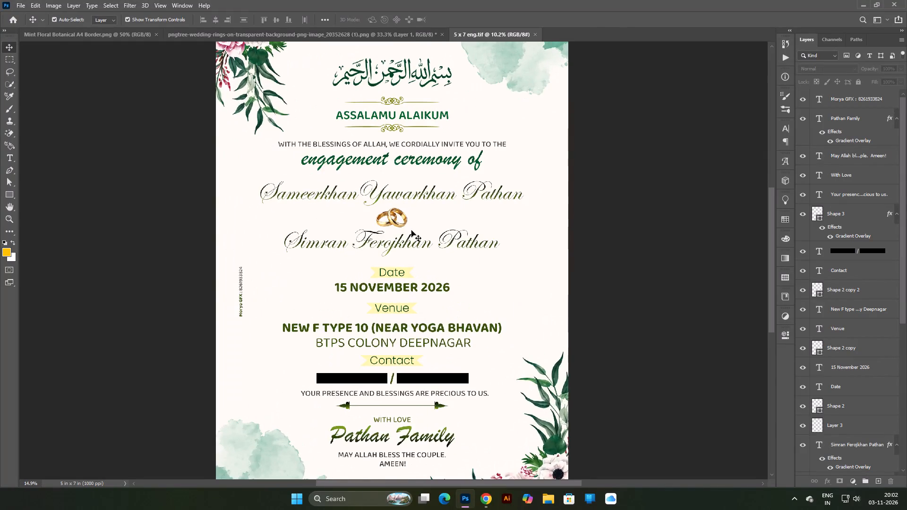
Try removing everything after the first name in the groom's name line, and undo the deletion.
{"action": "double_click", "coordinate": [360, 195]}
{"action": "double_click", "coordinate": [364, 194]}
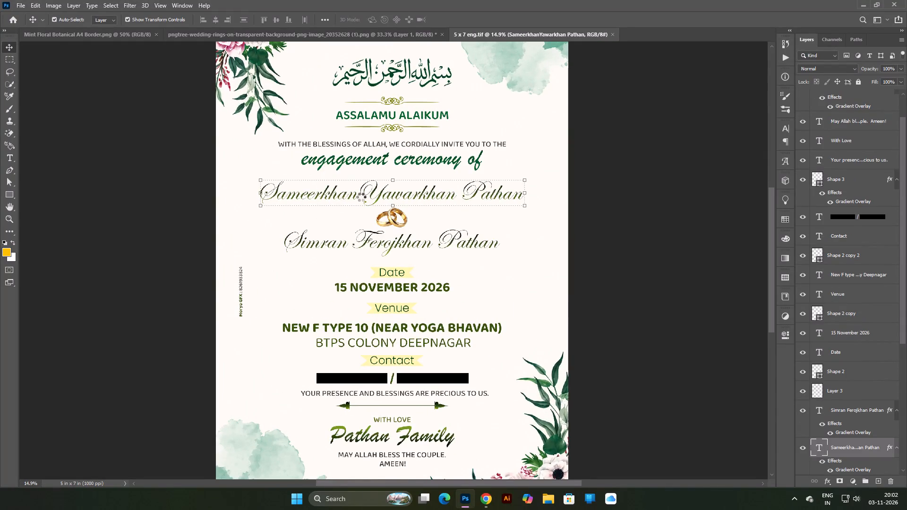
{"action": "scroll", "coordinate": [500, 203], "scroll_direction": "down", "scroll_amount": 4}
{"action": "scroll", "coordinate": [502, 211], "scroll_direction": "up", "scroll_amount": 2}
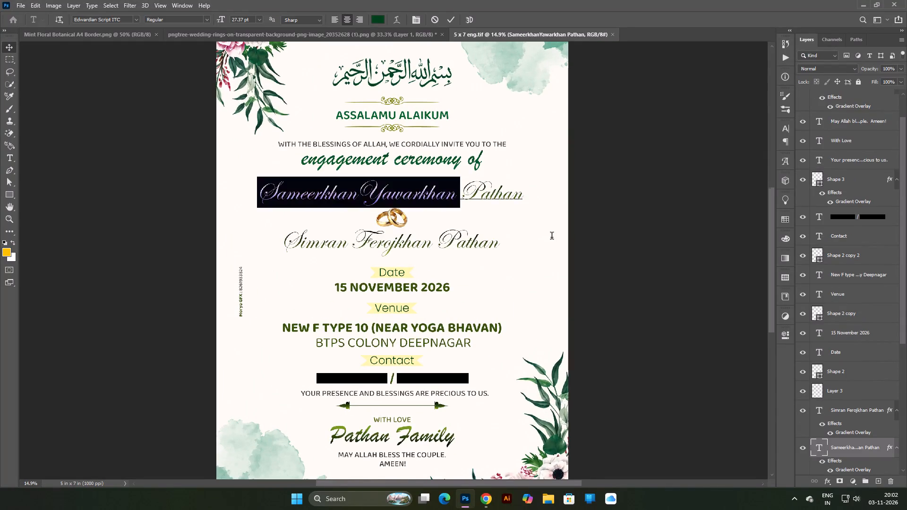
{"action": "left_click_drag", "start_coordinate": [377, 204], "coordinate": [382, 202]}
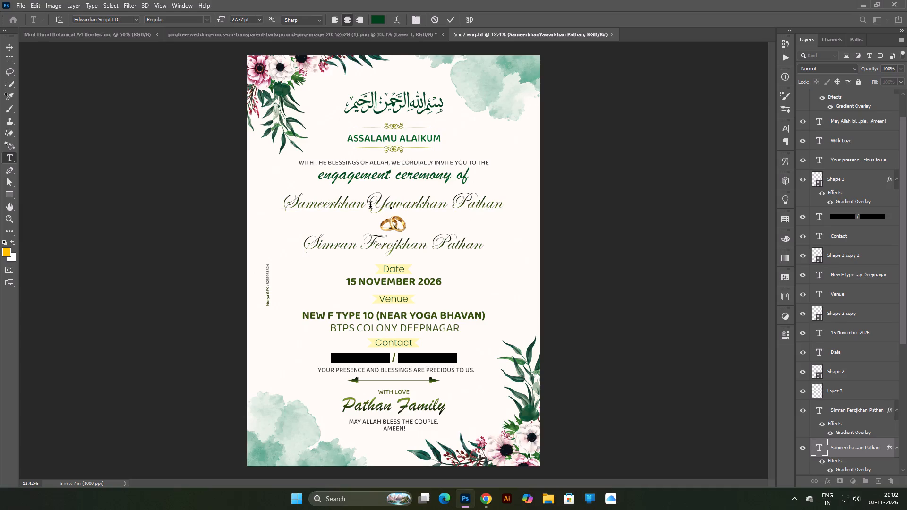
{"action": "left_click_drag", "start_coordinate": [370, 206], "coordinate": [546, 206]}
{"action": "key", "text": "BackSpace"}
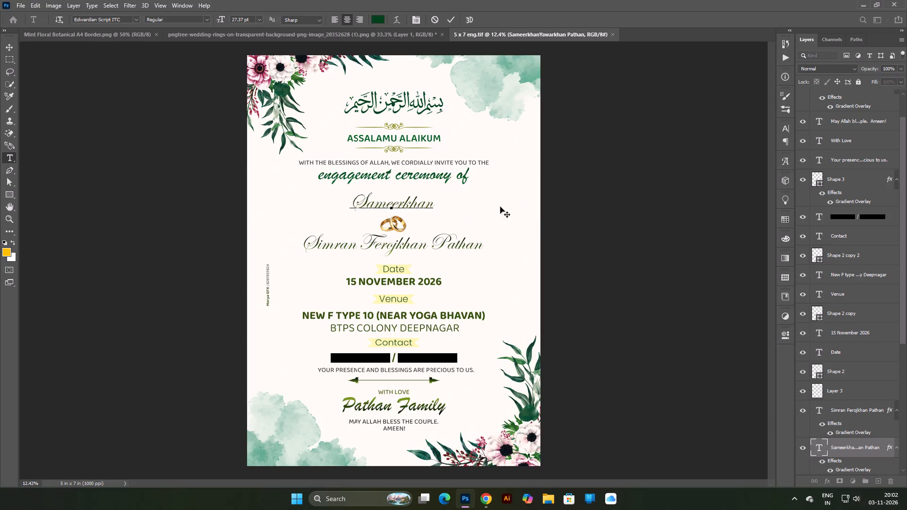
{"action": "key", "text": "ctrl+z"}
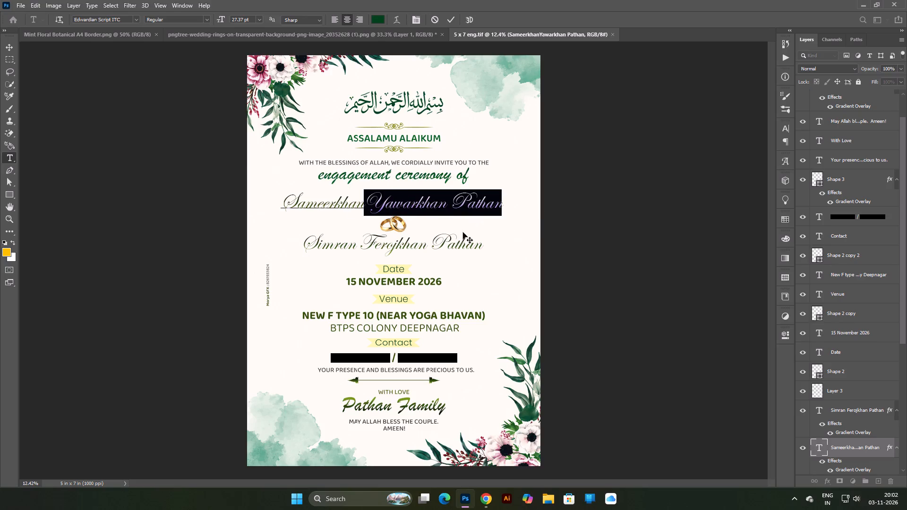
Shorten the groom's name line above the wedding rings to the first name only.
{"action": "left_click_drag", "start_coordinate": [505, 202], "coordinate": [548, 202]}
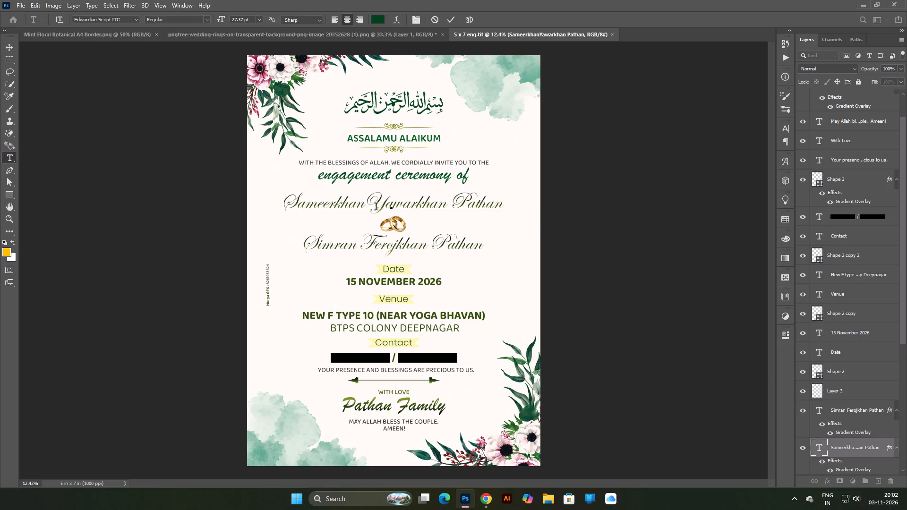
{"action": "left_click_drag", "start_coordinate": [398, 208], "coordinate": [410, 208]}
{"action": "left_click_drag", "start_coordinate": [470, 208], "coordinate": [550, 208]}
{"action": "left_click", "coordinate": [560, 208]}
{"action": "left_click_drag", "start_coordinate": [372, 206], "coordinate": [380, 206]}
{"action": "left_click", "coordinate": [586, 206]}
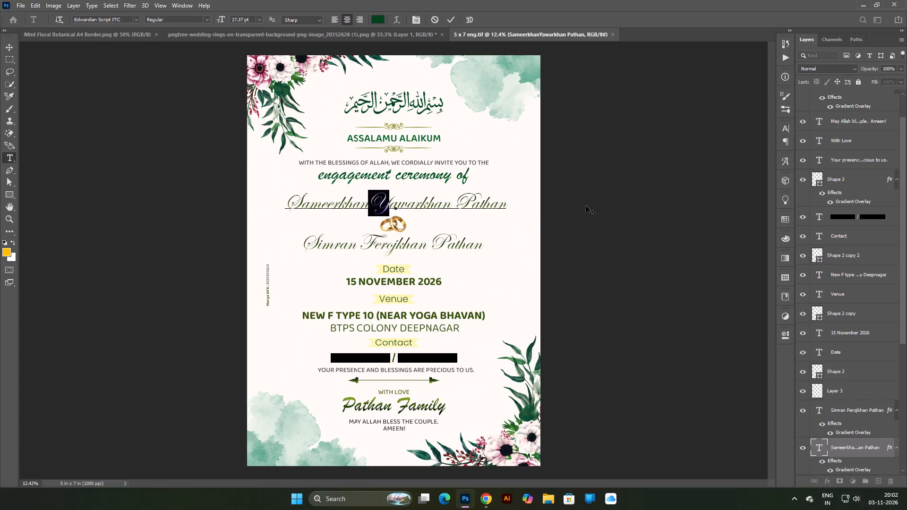
{"action": "left_click", "coordinate": [381, 207]}
{"action": "left_click_drag", "start_coordinate": [381, 206], "coordinate": [473, 209]}
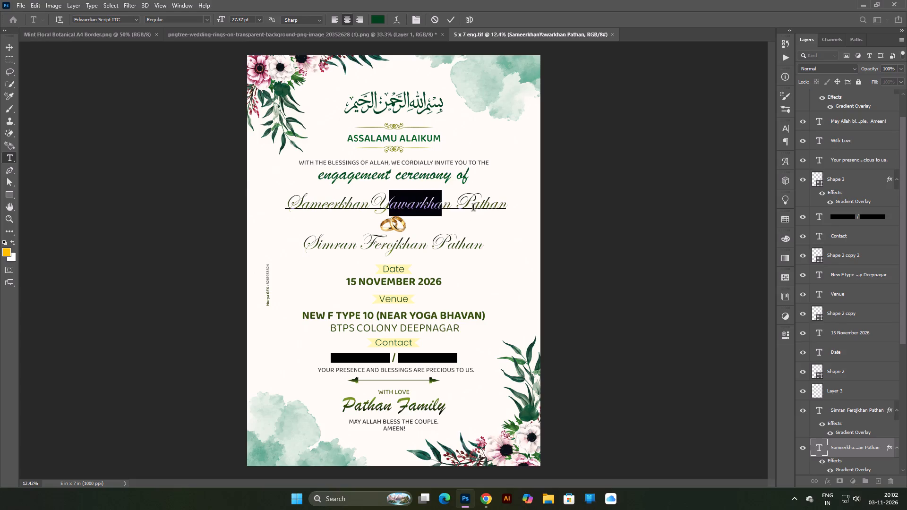
{"action": "left_click_drag", "start_coordinate": [473, 209], "coordinate": [516, 209]}
{"action": "left_click", "coordinate": [534, 209]}
{"action": "key", "text": "BackSpace"}
{"action": "key", "text": "BackSpace"}
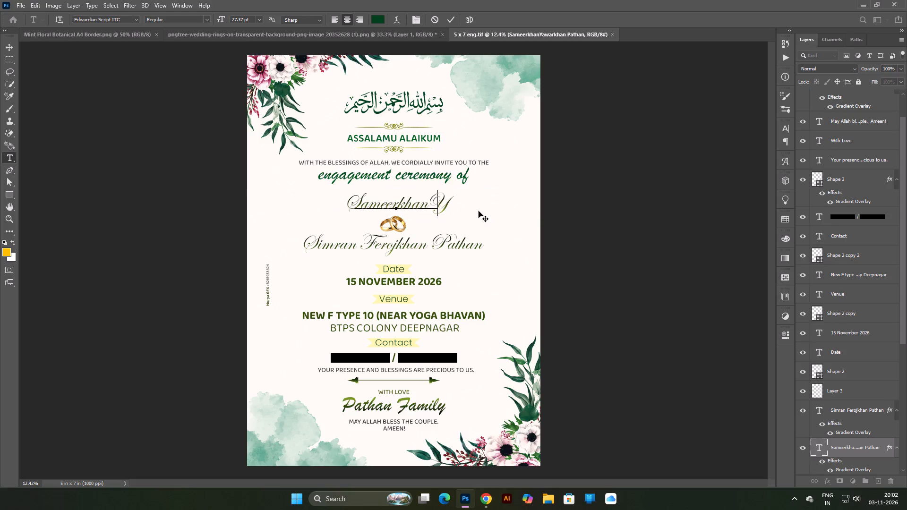
{"action": "key", "text": "Return"}
Move the groom's first name down to just below the wedding rings.
{"action": "left_click_drag", "start_coordinate": [409, 205], "coordinate": [409, 221]}
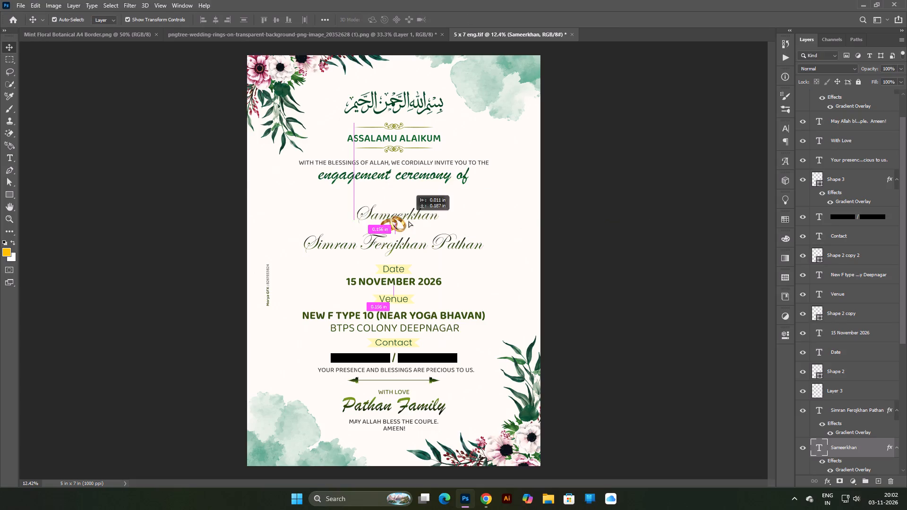
{"action": "left_click_drag", "start_coordinate": [409, 221], "coordinate": [407, 248]}
Shorten the bride's name line to the first name only and place it above the wedding rings.
{"action": "left_click", "coordinate": [403, 247]}
{"action": "left_click_drag", "start_coordinate": [403, 247], "coordinate": [403, 242]}
{"action": "left_click_drag", "start_coordinate": [369, 246], "coordinate": [525, 247]}
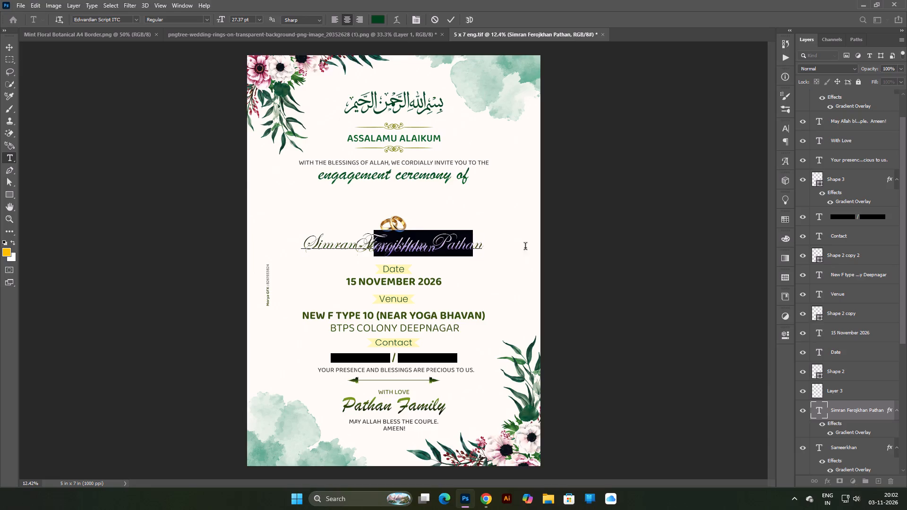
{"action": "left_click_drag", "start_coordinate": [525, 247], "coordinate": [548, 247]}
{"action": "key", "text": "BackSpace"}
{"action": "left_click_drag", "start_coordinate": [451, 263], "coordinate": [452, 239]}
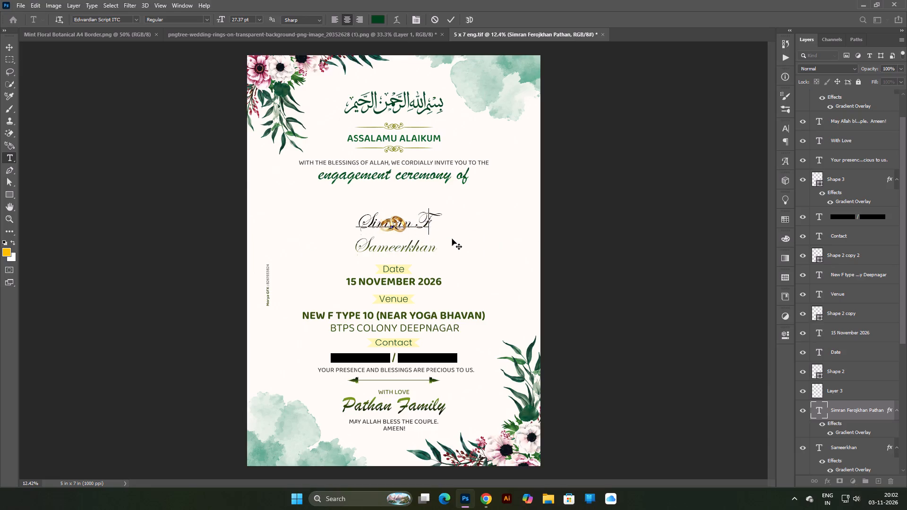
{"action": "left_click_drag", "start_coordinate": [452, 239], "coordinate": [452, 228]}
{"action": "left_click_drag", "start_coordinate": [421, 211], "coordinate": [508, 211]}
{"action": "key", "text": "BackSpace"}
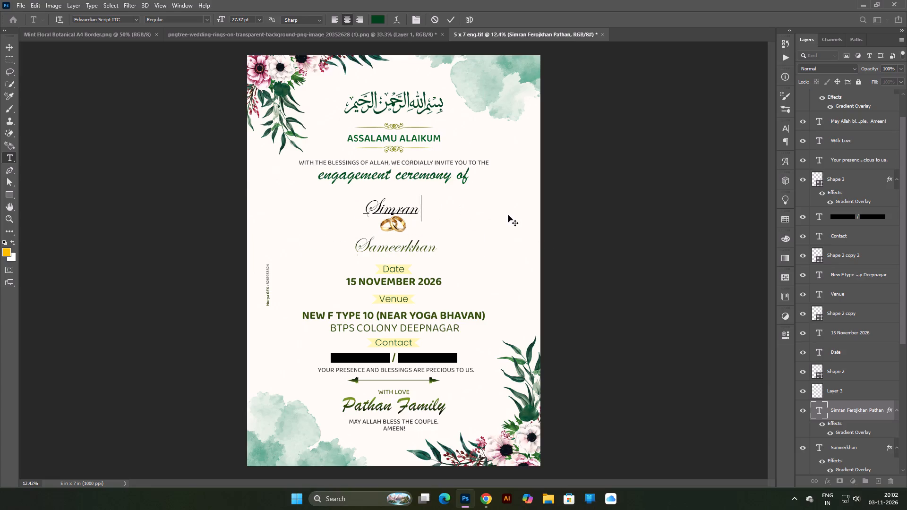
{"action": "key", "text": "Return"}
Scale the bride's first name to about 209% and position it directly beneath the "engagement ceremony of" line.
{"action": "left_click_drag", "start_coordinate": [393, 197], "coordinate": [392, 191]}
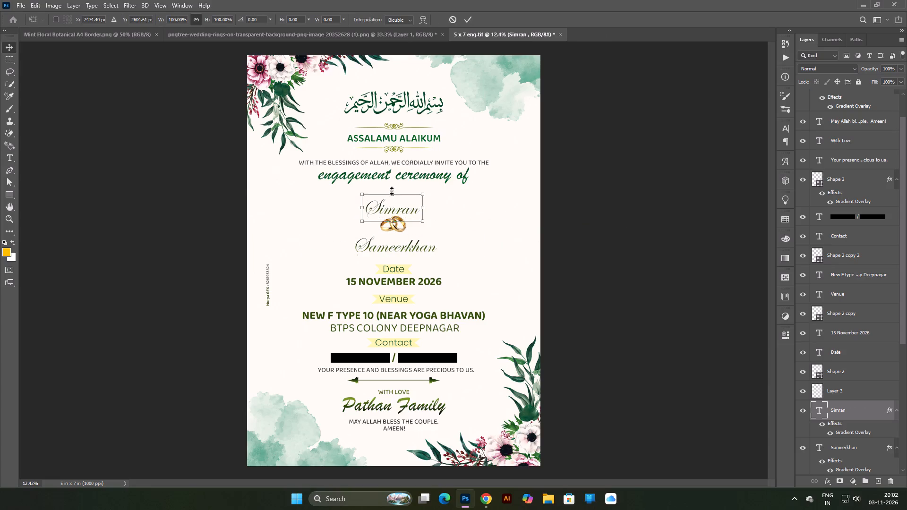
{"action": "left_click_drag", "start_coordinate": [392, 191], "coordinate": [392, 172]}
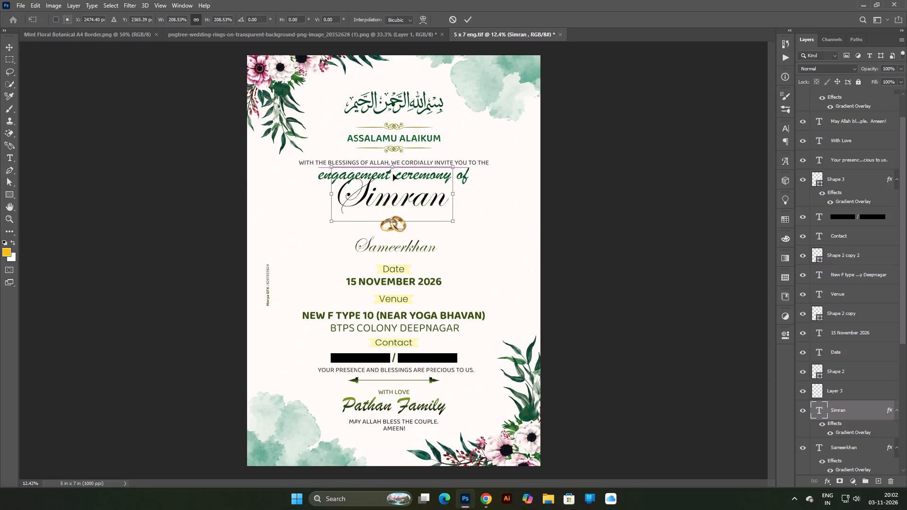
{"action": "key", "text": "Return"}
{"action": "left_click", "coordinate": [609, 222]}
{"action": "scroll", "coordinate": [452, 215], "scroll_direction": "up", "scroll_amount": 7}
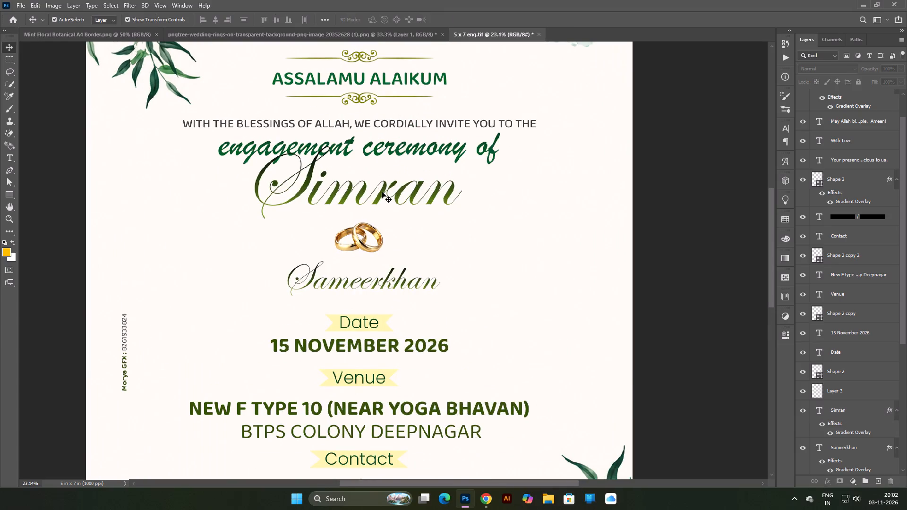
{"action": "left_click_drag", "start_coordinate": [382, 193], "coordinate": [382, 209]}
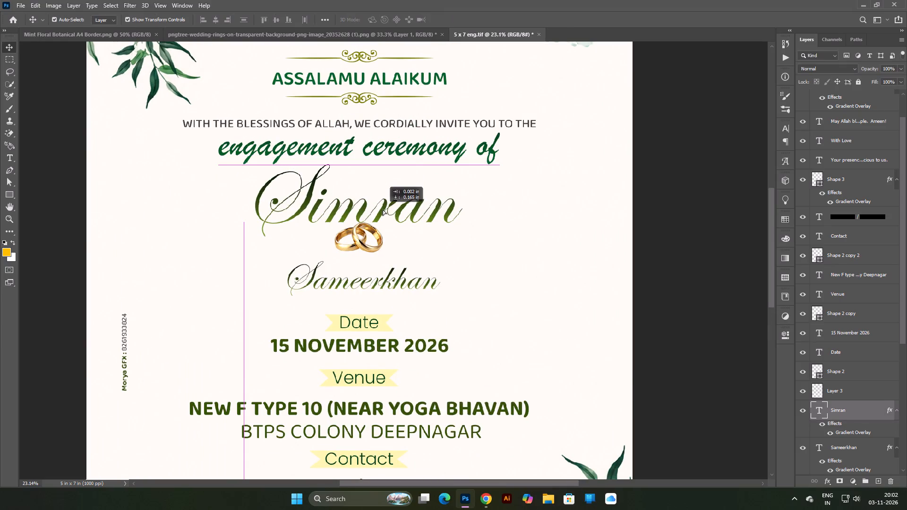
{"action": "left_click", "coordinate": [383, 209]}
{"action": "left_click", "coordinate": [598, 206]}
Copy the bride's name font size, 57.08 pt, and apply it to the groom's name.
{"action": "scroll", "coordinate": [449, 276], "scroll_direction": "down", "scroll_amount": 3}
{"action": "key", "text": "space"}
{"action": "key", "text": "space"}
{"action": "key", "text": "space"}
{"action": "key", "text": "space"}
{"action": "left_click_drag", "start_coordinate": [381, 287], "coordinate": [407, 247]}
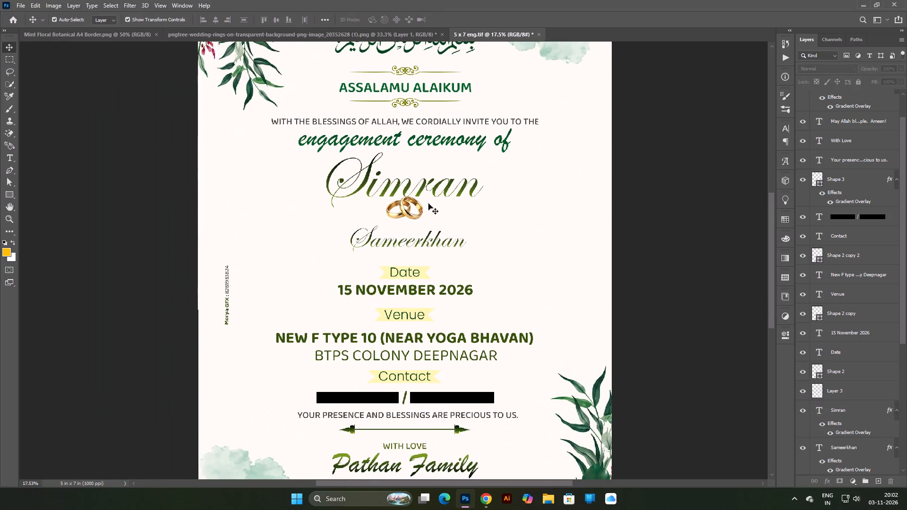
{"action": "double_click", "coordinate": [439, 187]}
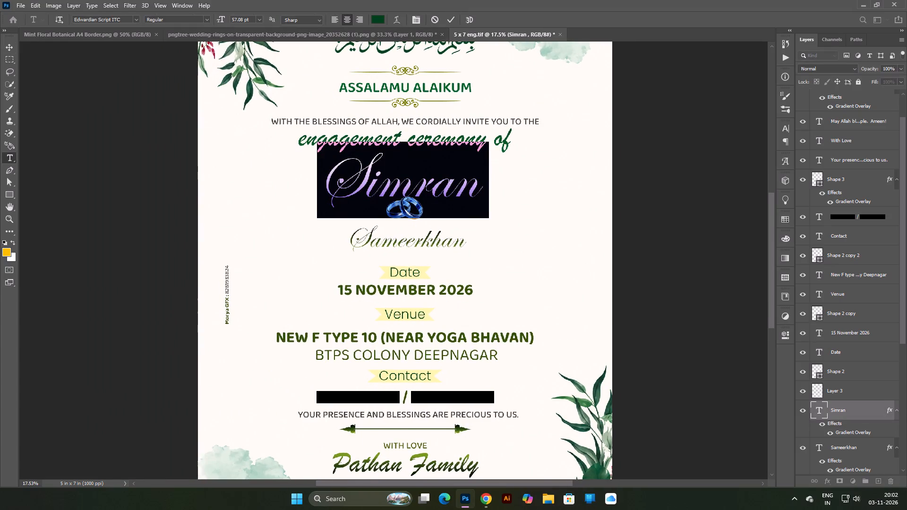
{"action": "left_click_drag", "start_coordinate": [252, 18], "coordinate": [227, 18]}
{"action": "key", "text": "ctrl+c"}
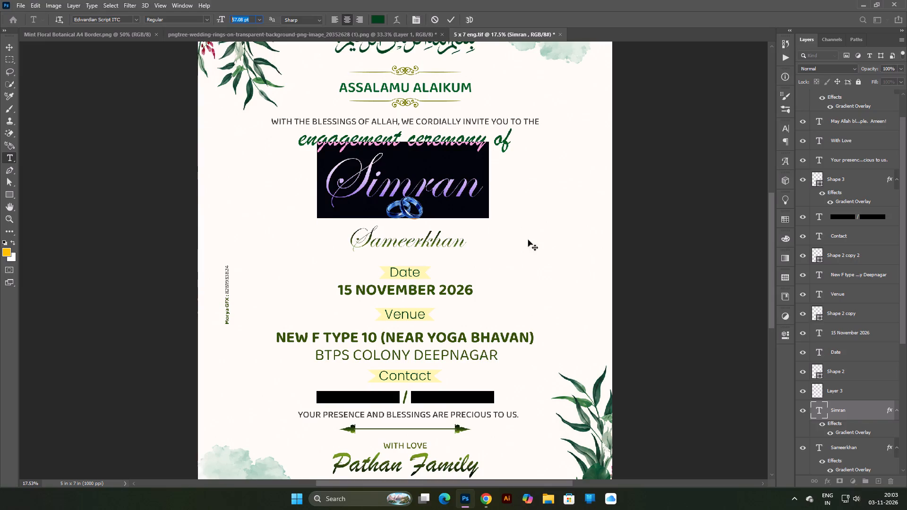
{"action": "key", "text": "Return"}
{"action": "left_click", "coordinate": [638, 238]}
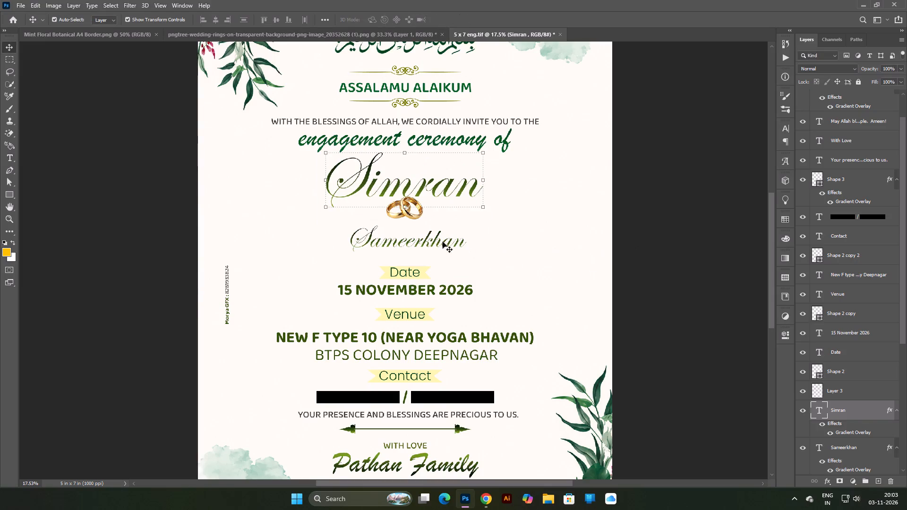
{"action": "double_click", "coordinate": [425, 238]}
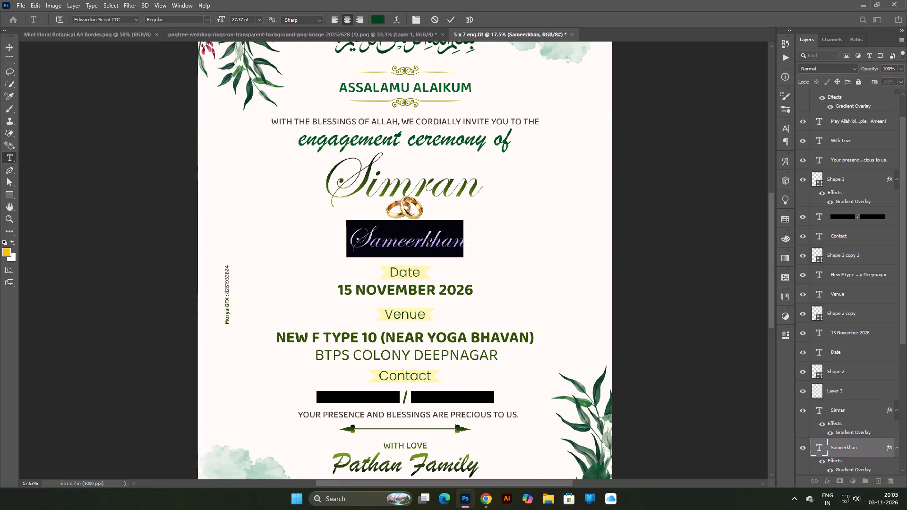
{"action": "left_click_drag", "start_coordinate": [250, 20], "coordinate": [192, 19]}
{"action": "key", "text": "ctrl+v"}
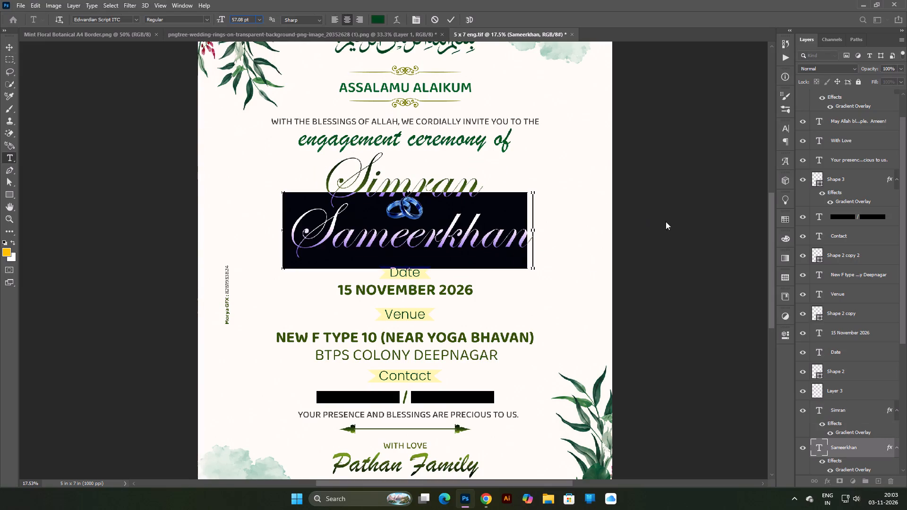
{"action": "key", "text": "Return"}
{"action": "left_click", "coordinate": [669, 205]}
Stagger the two names by shifting the bride's name to the right and slightly up, and the groom's name to the left.
{"action": "left_click_drag", "start_coordinate": [431, 187], "coordinate": [432, 187]}
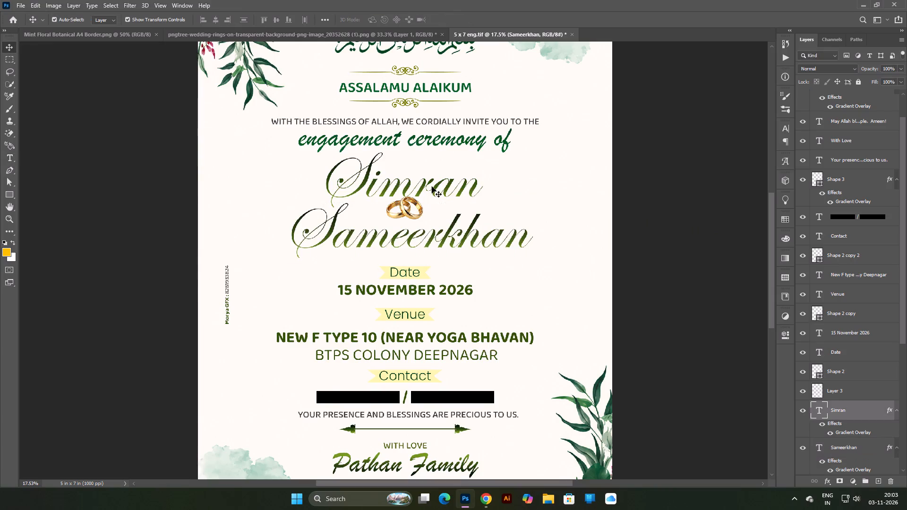
{"action": "left_click_drag", "start_coordinate": [432, 187], "coordinate": [432, 186]}
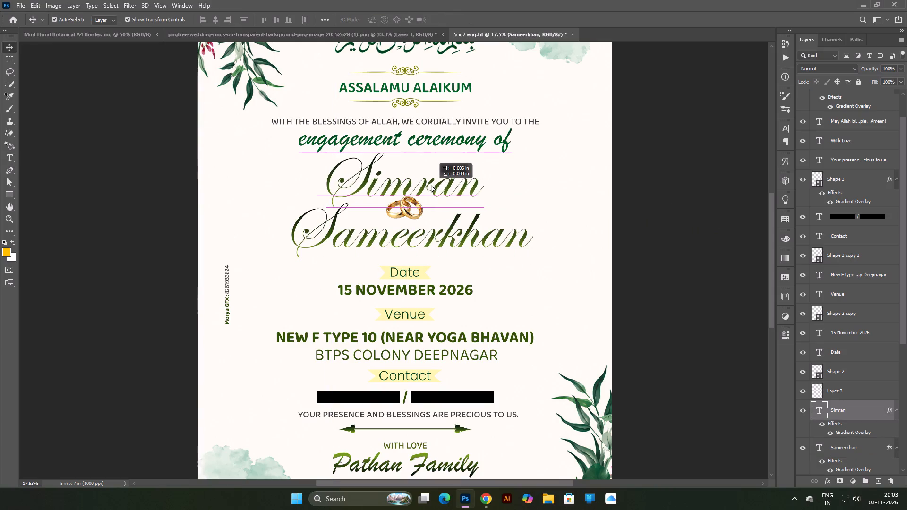
{"action": "left_click_drag", "start_coordinate": [432, 186], "coordinate": [461, 185]}
{"action": "key", "text": "Return"}
{"action": "left_click", "coordinate": [660, 209]}
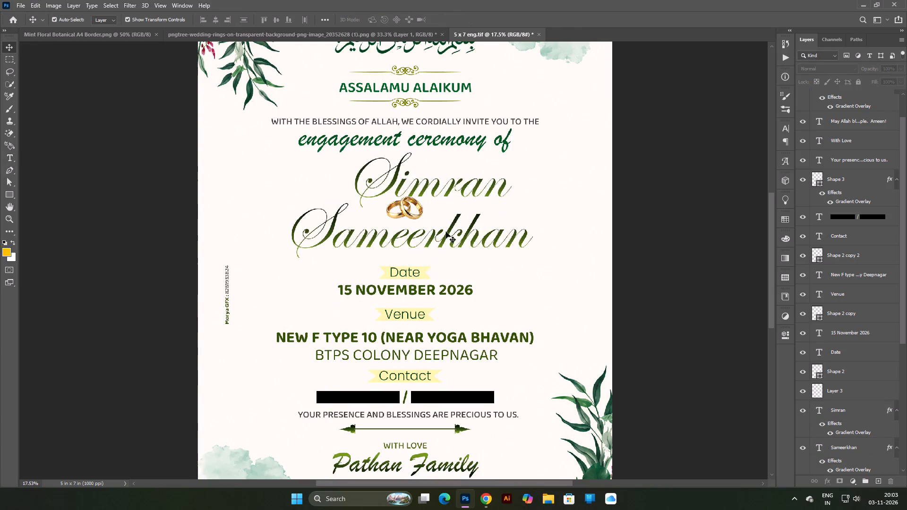
{"action": "left_click_drag", "start_coordinate": [447, 233], "coordinate": [430, 236]}
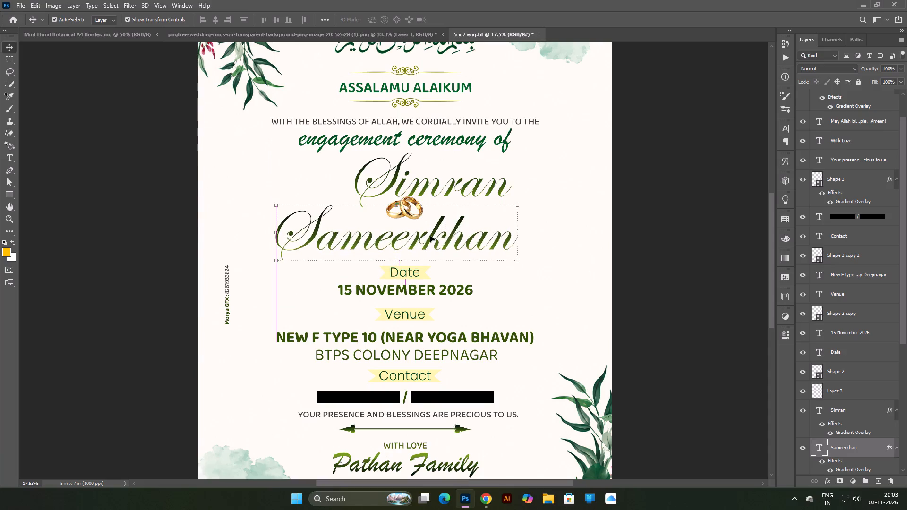
{"action": "key", "text": "Return"}
{"action": "left_click", "coordinate": [610, 187]}
{"action": "left_click_drag", "start_coordinate": [477, 188], "coordinate": [479, 183]}
{"action": "left_click", "coordinate": [592, 180]}
Move the wedding rings slightly left and down into the gap between the two names.
{"action": "left_click_drag", "start_coordinate": [403, 210], "coordinate": [390, 214]}
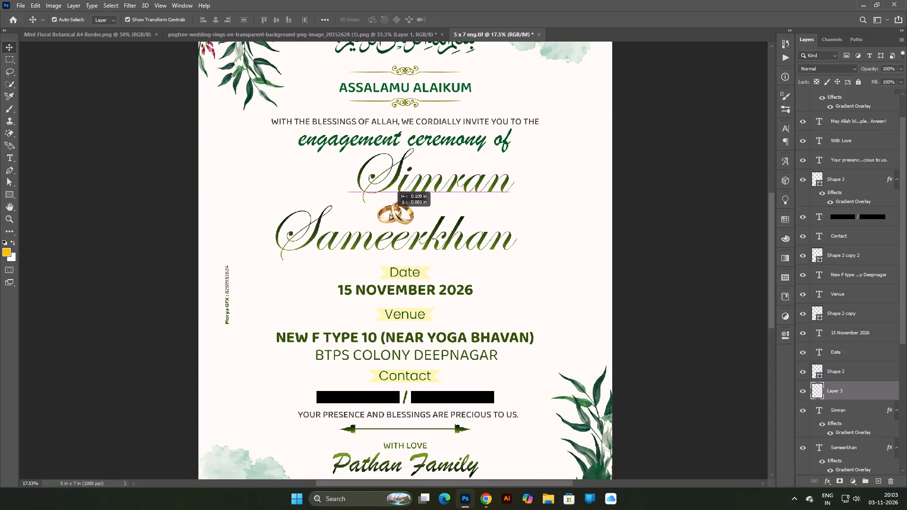
{"action": "left_click_drag", "start_coordinate": [390, 214], "coordinate": [387, 217]}
{"action": "key", "text": "Return"}
{"action": "left_click", "coordinate": [673, 191]}
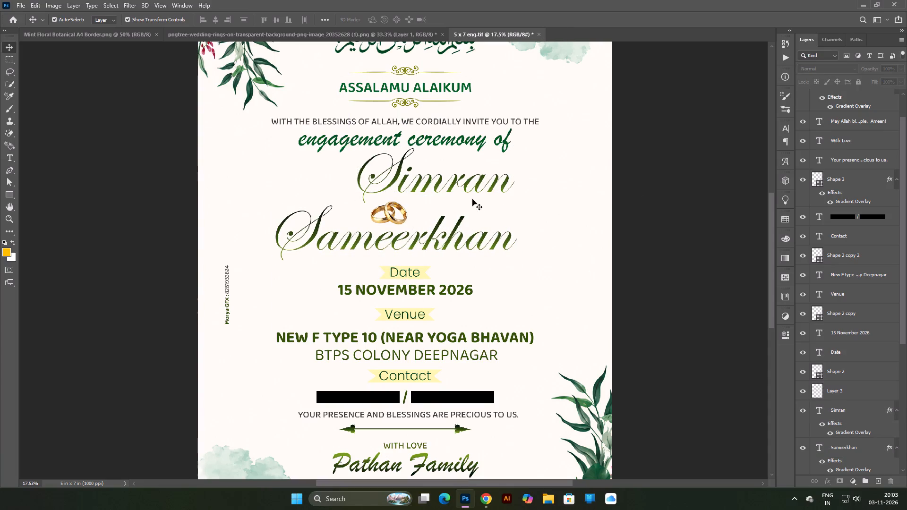
Shift the bride's name slightly left and down, closer to the wedding rings.
{"action": "left_click_drag", "start_coordinate": [435, 185], "coordinate": [420, 193]}
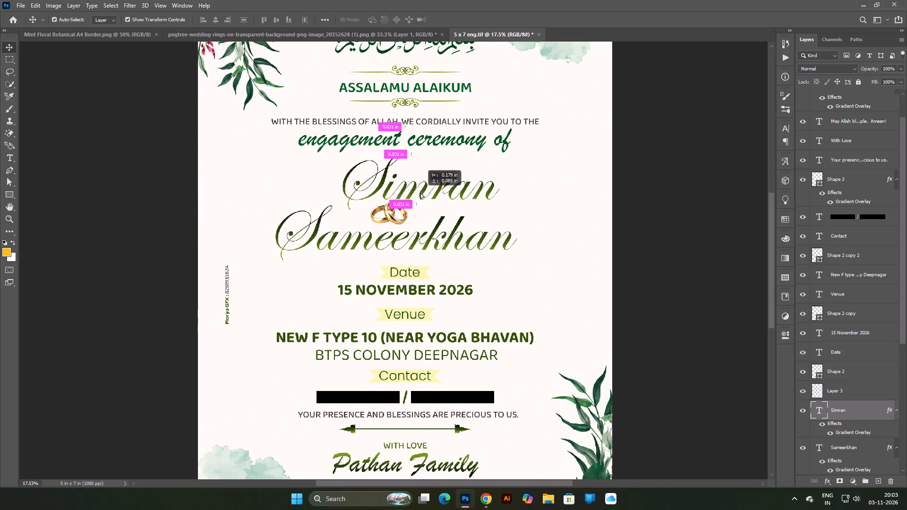
{"action": "left_click_drag", "start_coordinate": [420, 193], "coordinate": [421, 191]}
{"action": "key", "text": "3"}
{"action": "key", "text": "Return"}
{"action": "left_click", "coordinate": [661, 173]}
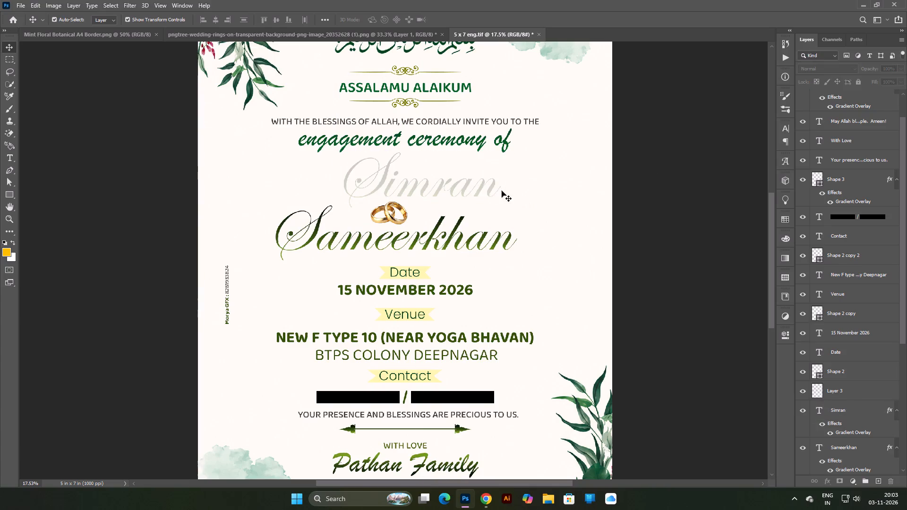
Set the opacity of the bride's name layer to 100%.
{"action": "left_click", "coordinate": [480, 191]}
{"action": "left_click_drag", "start_coordinate": [867, 69], "coordinate": [906, 69]}
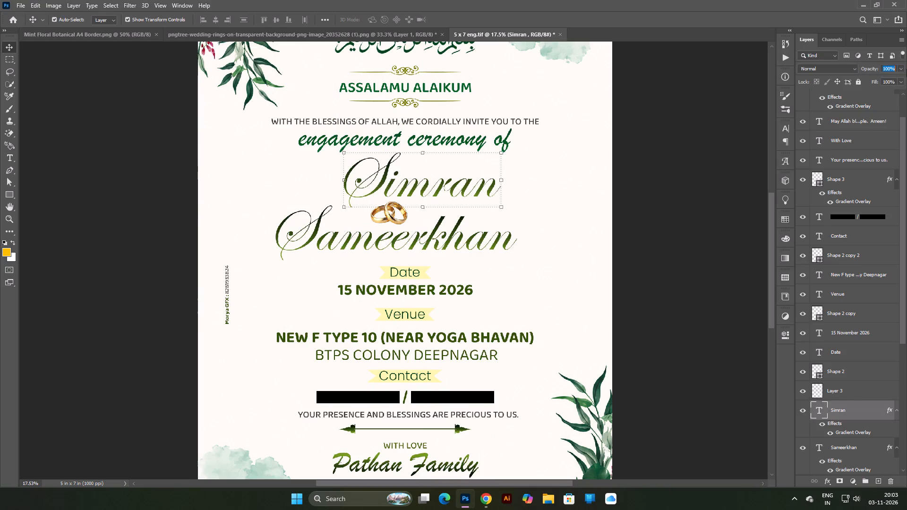
{"action": "key", "text": "Return"}
{"action": "left_click", "coordinate": [685, 176]}
Scale the bride's name, the groom's name and the wedding rings layer down slightly together.
{"action": "scroll", "coordinate": [617, 205], "scroll_direction": "down", "scroll_amount": 9}
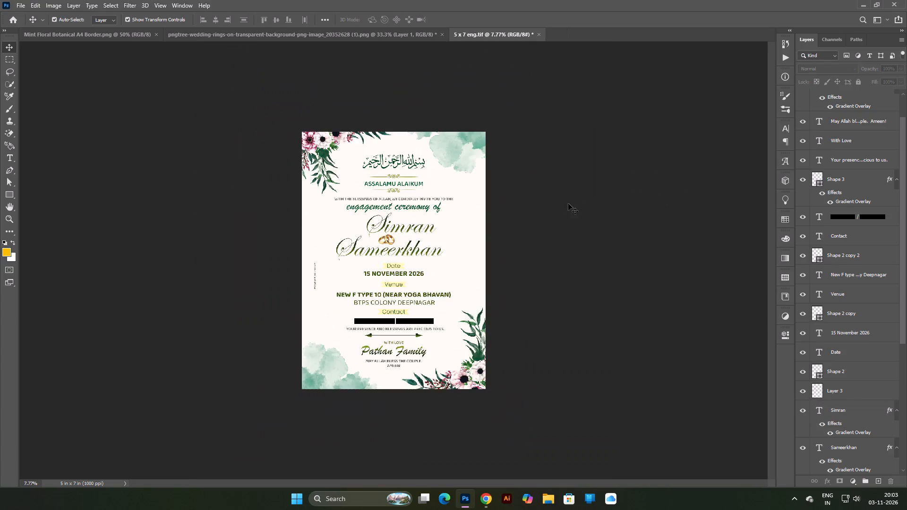
{"action": "scroll", "coordinate": [563, 227], "scroll_direction": "up", "scroll_amount": 5}
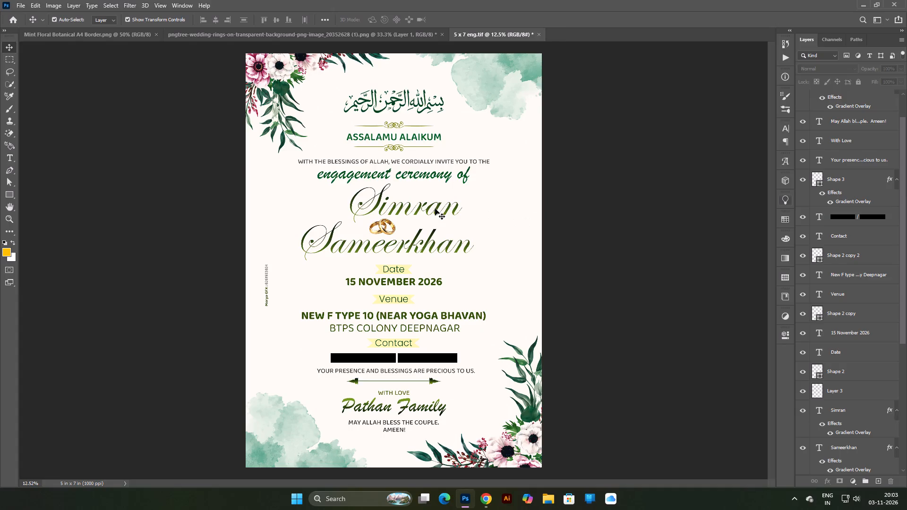
{"action": "left_click", "coordinate": [435, 209]}
{"action": "scroll", "coordinate": [854, 391], "scroll_direction": "down", "scroll_amount": 3}
{"action": "left_click", "coordinate": [855, 395], "text": "ctrl"}
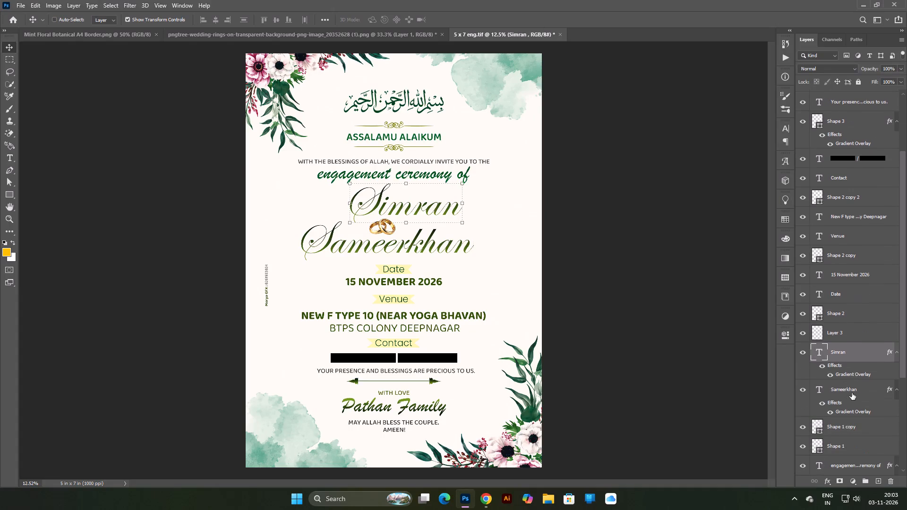
{"action": "left_click", "coordinate": [859, 340], "text": "ctrl"}
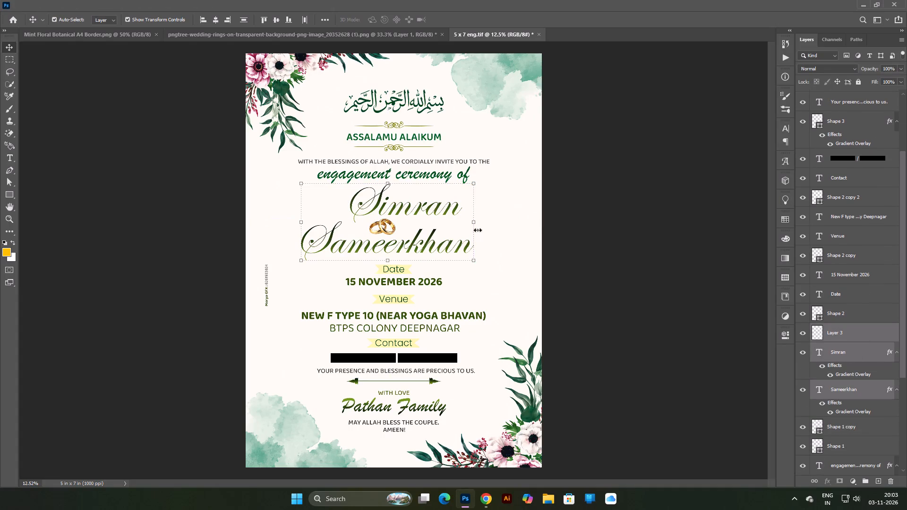
{"action": "left_click_drag", "start_coordinate": [473, 225], "coordinate": [466, 227], "text": "alt"}
{"action": "key", "text": "Return"}
{"action": "left_click", "coordinate": [654, 227]}
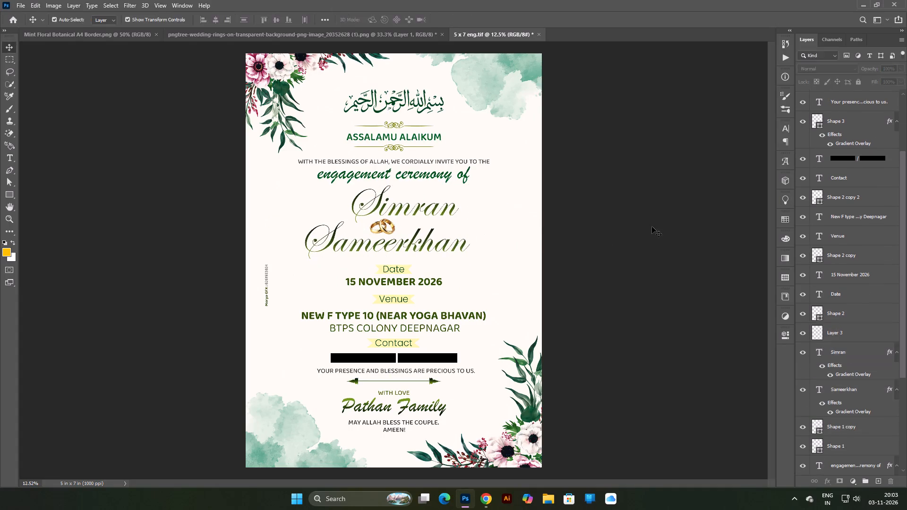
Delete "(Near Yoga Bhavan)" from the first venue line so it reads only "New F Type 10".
{"action": "scroll", "coordinate": [617, 227], "scroll_direction": "down", "scroll_amount": 4}
{"action": "scroll", "coordinate": [488, 235], "scroll_direction": "up", "scroll_amount": 2}
{"action": "left_click", "coordinate": [642, 268]}
{"action": "scroll", "coordinate": [434, 350], "scroll_direction": "up", "scroll_amount": 4}
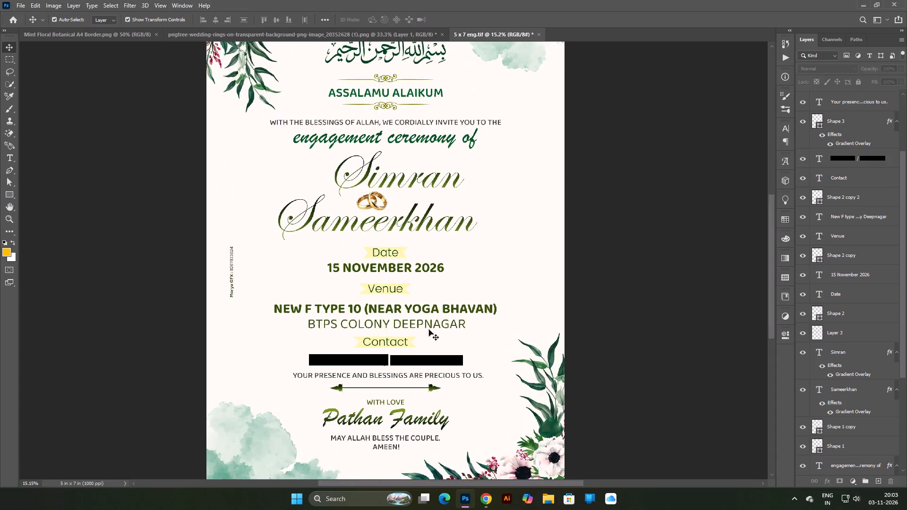
{"action": "scroll", "coordinate": [429, 329], "scroll_direction": "up", "scroll_amount": 1}
{"action": "double_click", "coordinate": [400, 311]}
{"action": "left_click_drag", "start_coordinate": [359, 309], "coordinate": [656, 309]}
{"action": "key", "text": "BackSpace"}
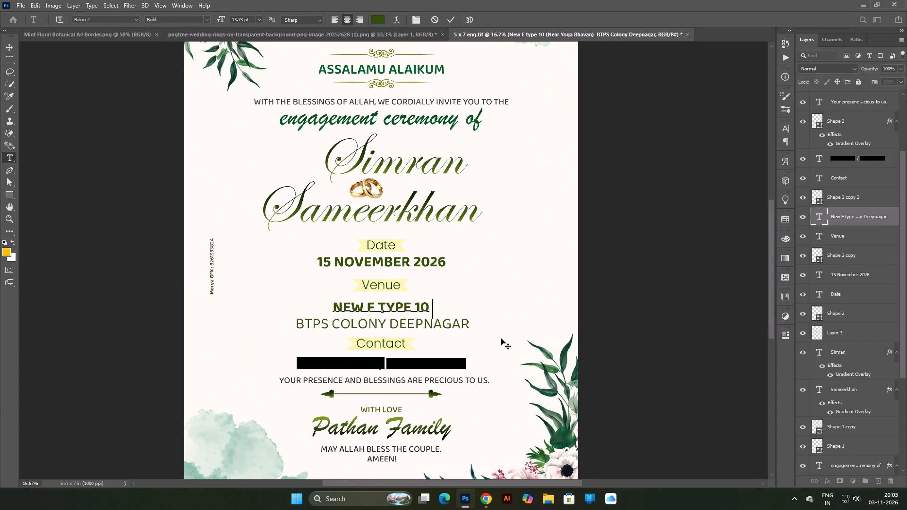
{"action": "key", "text": "Return"}
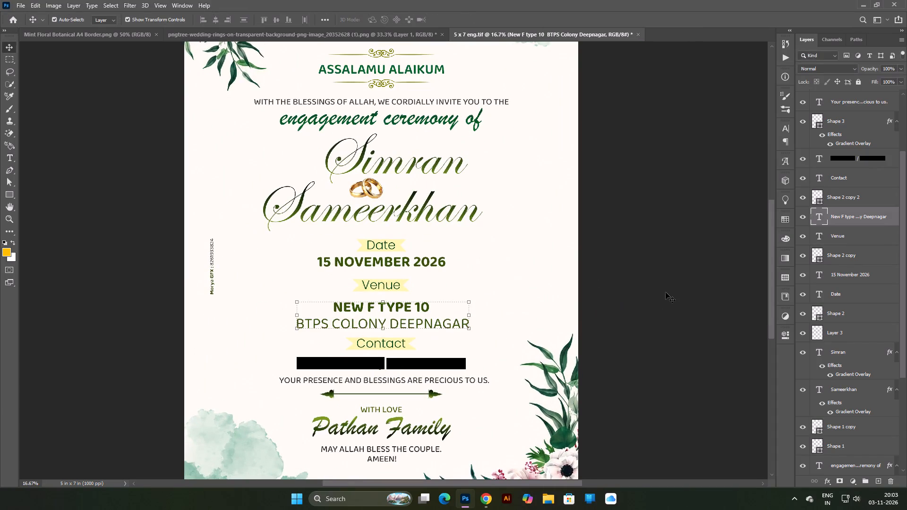
Capture a screen snip of the entire invitation card to the clipboard.
{"action": "scroll", "coordinate": [547, 301], "scroll_direction": "down", "scroll_amount": 4}
{"action": "left_click", "coordinate": [620, 300]}
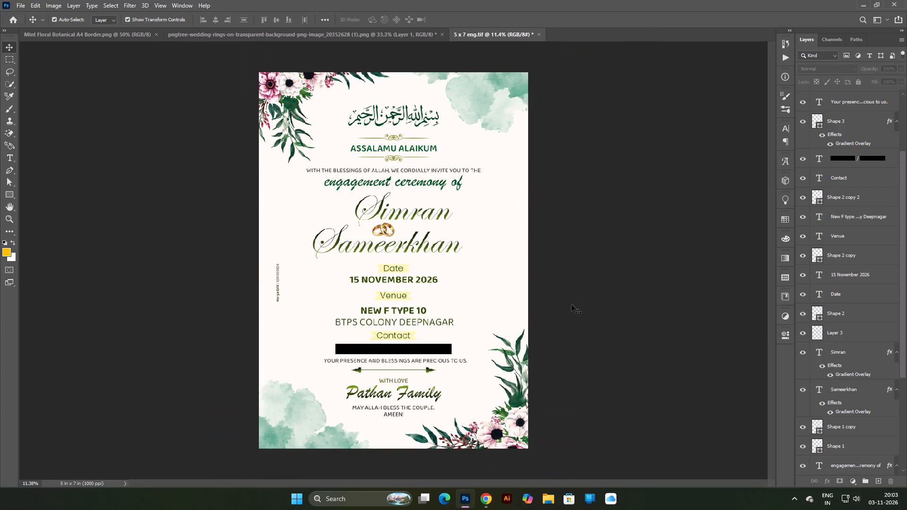
{"action": "key", "text": "shift+super+s"}
{"action": "left_click_drag", "start_coordinate": [256, 65], "coordinate": [345, 399]}
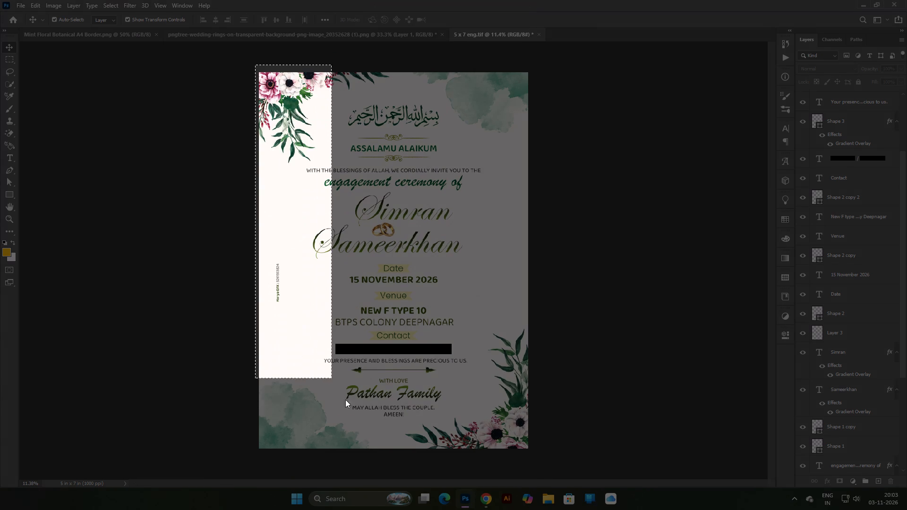
{"action": "left_click_drag", "start_coordinate": [345, 399], "coordinate": [533, 454]}
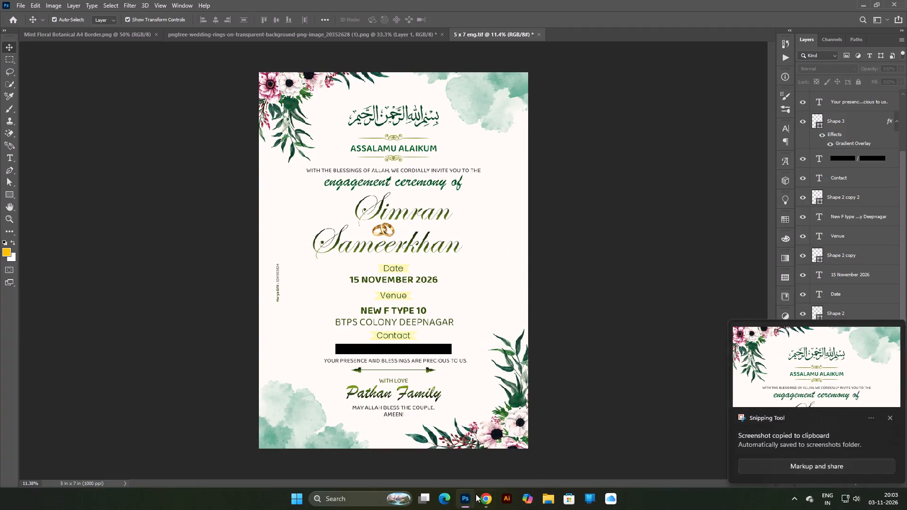
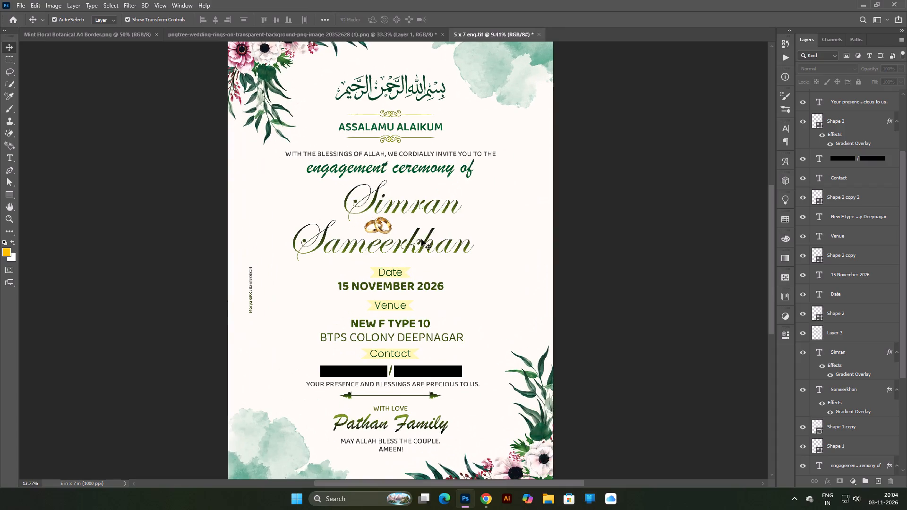
Nudge the bride's name, the groom's name and the wedding rings layer down slightly together.
{"action": "left_click", "coordinate": [423, 207]}
{"action": "left_click", "coordinate": [844, 398]}
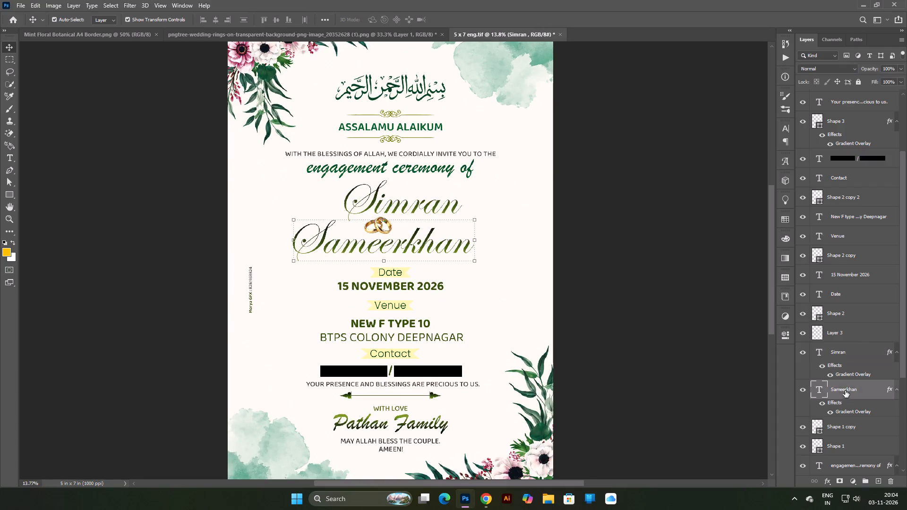
{"action": "left_click", "coordinate": [855, 339], "text": "shift"}
{"action": "key", "text": "Down"}
{"action": "key", "text": "Down"}
{"action": "key", "text": "Down"}
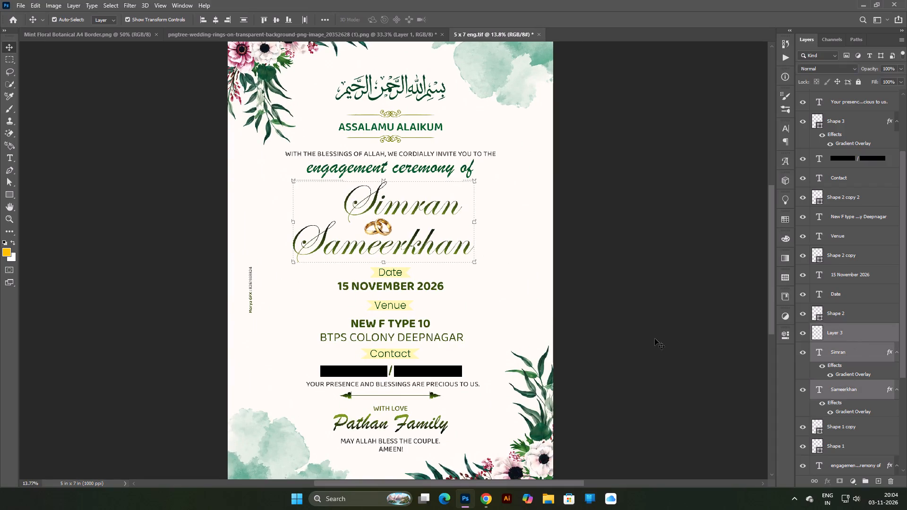
{"action": "key", "text": "Up"}
{"action": "key", "text": "Up"}
{"action": "left_click", "coordinate": [669, 314]}
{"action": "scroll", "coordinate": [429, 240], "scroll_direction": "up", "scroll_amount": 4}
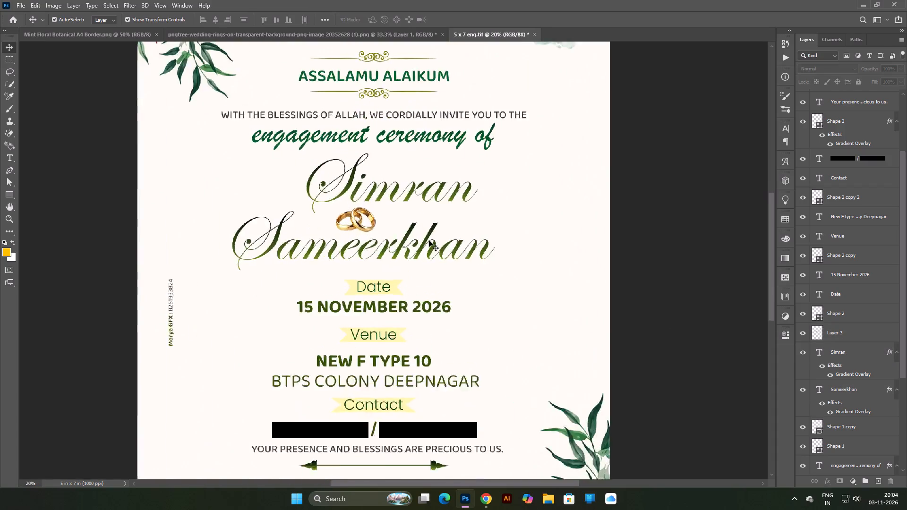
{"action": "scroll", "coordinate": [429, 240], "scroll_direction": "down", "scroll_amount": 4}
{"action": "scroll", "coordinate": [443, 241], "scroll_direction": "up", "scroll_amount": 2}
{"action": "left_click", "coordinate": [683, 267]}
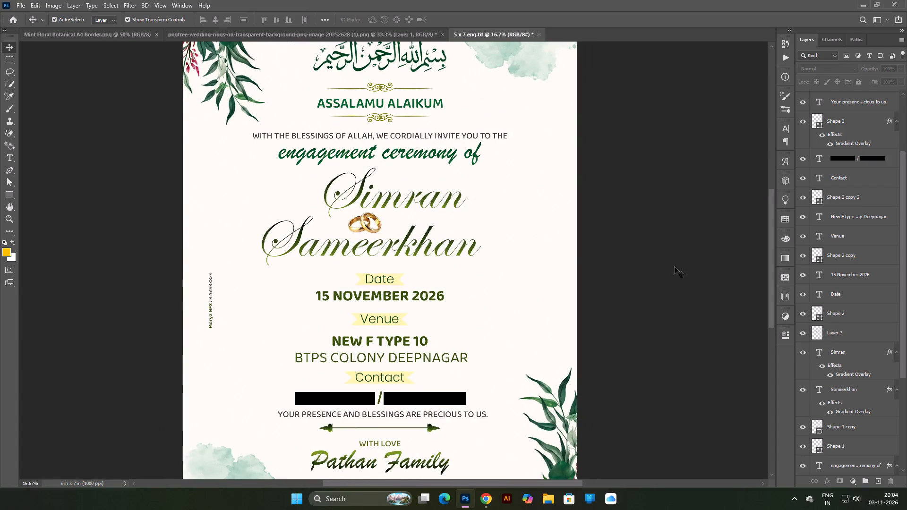
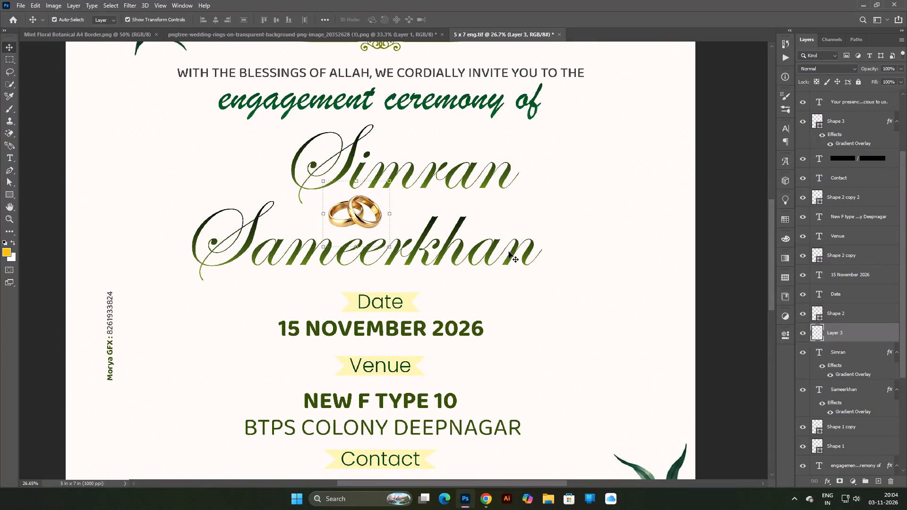
Nudge the wedding rings layer down slightly between the bride's and groom's names, then deselect it.
{"action": "scroll", "coordinate": [509, 252], "scroll_direction": "down", "scroll_amount": 4}
{"action": "scroll", "coordinate": [509, 252], "scroll_direction": "up", "scroll_amount": 1}
{"action": "key", "text": "Down"}
{"action": "key", "text": "Down"}
{"action": "left_click", "coordinate": [721, 252]}
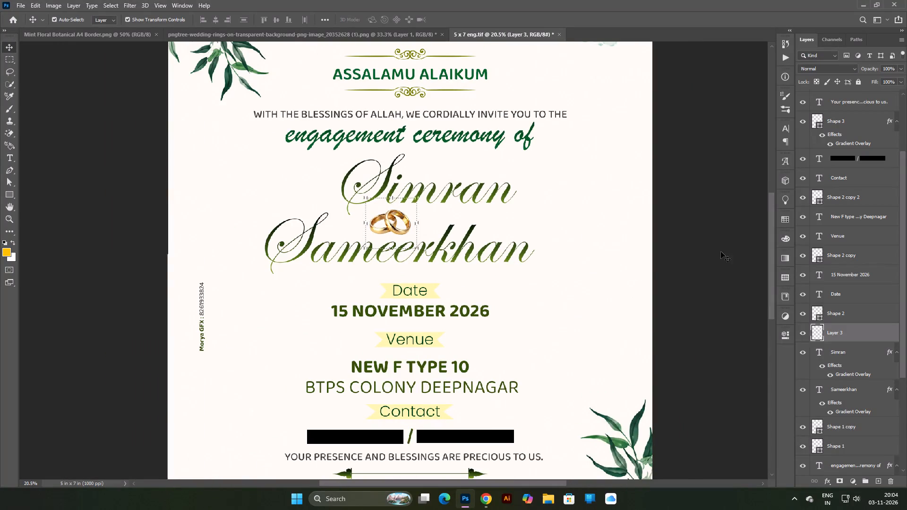
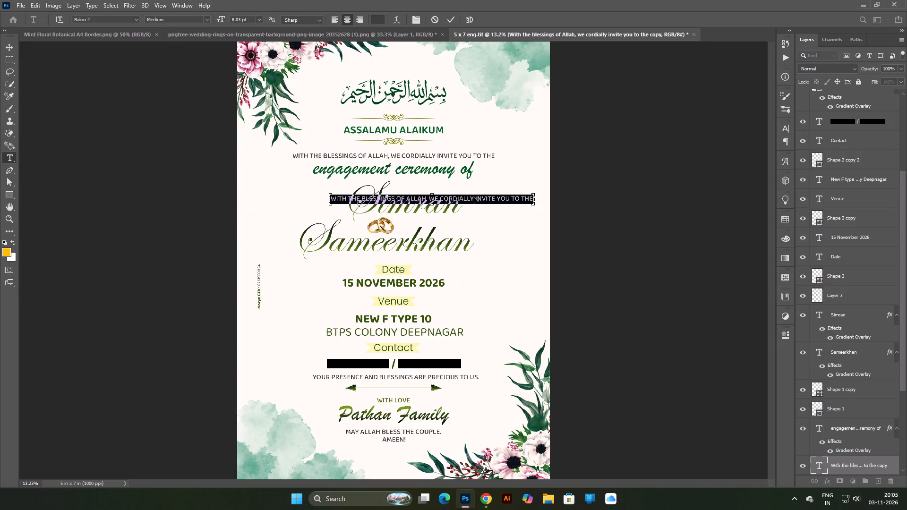
Replace the duplicated blessings line with the copied "AND DAUGHTER OF ME" text and parent's name, and place it under Simran near the rings.
{"action": "key", "text": "ctrl+v"}
{"action": "left_click_drag", "start_coordinate": [470, 208], "coordinate": [484, 246]}
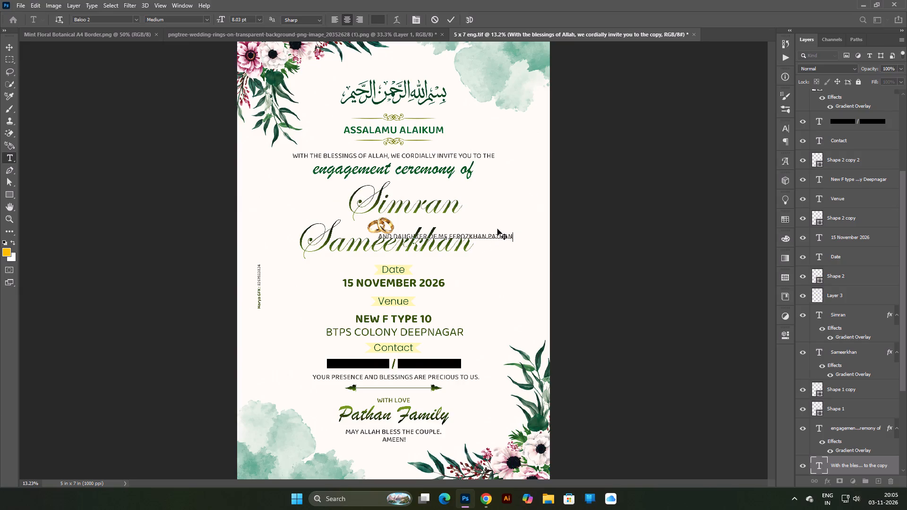
{"action": "left_click", "coordinate": [499, 227]}
{"action": "left_click_drag", "start_coordinate": [486, 246], "coordinate": [498, 230]}
{"action": "left_click", "coordinate": [498, 230]}
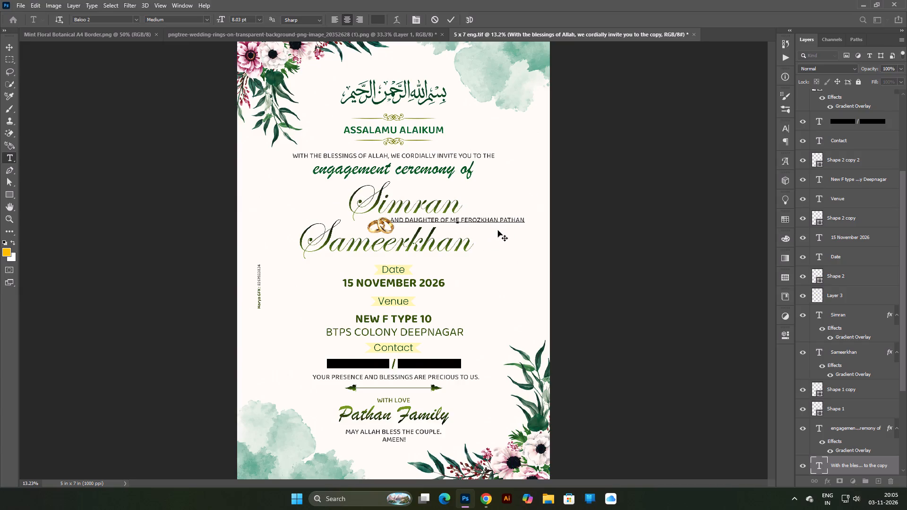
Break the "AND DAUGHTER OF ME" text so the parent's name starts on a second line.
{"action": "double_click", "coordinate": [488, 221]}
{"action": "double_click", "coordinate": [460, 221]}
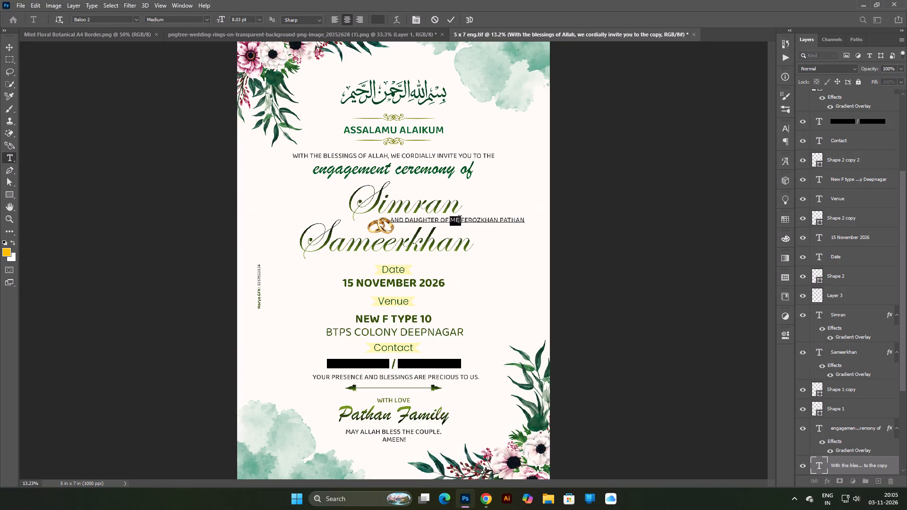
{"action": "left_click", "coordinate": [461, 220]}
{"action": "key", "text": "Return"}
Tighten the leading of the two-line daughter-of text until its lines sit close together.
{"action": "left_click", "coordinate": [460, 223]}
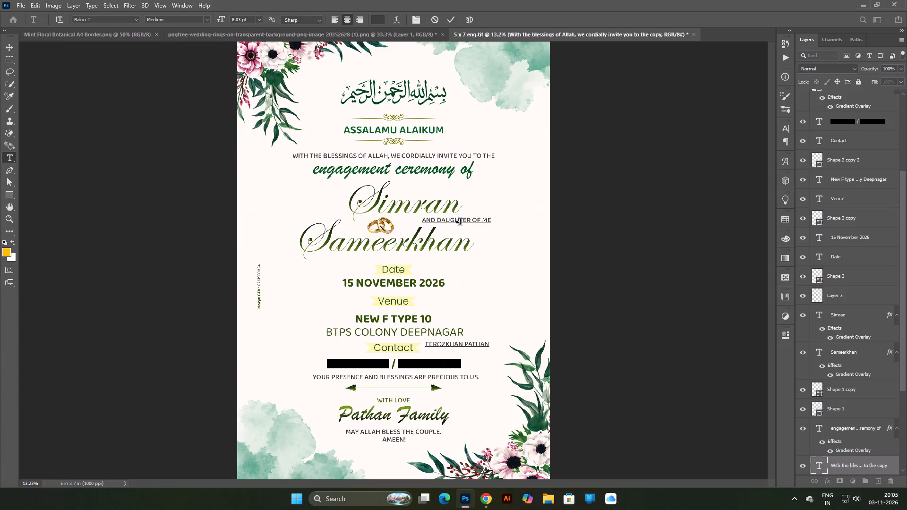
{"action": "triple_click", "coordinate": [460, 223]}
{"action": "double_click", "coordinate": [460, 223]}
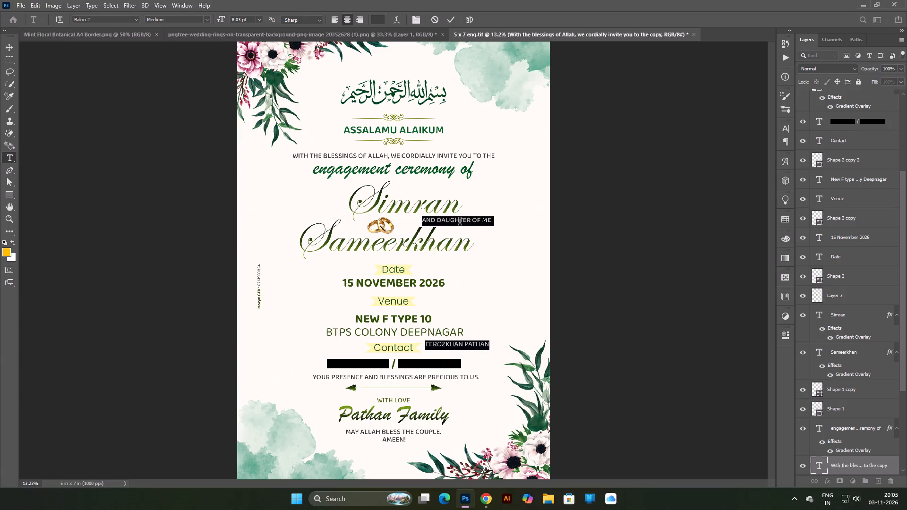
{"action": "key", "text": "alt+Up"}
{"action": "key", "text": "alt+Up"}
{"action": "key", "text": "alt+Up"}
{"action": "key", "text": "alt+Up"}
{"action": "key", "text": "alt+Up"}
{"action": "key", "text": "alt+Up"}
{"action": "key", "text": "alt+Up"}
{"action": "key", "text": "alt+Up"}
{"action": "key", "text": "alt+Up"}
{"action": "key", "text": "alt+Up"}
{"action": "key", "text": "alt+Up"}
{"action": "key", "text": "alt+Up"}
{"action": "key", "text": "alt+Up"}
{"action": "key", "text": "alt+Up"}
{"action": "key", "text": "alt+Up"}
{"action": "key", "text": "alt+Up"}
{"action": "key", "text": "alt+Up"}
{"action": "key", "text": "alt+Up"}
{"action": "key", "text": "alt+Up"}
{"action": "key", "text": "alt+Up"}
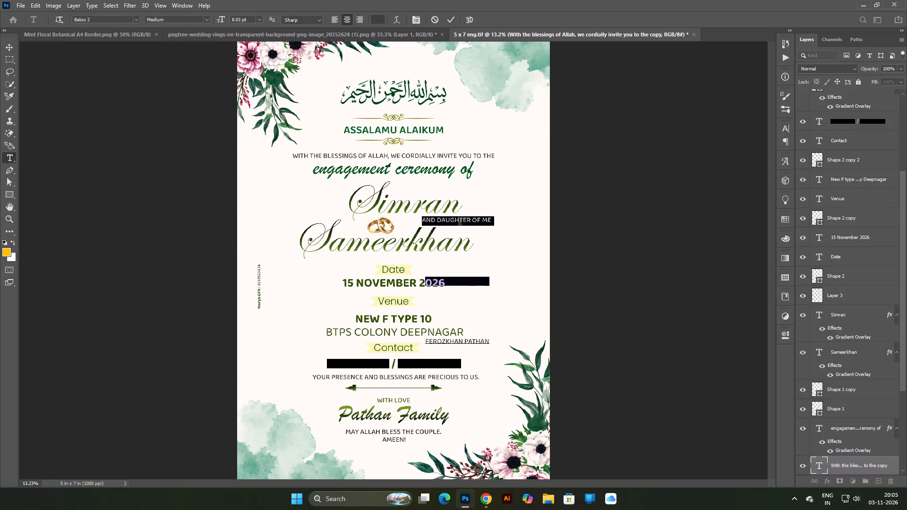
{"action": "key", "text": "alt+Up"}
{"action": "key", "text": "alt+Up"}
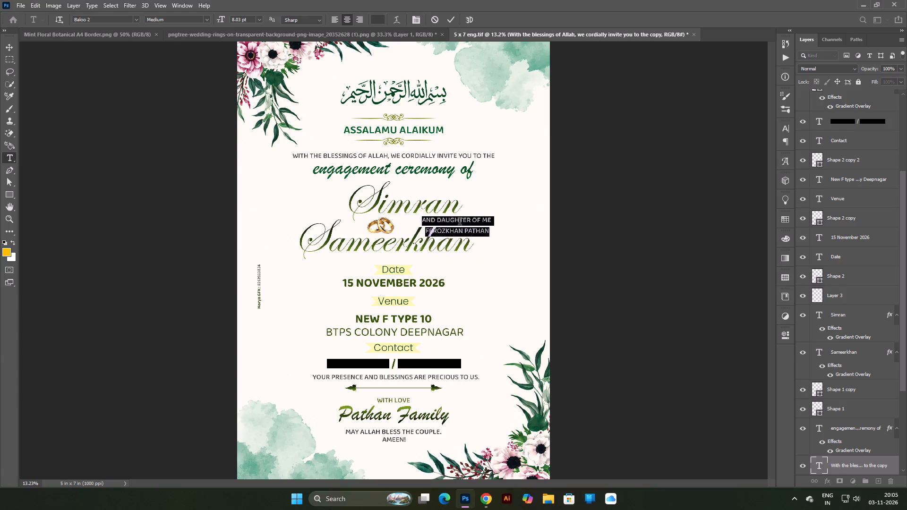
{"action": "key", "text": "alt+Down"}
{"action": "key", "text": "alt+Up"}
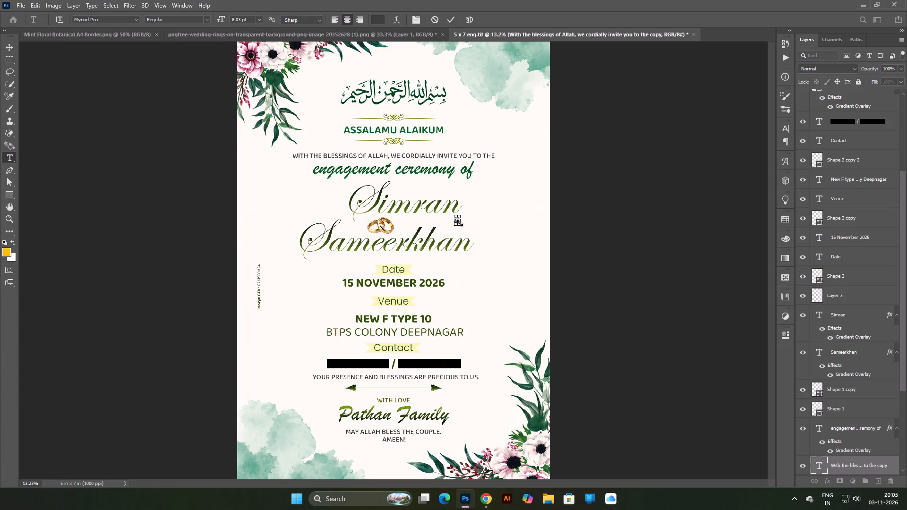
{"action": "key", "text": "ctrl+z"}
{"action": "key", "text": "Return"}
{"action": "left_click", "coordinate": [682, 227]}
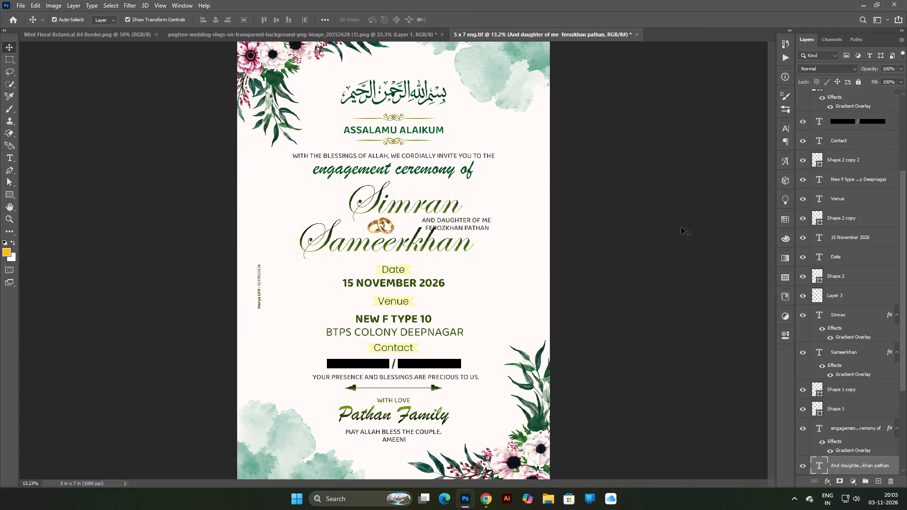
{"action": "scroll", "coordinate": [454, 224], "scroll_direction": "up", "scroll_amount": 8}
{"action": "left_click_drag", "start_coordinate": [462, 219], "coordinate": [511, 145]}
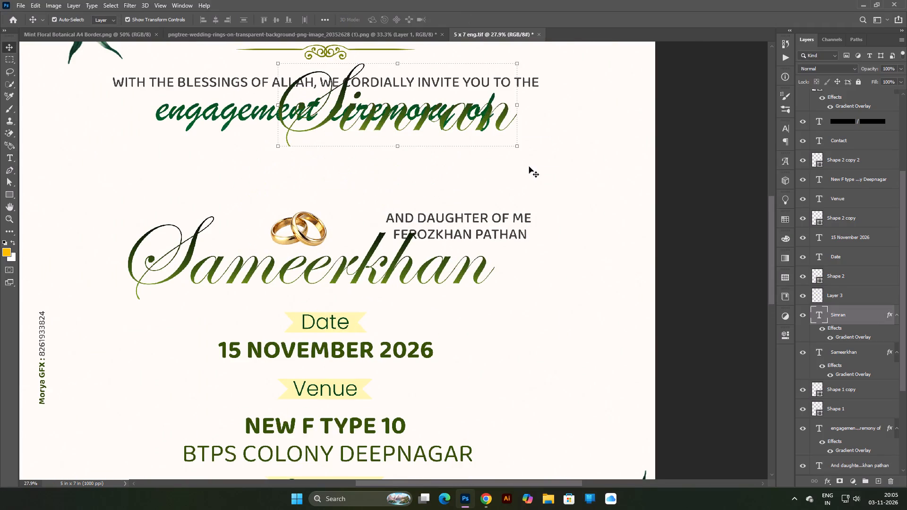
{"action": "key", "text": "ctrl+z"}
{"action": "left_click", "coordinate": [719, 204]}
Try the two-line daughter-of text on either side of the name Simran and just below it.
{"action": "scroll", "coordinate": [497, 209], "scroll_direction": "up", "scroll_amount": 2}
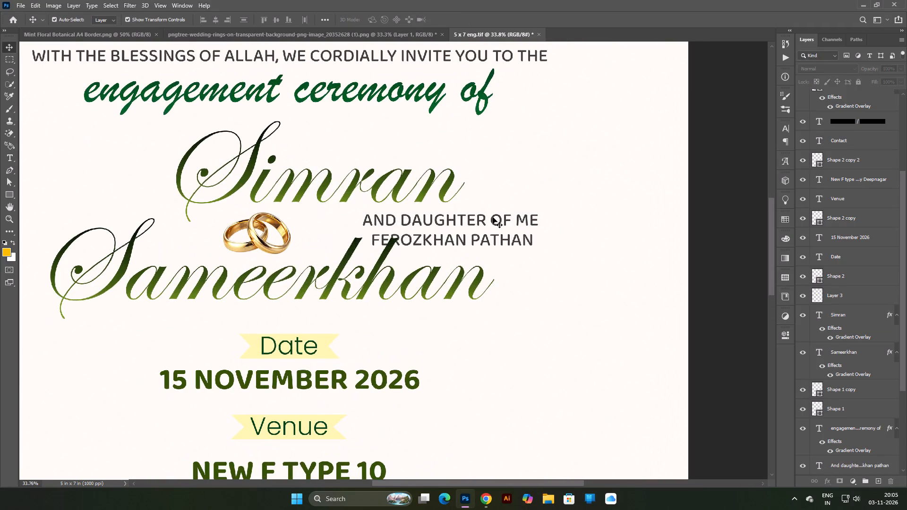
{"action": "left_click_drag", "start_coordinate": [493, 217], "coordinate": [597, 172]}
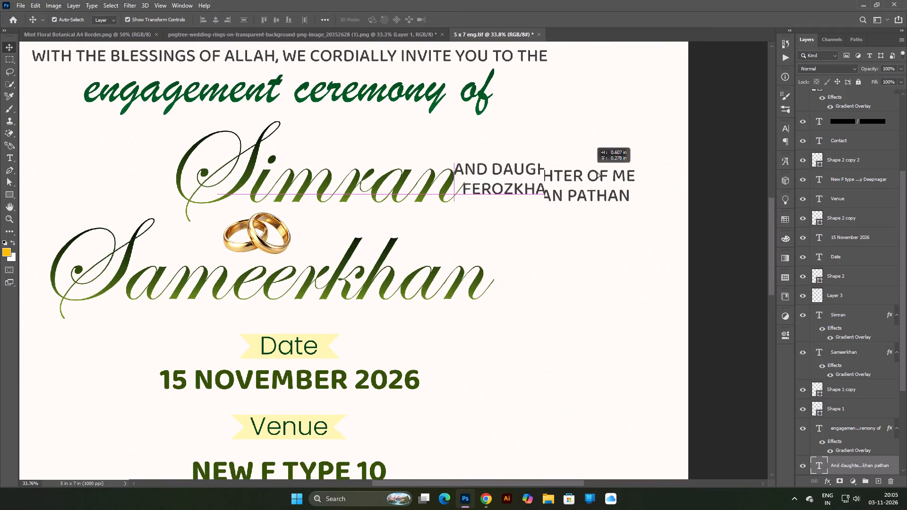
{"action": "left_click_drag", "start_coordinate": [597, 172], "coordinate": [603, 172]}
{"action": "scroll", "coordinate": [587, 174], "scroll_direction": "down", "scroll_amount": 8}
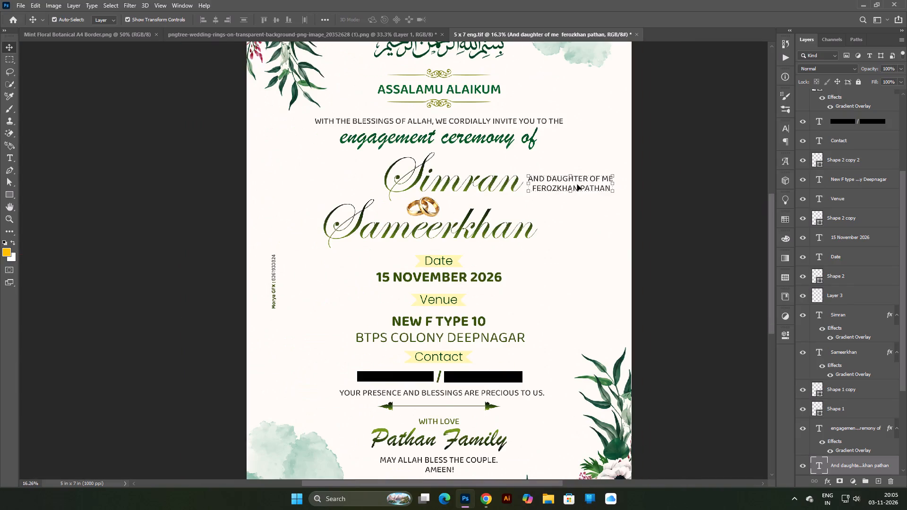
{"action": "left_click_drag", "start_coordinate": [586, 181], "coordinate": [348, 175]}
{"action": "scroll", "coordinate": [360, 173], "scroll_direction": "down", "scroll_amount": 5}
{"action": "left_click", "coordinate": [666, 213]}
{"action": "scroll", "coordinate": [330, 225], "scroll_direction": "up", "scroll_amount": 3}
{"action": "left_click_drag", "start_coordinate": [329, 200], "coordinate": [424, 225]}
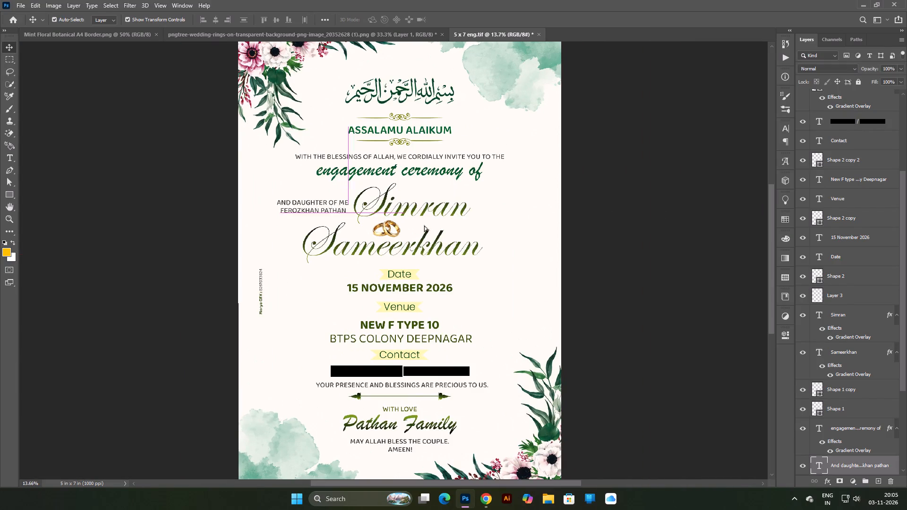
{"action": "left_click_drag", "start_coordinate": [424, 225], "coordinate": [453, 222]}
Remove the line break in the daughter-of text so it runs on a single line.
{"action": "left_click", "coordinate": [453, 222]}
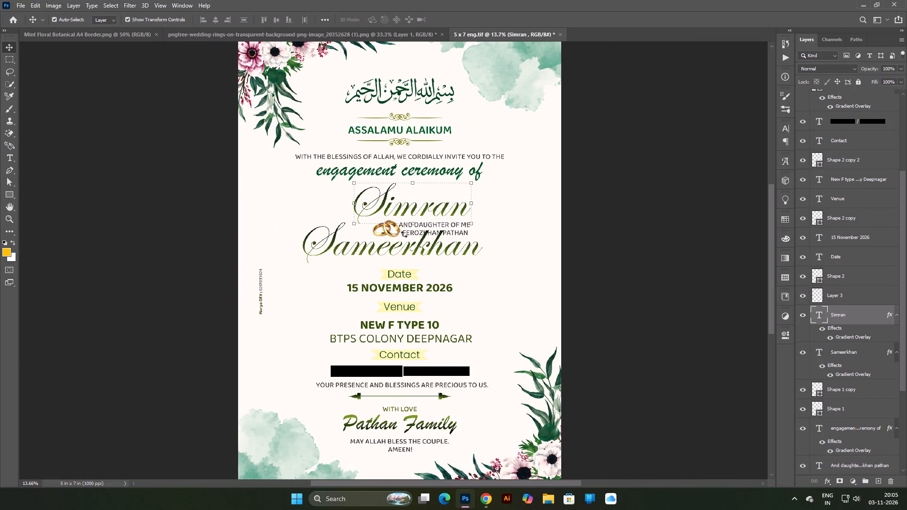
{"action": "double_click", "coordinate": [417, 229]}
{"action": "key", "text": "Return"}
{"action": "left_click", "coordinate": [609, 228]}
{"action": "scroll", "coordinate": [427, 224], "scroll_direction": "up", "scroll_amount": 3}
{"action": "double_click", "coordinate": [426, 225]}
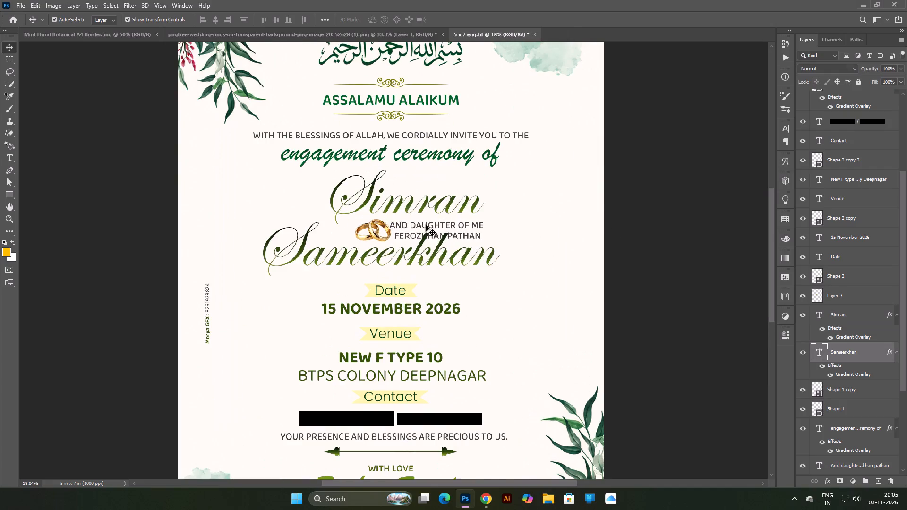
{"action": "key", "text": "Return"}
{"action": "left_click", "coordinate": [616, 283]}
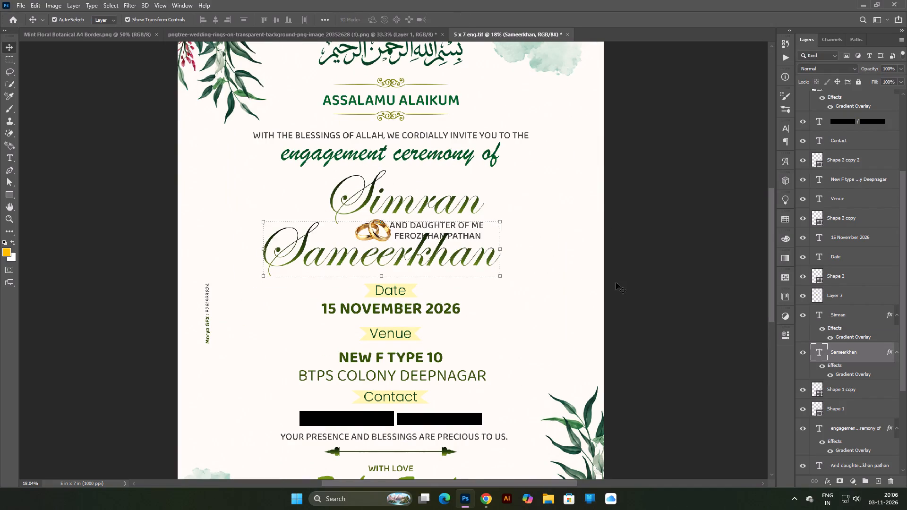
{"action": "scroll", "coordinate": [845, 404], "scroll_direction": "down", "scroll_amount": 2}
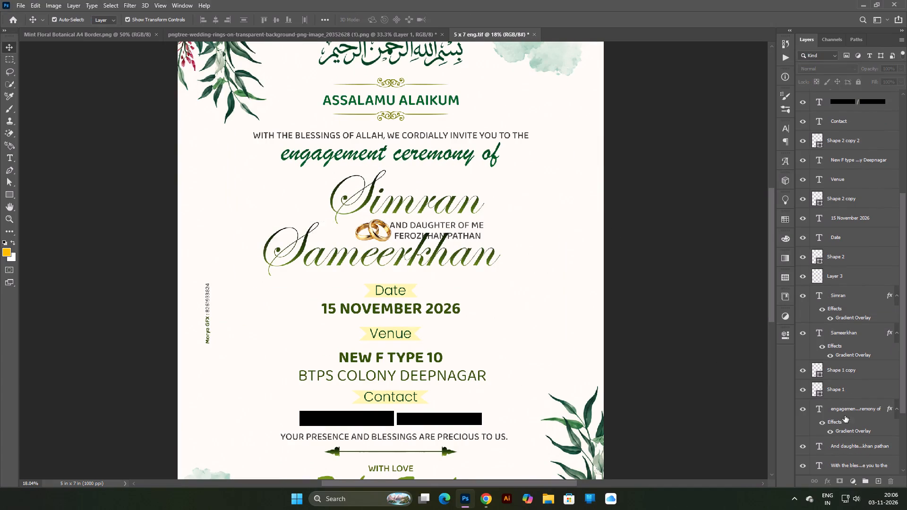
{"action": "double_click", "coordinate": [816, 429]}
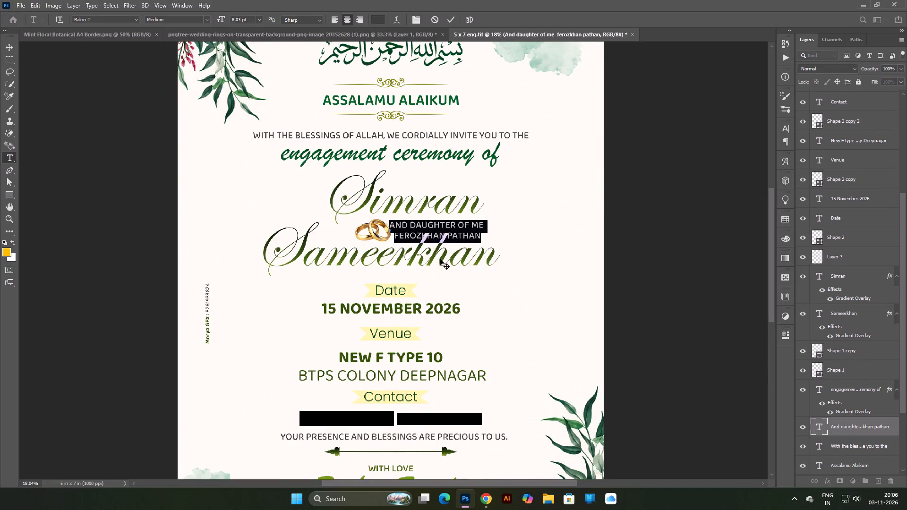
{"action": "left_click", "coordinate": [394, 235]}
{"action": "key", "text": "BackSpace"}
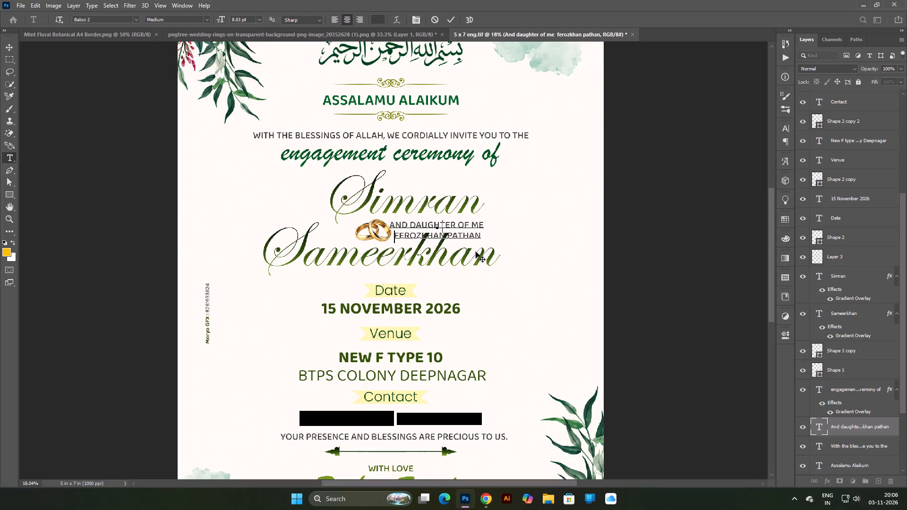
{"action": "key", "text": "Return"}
Scale the daughter-of line down to about 79% and place it beside the rings, between the two names.
{"action": "left_click_drag", "start_coordinate": [477, 226], "coordinate": [496, 227]}
{"action": "key", "text": "ctrl+z"}
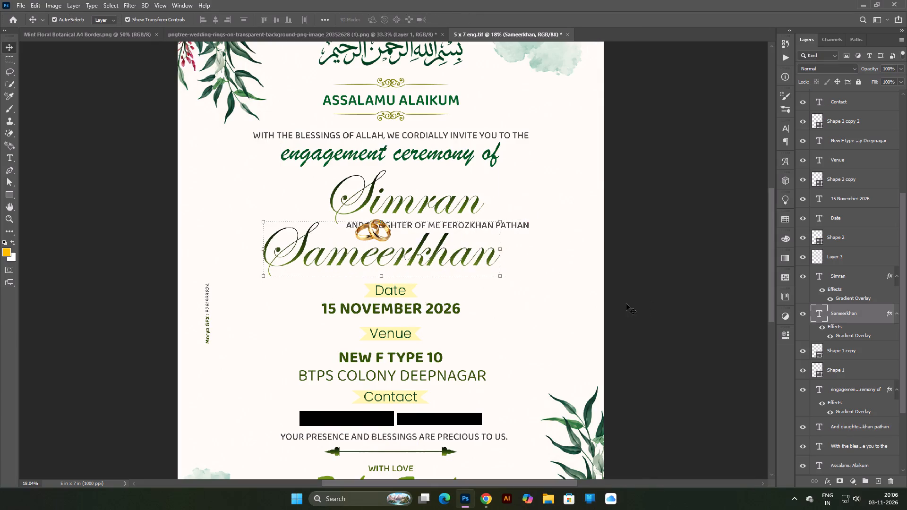
{"action": "left_click", "coordinate": [626, 304]}
{"action": "left_click", "coordinate": [838, 429]}
{"action": "key", "text": "ctrl+t"}
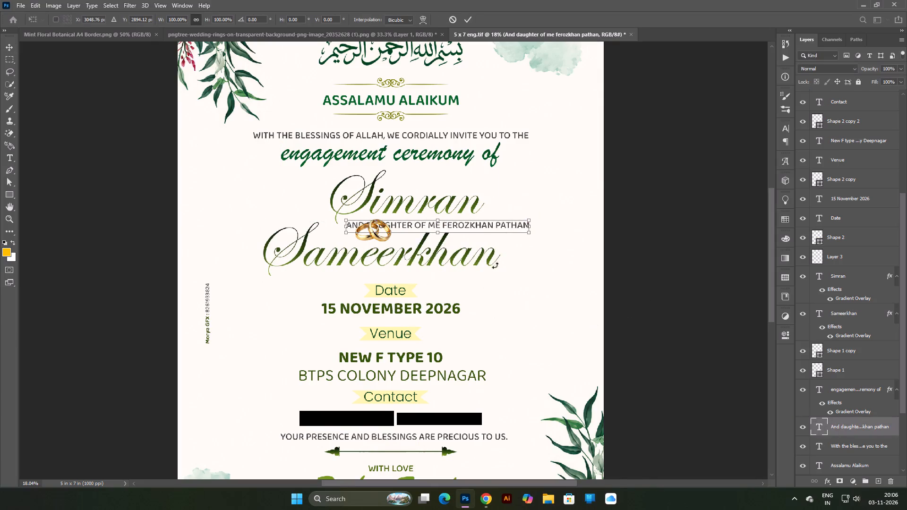
{"action": "scroll", "coordinate": [493, 263], "scroll_direction": "up", "scroll_amount": 3}
{"action": "left_click_drag", "start_coordinate": [469, 218], "coordinate": [536, 218]}
{"action": "left_click_drag", "start_coordinate": [490, 208], "coordinate": [490, 212]}
{"action": "left_click_drag", "start_coordinate": [509, 219], "coordinate": [483, 215]}
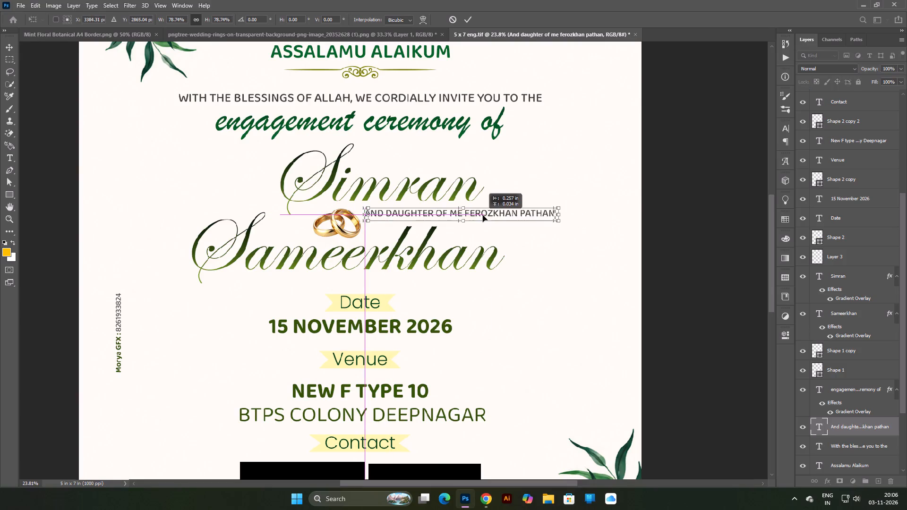
{"action": "left_click_drag", "start_coordinate": [483, 215], "coordinate": [484, 215]}
{"action": "key", "text": "Return"}
{"action": "left_click", "coordinate": [686, 213]}
{"action": "scroll", "coordinate": [525, 235], "scroll_direction": "down", "scroll_amount": 8}
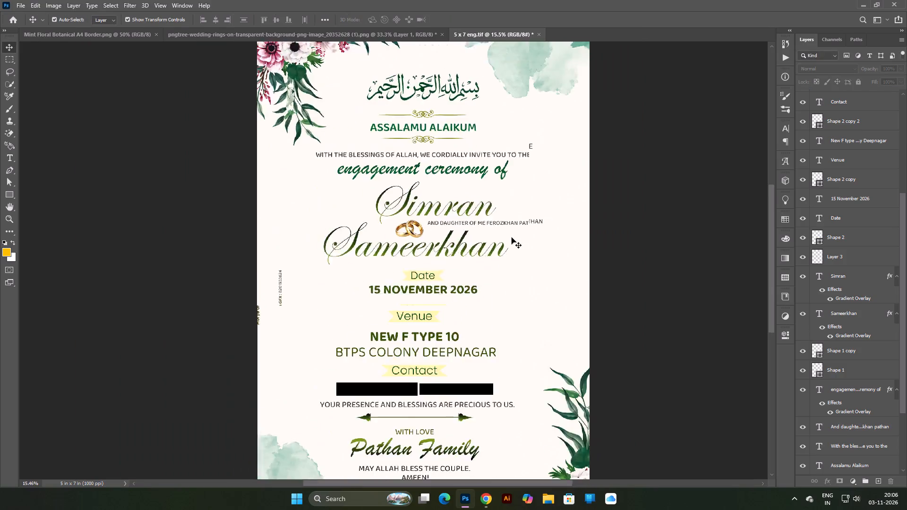
{"action": "scroll", "coordinate": [512, 238], "scroll_direction": "down", "scroll_amount": 8}
{"action": "scroll", "coordinate": [512, 238], "scroll_direction": "up", "scroll_amount": 4}
{"action": "scroll", "coordinate": [511, 238], "scroll_direction": "down", "scroll_amount": 2}
{"action": "scroll", "coordinate": [511, 238], "scroll_direction": "up", "scroll_amount": 5}
{"action": "scroll", "coordinate": [511, 238], "scroll_direction": "down", "scroll_amount": 3}
{"action": "scroll", "coordinate": [511, 238], "scroll_direction": "up", "scroll_amount": 2}
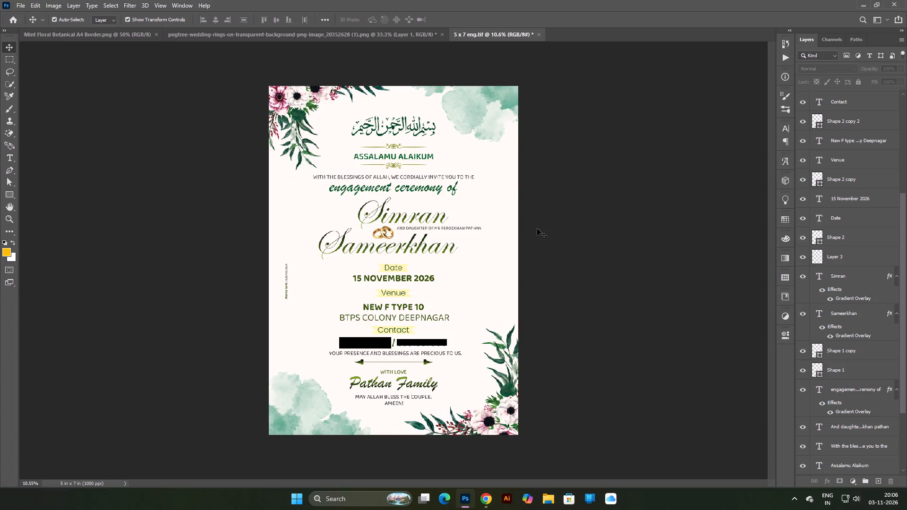
{"action": "left_click", "coordinate": [558, 220]}
{"action": "scroll", "coordinate": [436, 249], "scroll_direction": "up", "scroll_amount": 2}
{"action": "left_click_drag", "start_coordinate": [421, 246], "coordinate": [423, 252]}
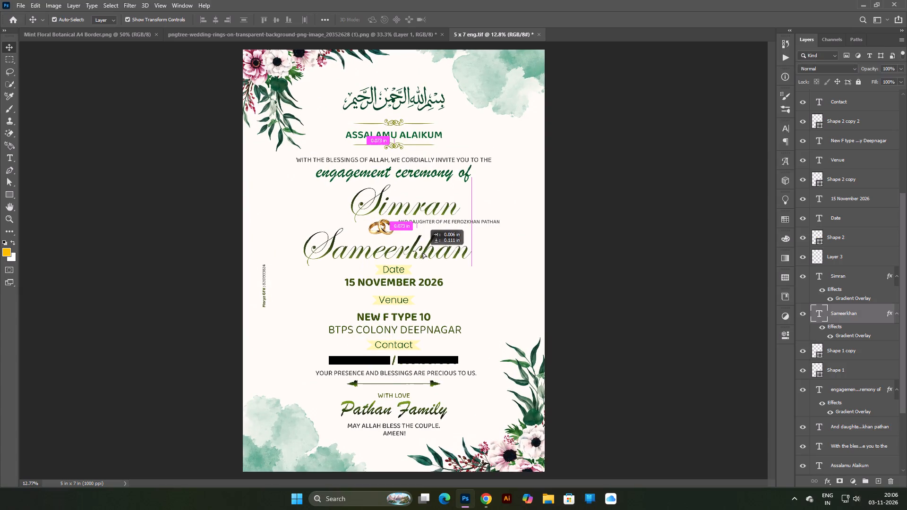
{"action": "left_click_drag", "start_coordinate": [423, 252], "coordinate": [423, 253]}
{"action": "left_click", "coordinate": [576, 243]}
{"action": "scroll", "coordinate": [383, 241], "scroll_direction": "up", "scroll_amount": 5}
{"action": "left_click_drag", "start_coordinate": [386, 227], "coordinate": [391, 243]}
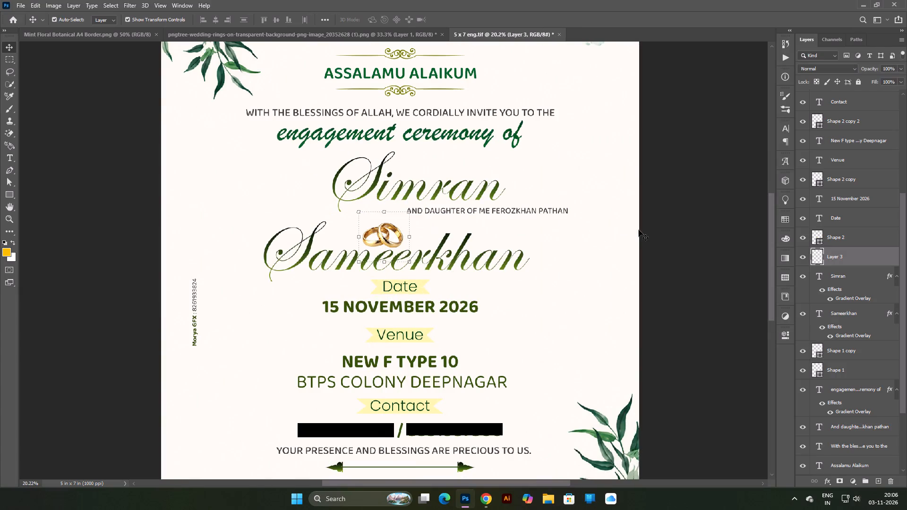
{"action": "left_click", "coordinate": [703, 219]}
Move the name Simran up slightly towards the "engagement ceremony of" line.
{"action": "left_click_drag", "start_coordinate": [402, 186], "coordinate": [401, 182]}
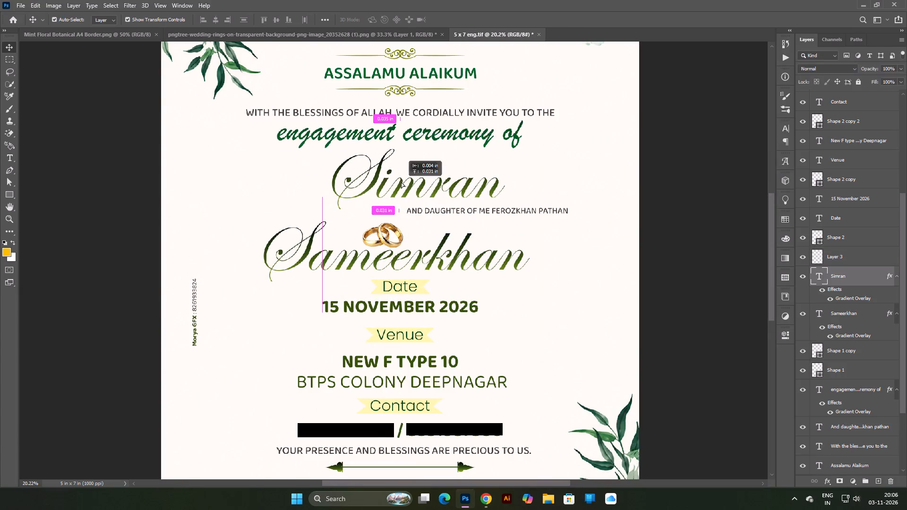
{"action": "left_click_drag", "start_coordinate": [401, 182], "coordinate": [401, 179]}
{"action": "left_click", "coordinate": [674, 234]}
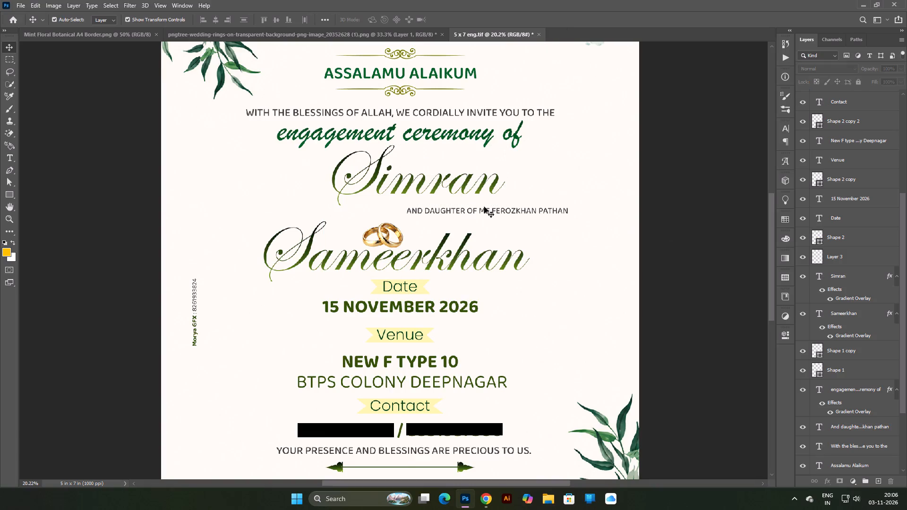
Move the daughter-of line directly beneath the name Simran.
{"action": "left_click_drag", "start_coordinate": [484, 210], "coordinate": [425, 205]}
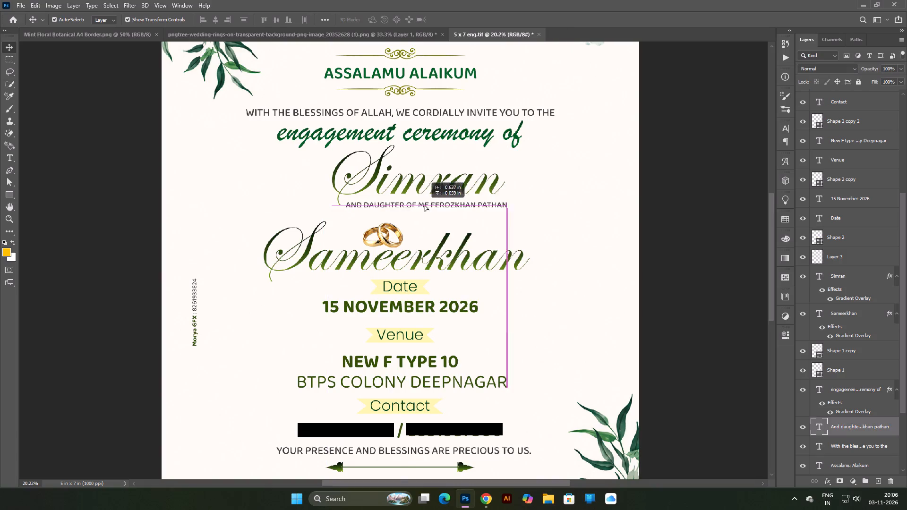
{"action": "left_click_drag", "start_coordinate": [425, 205], "coordinate": [428, 203]}
{"action": "left_click", "coordinate": [625, 235]}
{"action": "left_click", "coordinate": [713, 247]}
{"action": "scroll", "coordinate": [420, 247], "scroll_direction": "down", "scroll_amount": 3}
{"action": "scroll", "coordinate": [416, 247], "scroll_direction": "up", "scroll_amount": 2}
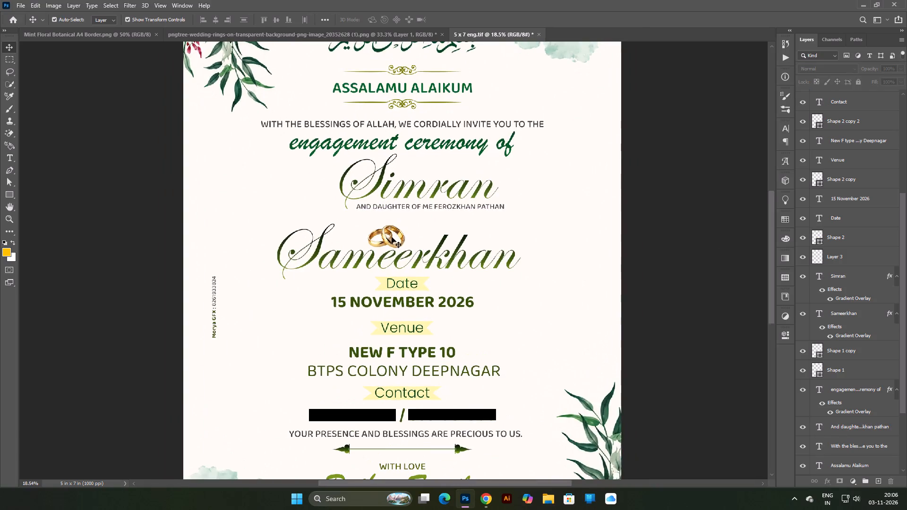
{"action": "left_click", "coordinate": [389, 235]}
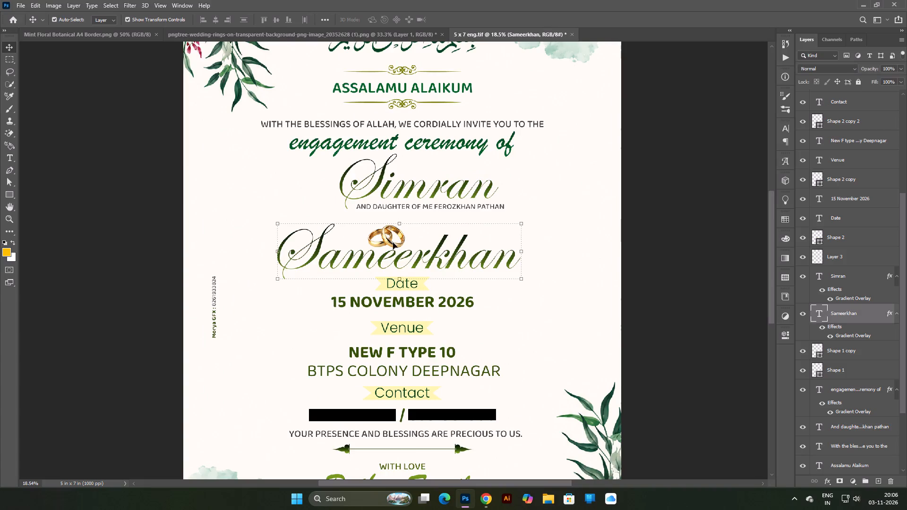
{"action": "left_click", "coordinate": [394, 240]}
{"action": "left_click", "coordinate": [666, 276]}
{"action": "left_click", "coordinate": [859, 260]}
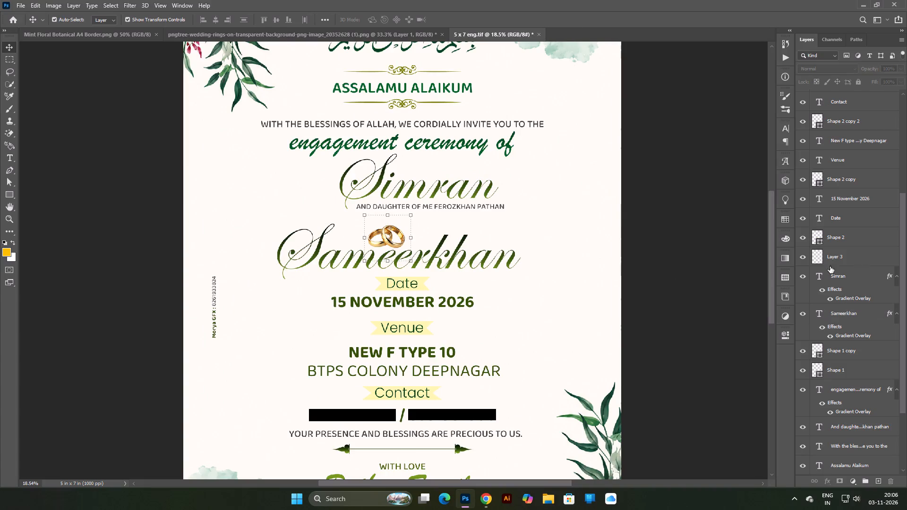
{"action": "left_click_drag", "start_coordinate": [390, 216], "coordinate": [391, 201]}
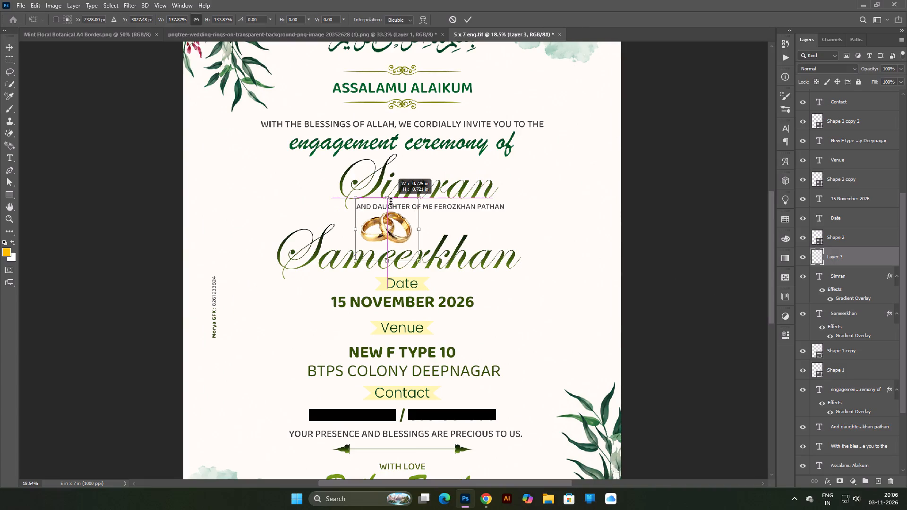
{"action": "left_click_drag", "start_coordinate": [391, 201], "coordinate": [391, 203]}
{"action": "key", "text": "Return"}
{"action": "key", "text": "Up"}
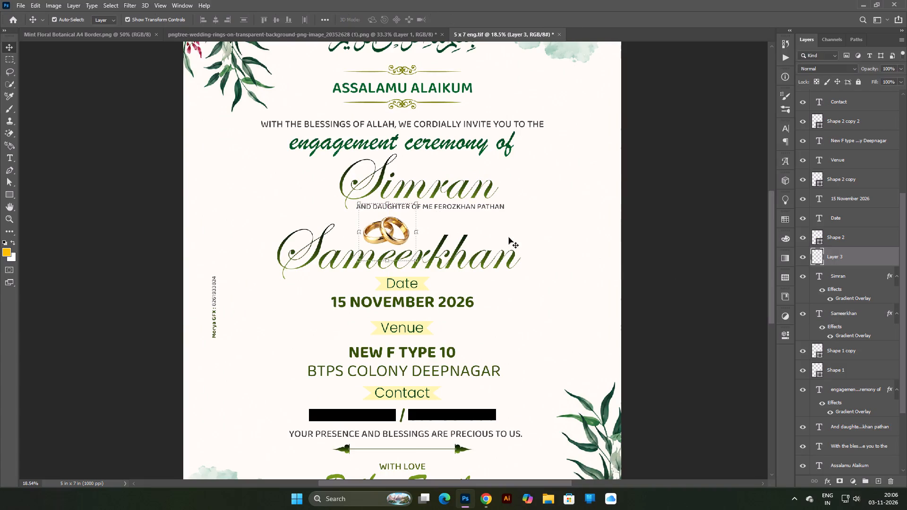
Nudge the wedding rings up slightly towards the daughter-of line.
{"action": "key", "text": "Up"}
{"action": "key", "text": "Up"}
{"action": "left_click", "coordinate": [687, 221]}
{"action": "left_click", "coordinate": [432, 256]}
{"action": "key", "text": "Up"}
{"action": "key", "text": "Up"}
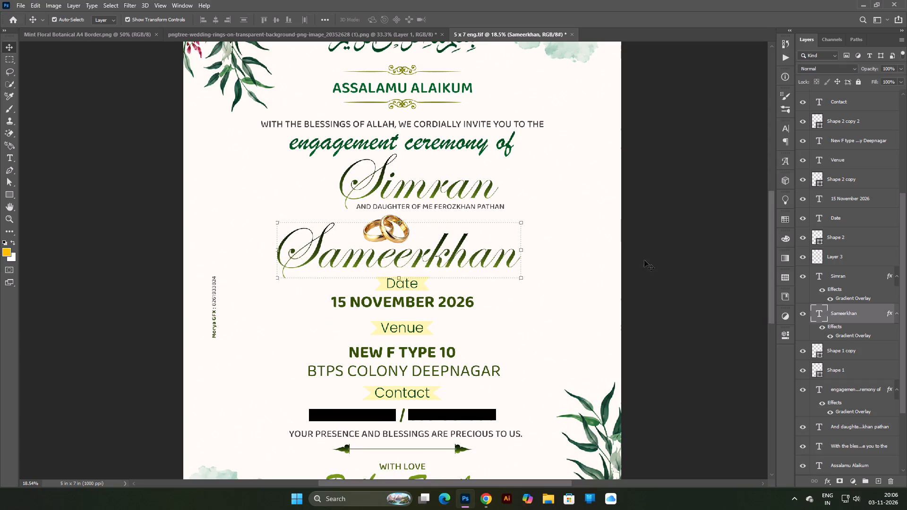
{"action": "key", "text": "Up"}
{"action": "left_click", "coordinate": [693, 238]}
Shift the name Simran and its daughter-of line together to the left so they sit centred on the card.
{"action": "scroll", "coordinate": [561, 234], "scroll_direction": "up", "scroll_amount": 1}
{"action": "scroll", "coordinate": [560, 233], "scroll_direction": "down", "scroll_amount": 5}
{"action": "left_click", "coordinate": [657, 239]}
{"action": "scroll", "coordinate": [572, 239], "scroll_direction": "down", "scroll_amount": 3}
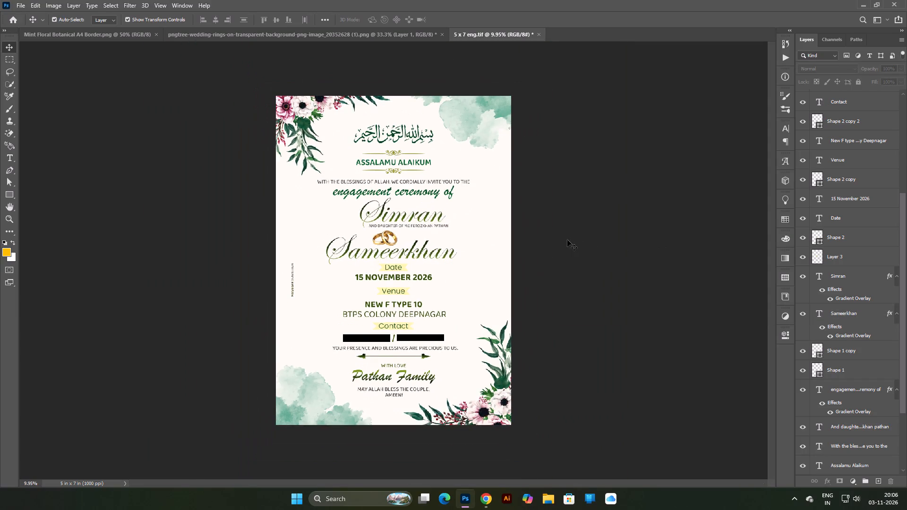
{"action": "scroll", "coordinate": [501, 243], "scroll_direction": "down", "scroll_amount": 1}
{"action": "scroll", "coordinate": [500, 243], "scroll_direction": "up", "scroll_amount": 1}
{"action": "scroll", "coordinate": [489, 237], "scroll_direction": "down", "scroll_amount": 1}
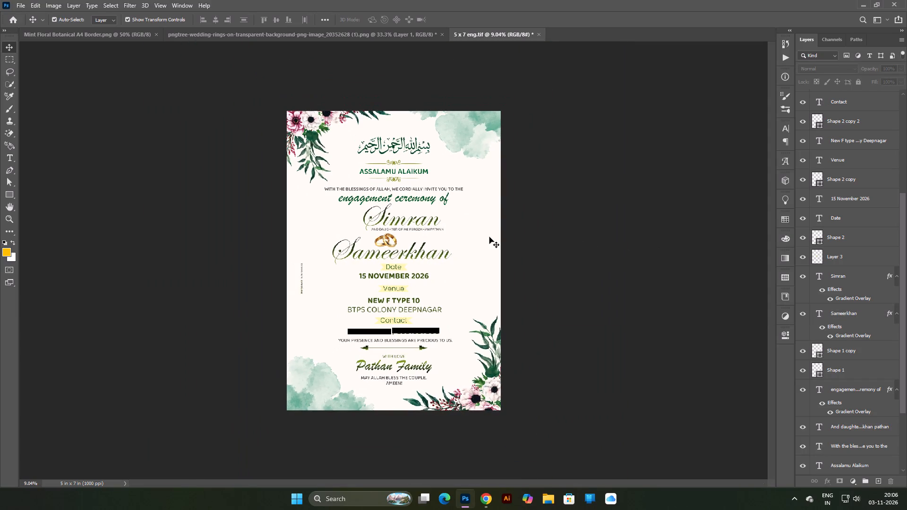
{"action": "left_click", "coordinate": [401, 222]}
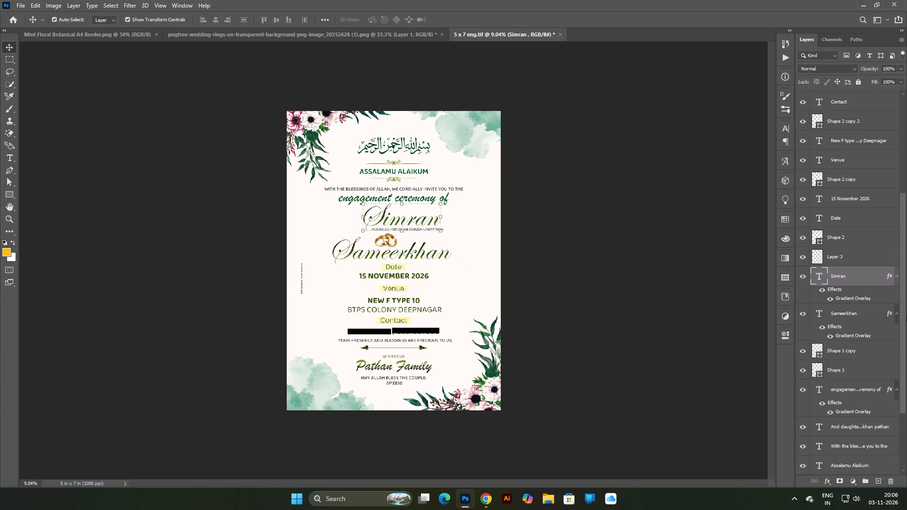
{"action": "left_click", "coordinate": [839, 429], "text": "ctrl"}
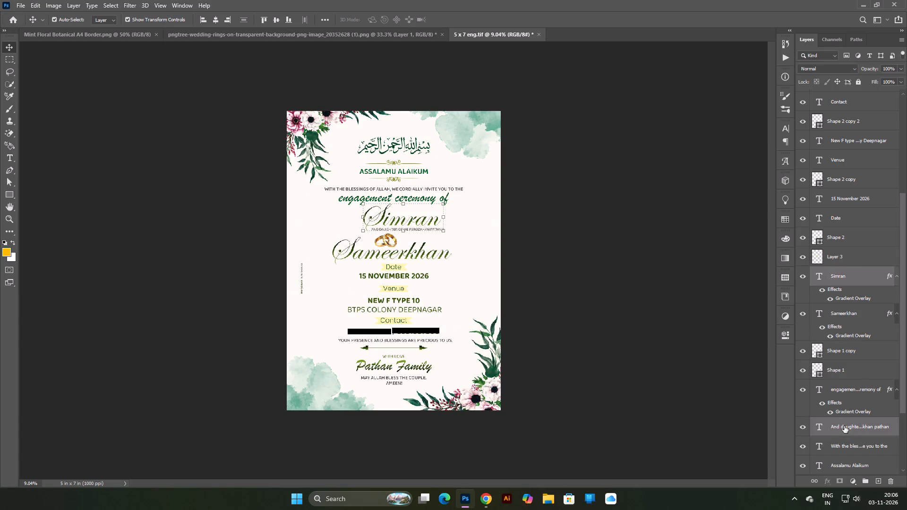
{"action": "key", "text": "Left"}
{"action": "key", "text": "Left"}
{"action": "key", "text": "Left"}
{"action": "key", "text": "Left"}
{"action": "key", "text": "Left"}
{"action": "key", "text": "Left"}
{"action": "key", "text": "Left"}
{"action": "key", "text": "Left"}
{"action": "key", "text": "Left"}
{"action": "key", "text": "Left"}
{"action": "key", "text": "Left"}
{"action": "key", "text": "Left"}
{"action": "key", "text": "Left"}
{"action": "key", "text": "Left"}
{"action": "key", "text": "Left"}
{"action": "key", "text": "Left"}
{"action": "key", "text": "Left"}
{"action": "key", "text": "Left"}
{"action": "key", "text": "Left"}
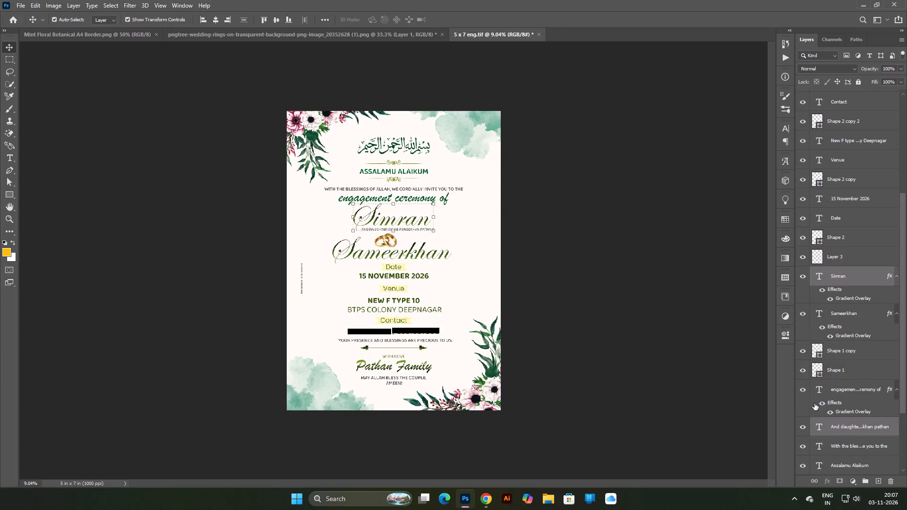
{"action": "key", "text": "Right"}
{"action": "key", "text": "Right"}
{"action": "key", "text": "Right"}
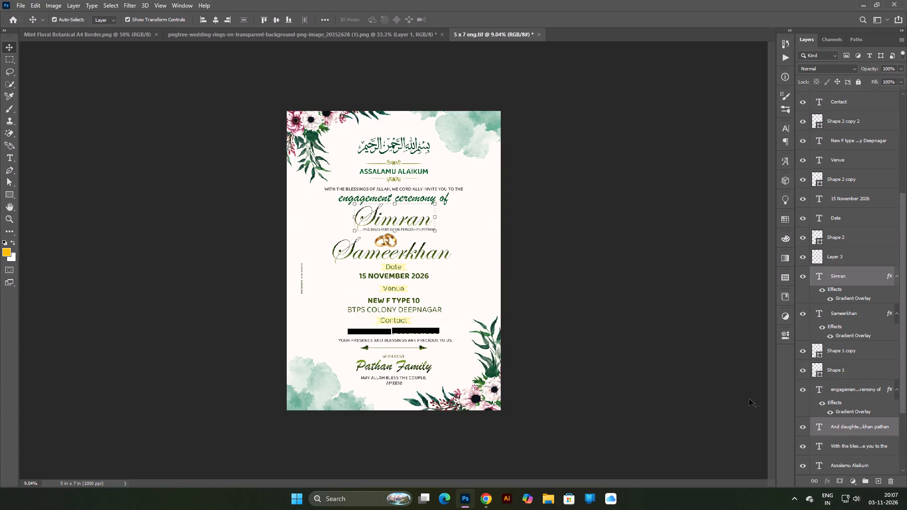
{"action": "left_click", "coordinate": [599, 296]}
Nudge the name Simran and its daughter-of line together down very slightly towards the rings.
{"action": "scroll", "coordinate": [372, 195], "scroll_direction": "up", "scroll_amount": 4}
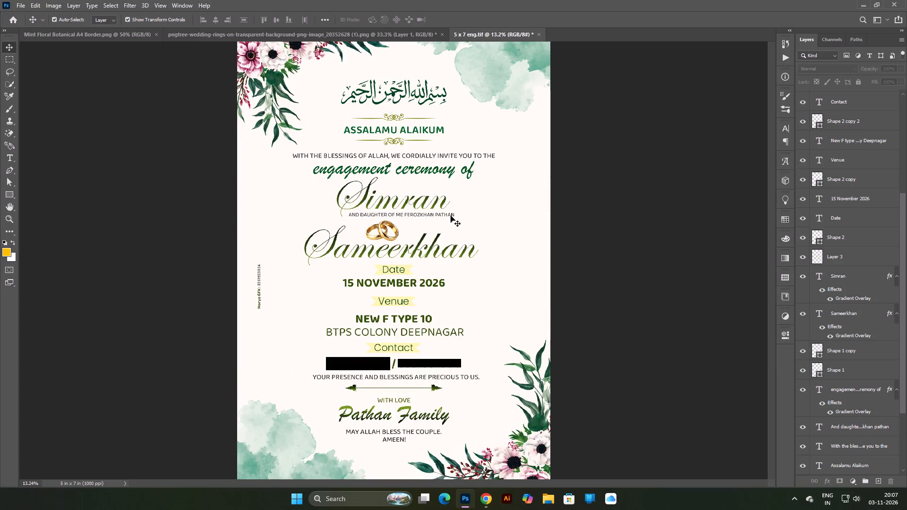
{"action": "left_click", "coordinate": [433, 196]}
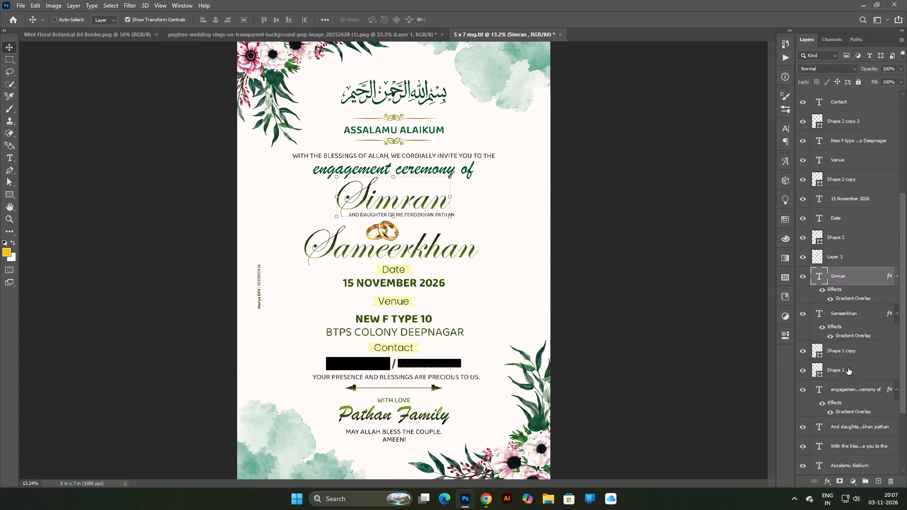
{"action": "left_click", "coordinate": [847, 260], "text": "ctrl"}
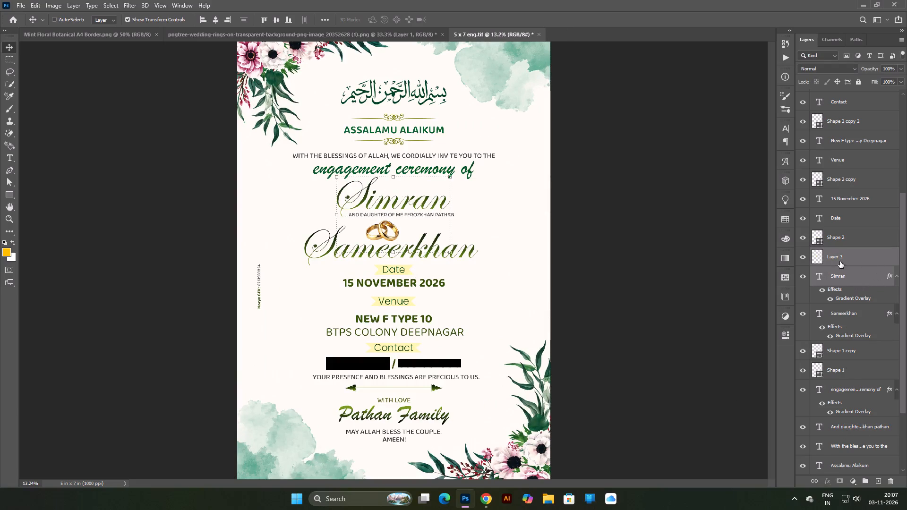
{"action": "left_click", "coordinate": [840, 261], "text": "ctrl"}
{"action": "left_click", "coordinate": [858, 425], "text": "ctrl"}
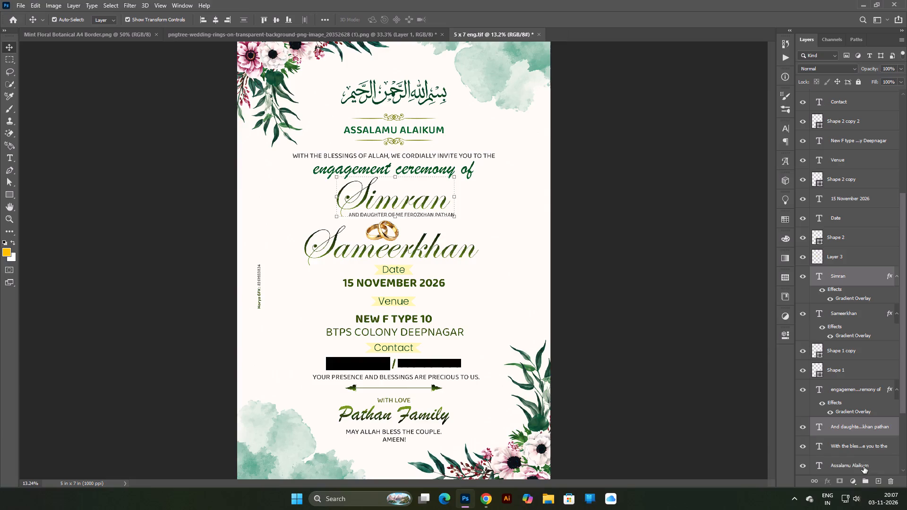
{"action": "key", "text": "Down"}
{"action": "key", "text": "Up"}
{"action": "key", "text": "Down"}
{"action": "key", "text": "Down"}
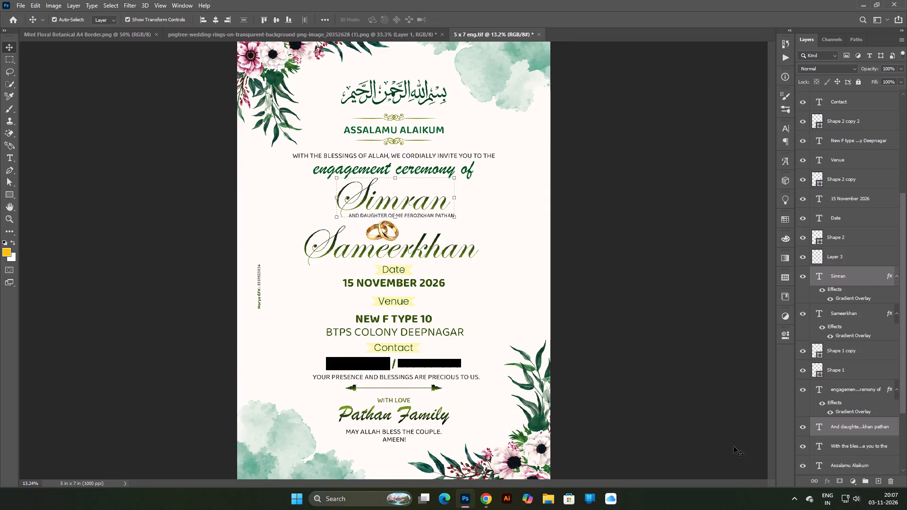
{"action": "key", "text": "Up"}
{"action": "left_click", "coordinate": [596, 285]}
Nudge the "With the blessings of Allah" invitation line up slightly towards the ornament under Assalamu Alaikum.
{"action": "scroll", "coordinate": [425, 192], "scroll_direction": "down", "scroll_amount": 1}
{"action": "scroll", "coordinate": [399, 170], "scroll_direction": "up", "scroll_amount": 1}
{"action": "left_click", "coordinate": [400, 154]}
{"action": "key", "text": "Up"}
{"action": "key", "text": "Up"}
{"action": "key", "text": "Up"}
{"action": "key", "text": "Up"}
{"action": "left_click", "coordinate": [620, 192]}
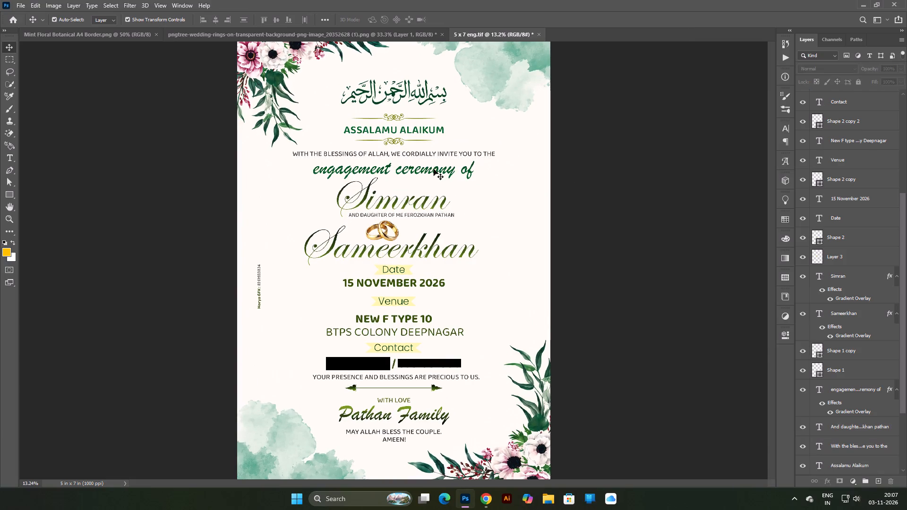
Move the "engagement ceremony of" line up closer to the invitation line, widening the gap above Simran.
{"action": "left_click", "coordinate": [434, 169]}
{"action": "key", "text": "Up"}
{"action": "key", "text": "Up"}
{"action": "key", "text": "Up"}
{"action": "key", "text": "Up"}
{"action": "key", "text": "Up"}
{"action": "key", "text": "Up"}
{"action": "key", "text": "Up"}
{"action": "key", "text": "Up"}
{"action": "left_click", "coordinate": [639, 201]}
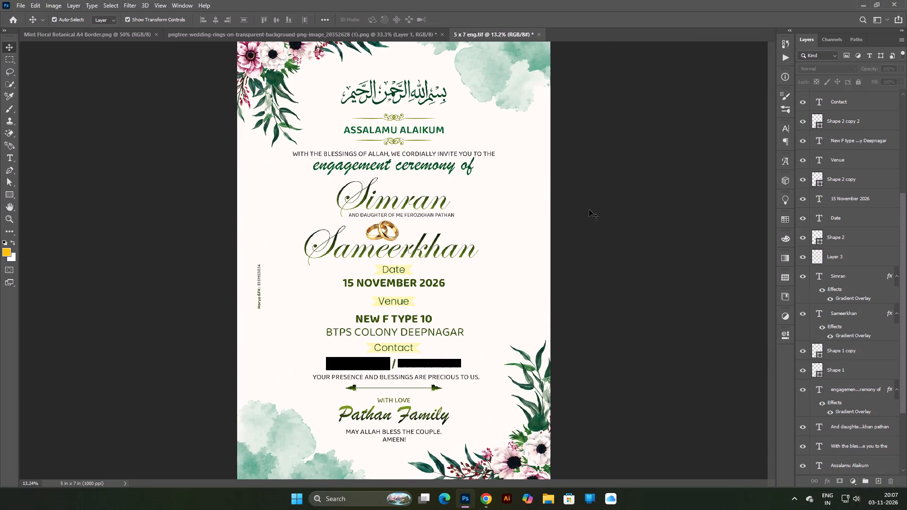
Check the overall layout of the card and save 5 x 7 eng.tif.
{"action": "scroll", "coordinate": [504, 215], "scroll_direction": "down", "scroll_amount": 5}
{"action": "scroll", "coordinate": [503, 215], "scroll_direction": "up", "scroll_amount": 3}
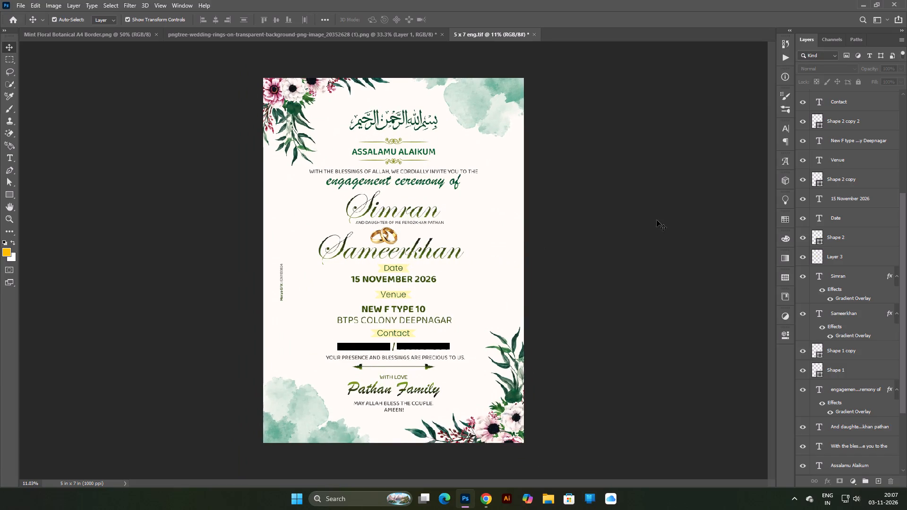
{"action": "left_click", "coordinate": [621, 231]}
{"action": "scroll", "coordinate": [537, 233], "scroll_direction": "down", "scroll_amount": 2}
{"action": "scroll", "coordinate": [535, 233], "scroll_direction": "up", "scroll_amount": 2}
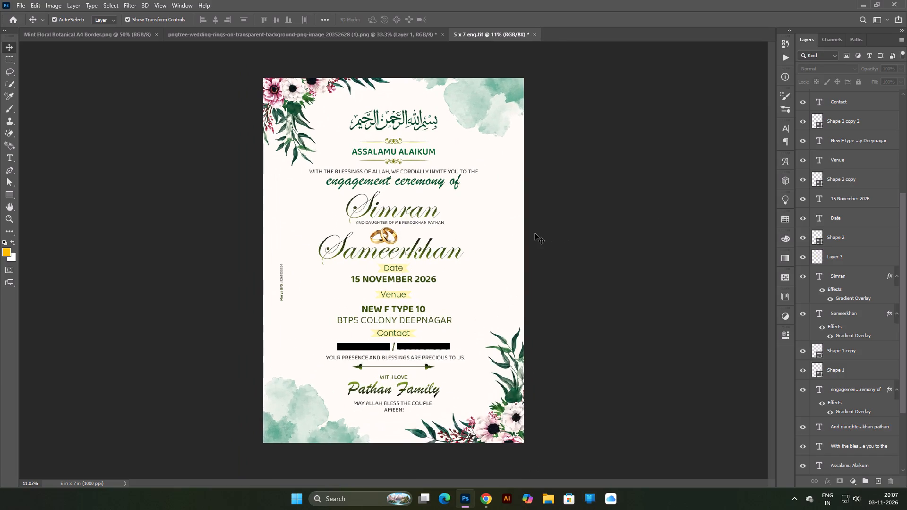
{"action": "key", "text": "ctrl+s"}
Export the card at 5000 x 7000 px and 100% quality to the F: drive as 5 x 7 eng.jpg.
{"action": "left_click", "coordinate": [20, 8]}
{"action": "left_click", "coordinate": [57, 139]}
{"action": "left_click", "coordinate": [193, 148]}
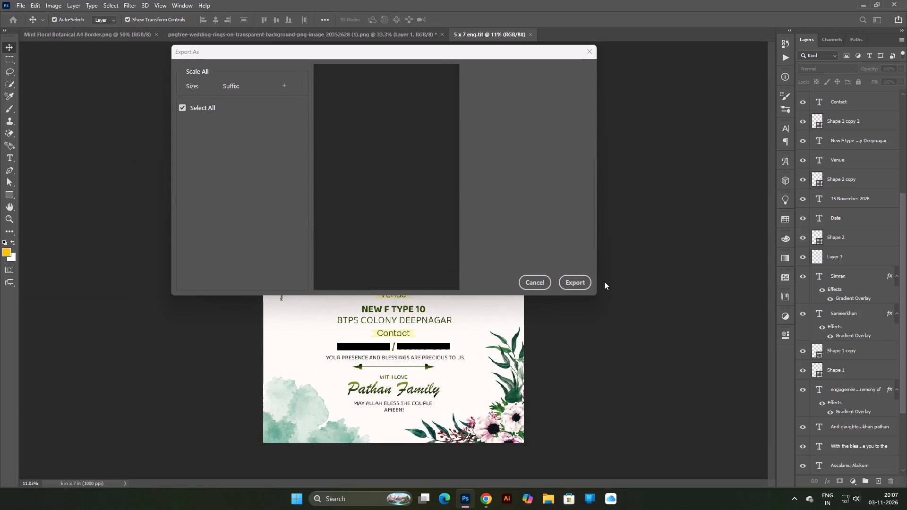
{"action": "left_click", "coordinate": [576, 280]}
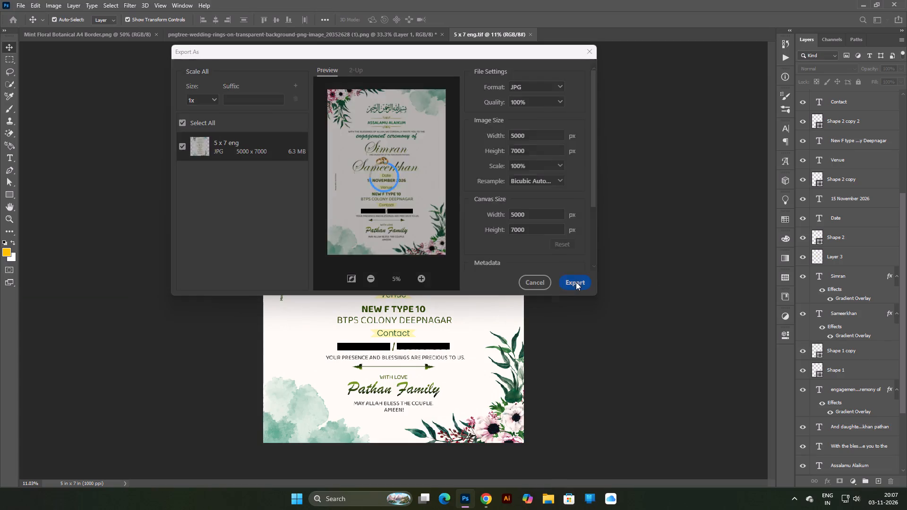
{"action": "scroll", "coordinate": [534, 256], "scroll_direction": "down", "scroll_amount": 3}
{"action": "scroll", "coordinate": [400, 239], "scroll_direction": "up", "scroll_amount": 1}
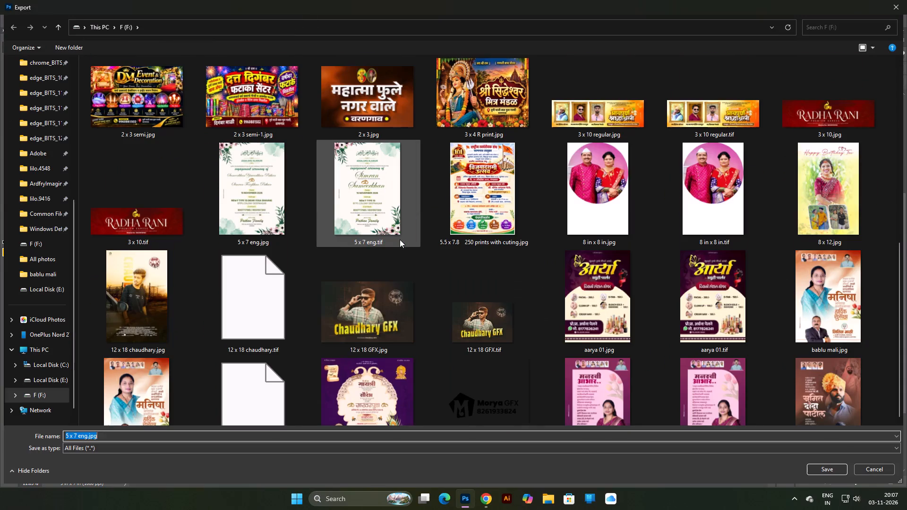
Save the exported card over the existing 5 x 7 eng.jpg on the F: drive.
{"action": "left_click", "coordinate": [280, 196]}
{"action": "left_click", "coordinate": [821, 467]}
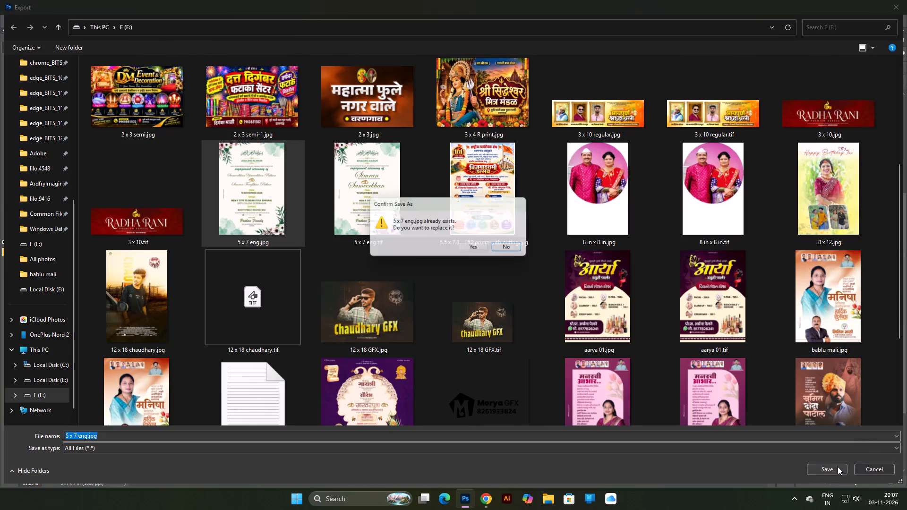
{"action": "left_click", "coordinate": [481, 246]}
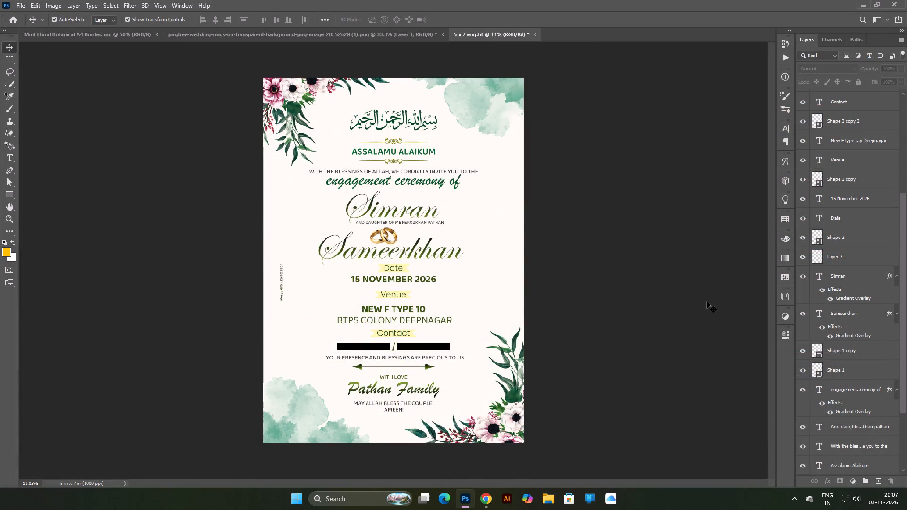
Take a rectangular screen snip of the whole engagement invitation card, from edge to edge.
{"action": "scroll", "coordinate": [693, 306], "scroll_direction": "up", "scroll_amount": 2}
{"action": "scroll", "coordinate": [693, 305], "scroll_direction": "down", "scroll_amount": 1}
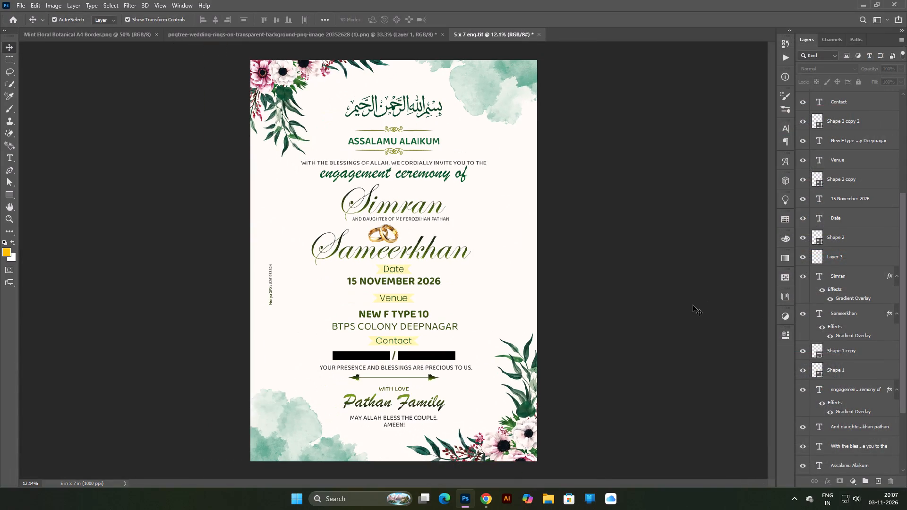
{"action": "key", "text": "shift+super+s"}
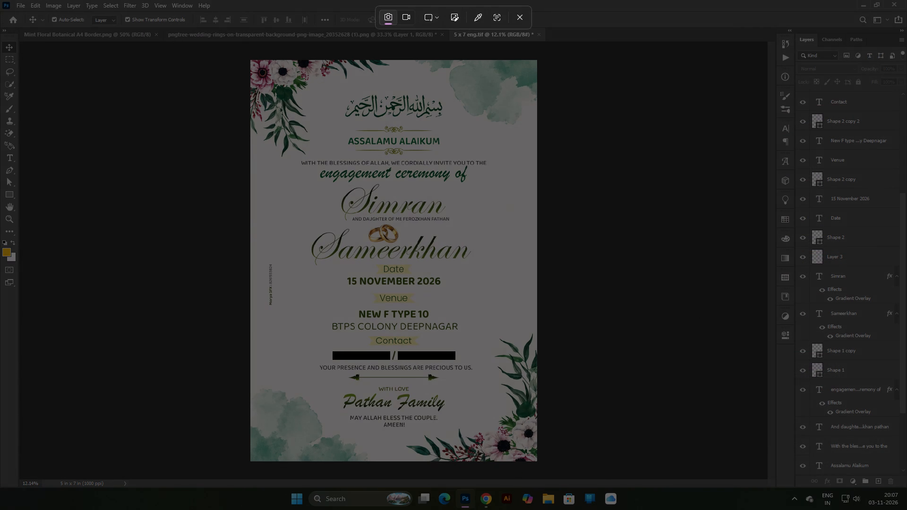
{"action": "left_click_drag", "start_coordinate": [245, 58], "coordinate": [541, 466]}
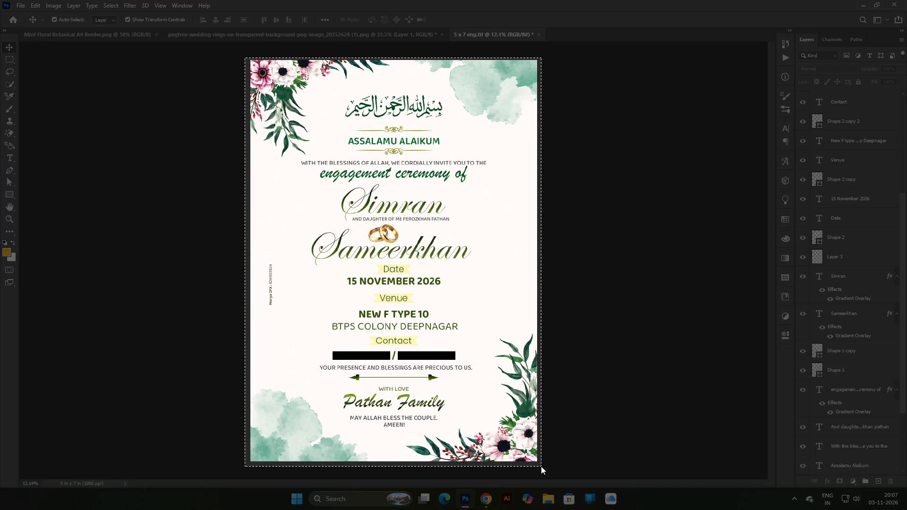
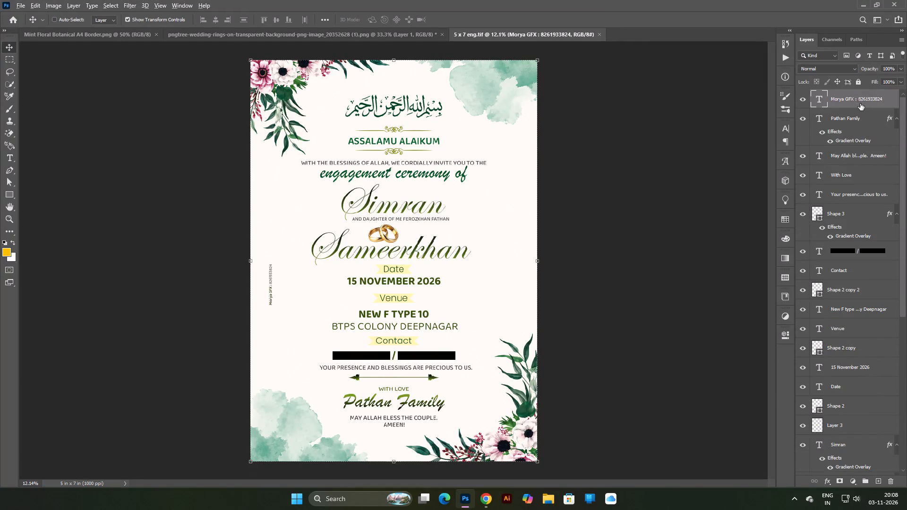
Stamp all visible card artwork into a new merged layer above the Morya GFX text layer.
{"action": "key", "text": "ctrl+Right"}
{"action": "key", "text": "ctrl+0"}
{"action": "key", "text": "ctrl+0"}
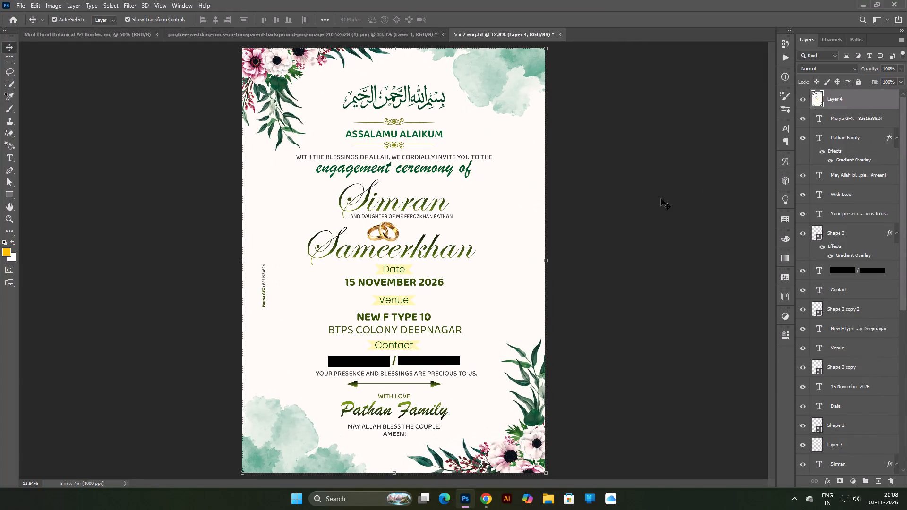
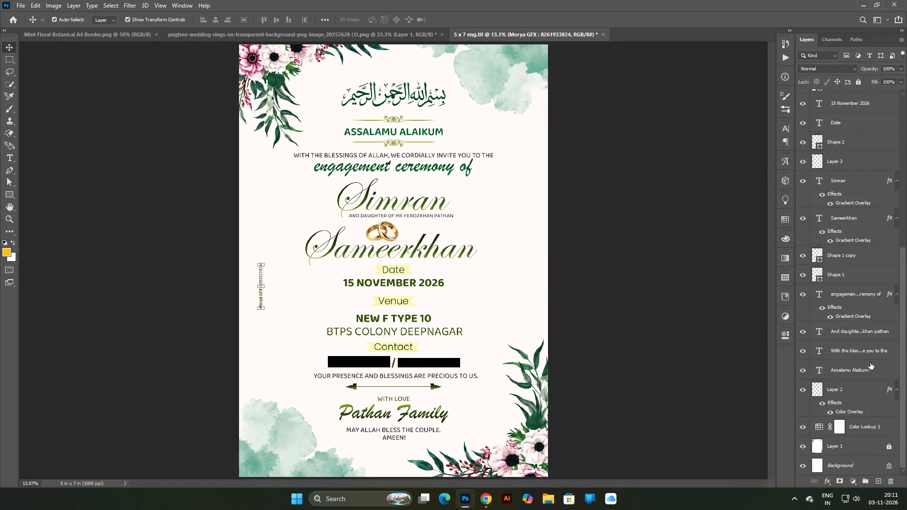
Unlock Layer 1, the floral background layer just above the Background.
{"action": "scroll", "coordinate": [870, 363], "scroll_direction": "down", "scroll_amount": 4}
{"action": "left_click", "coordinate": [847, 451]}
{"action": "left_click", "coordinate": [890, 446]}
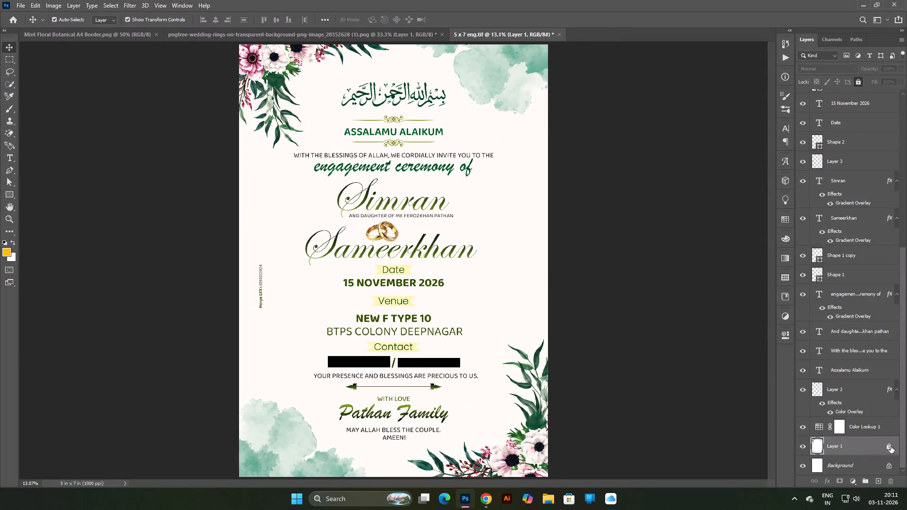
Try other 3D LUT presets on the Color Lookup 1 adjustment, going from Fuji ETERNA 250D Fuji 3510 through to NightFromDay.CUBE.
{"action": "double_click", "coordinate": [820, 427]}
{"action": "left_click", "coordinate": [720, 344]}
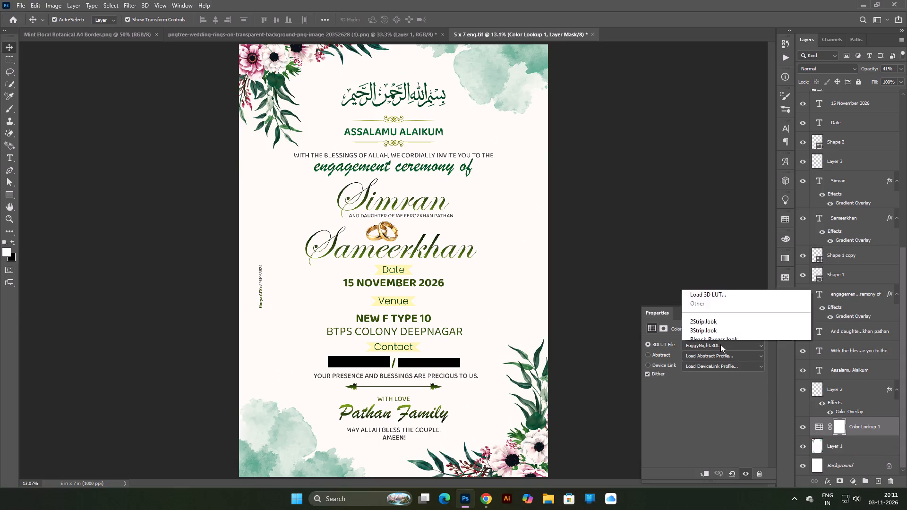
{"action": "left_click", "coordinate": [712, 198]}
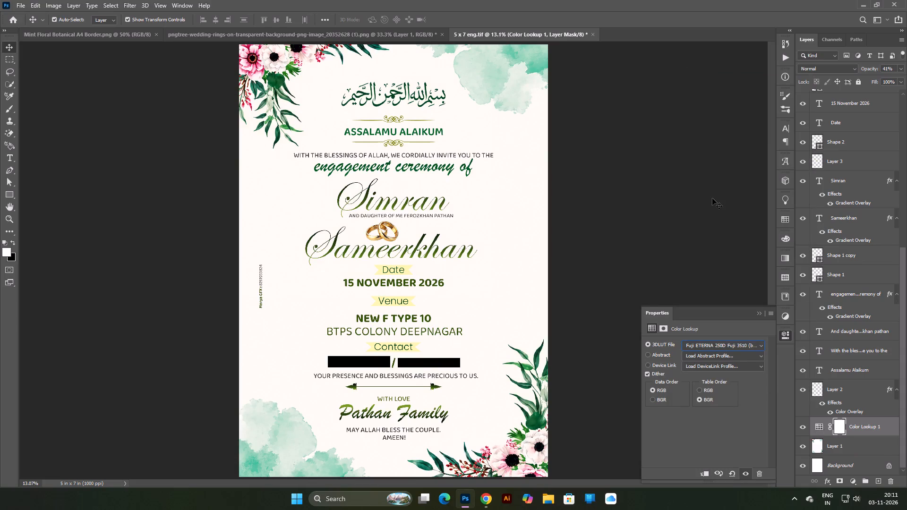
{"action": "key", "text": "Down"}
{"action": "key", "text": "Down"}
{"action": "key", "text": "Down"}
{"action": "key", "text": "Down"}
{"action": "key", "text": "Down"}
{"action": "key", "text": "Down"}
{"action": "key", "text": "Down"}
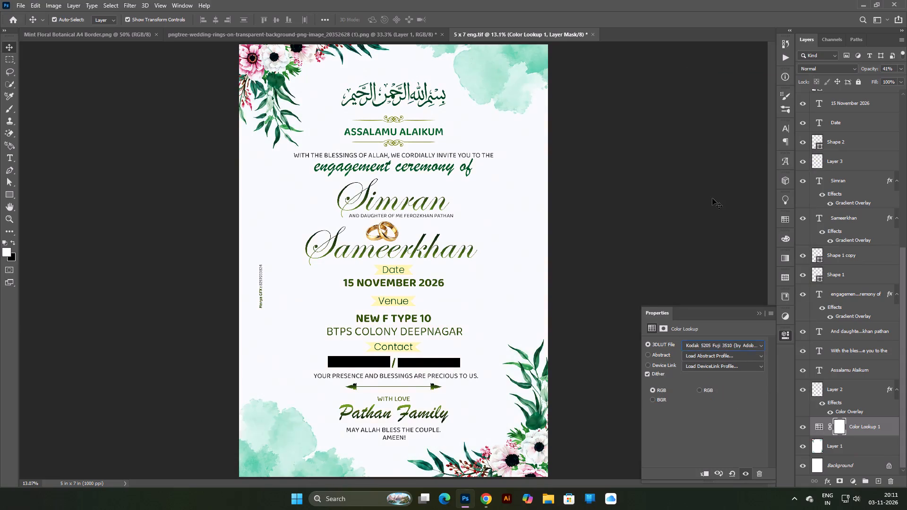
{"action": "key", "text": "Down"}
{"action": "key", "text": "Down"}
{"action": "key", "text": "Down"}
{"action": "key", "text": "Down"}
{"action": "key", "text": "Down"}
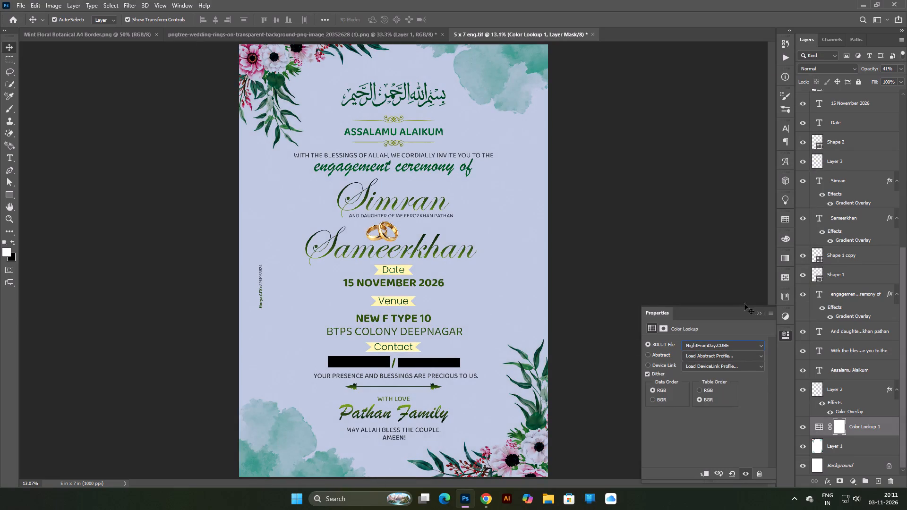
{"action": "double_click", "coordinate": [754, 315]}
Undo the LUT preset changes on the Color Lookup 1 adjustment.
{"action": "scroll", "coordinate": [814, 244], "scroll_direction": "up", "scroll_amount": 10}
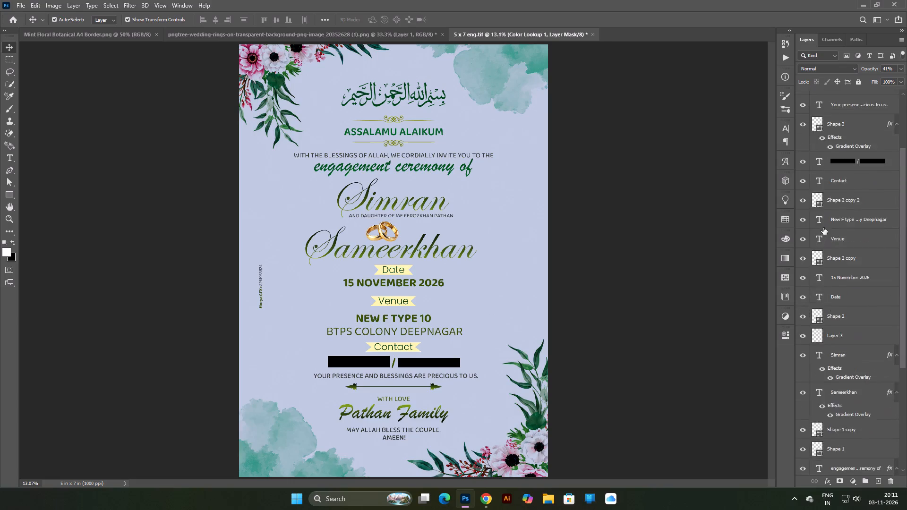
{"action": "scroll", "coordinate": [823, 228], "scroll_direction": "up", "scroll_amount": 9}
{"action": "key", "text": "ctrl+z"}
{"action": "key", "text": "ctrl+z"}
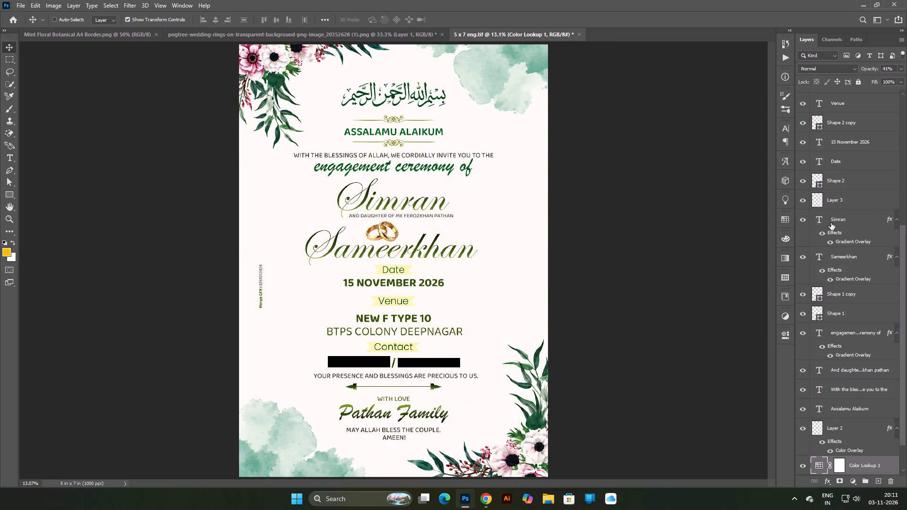
Undo further back to restore the full-card Layer 4 at the top of the layer stack.
{"action": "scroll", "coordinate": [872, 212], "scroll_direction": "up", "scroll_amount": 20}
{"action": "scroll", "coordinate": [872, 212], "scroll_direction": "up", "scroll_amount": 1}
{"action": "key", "text": "ctrl+z"}
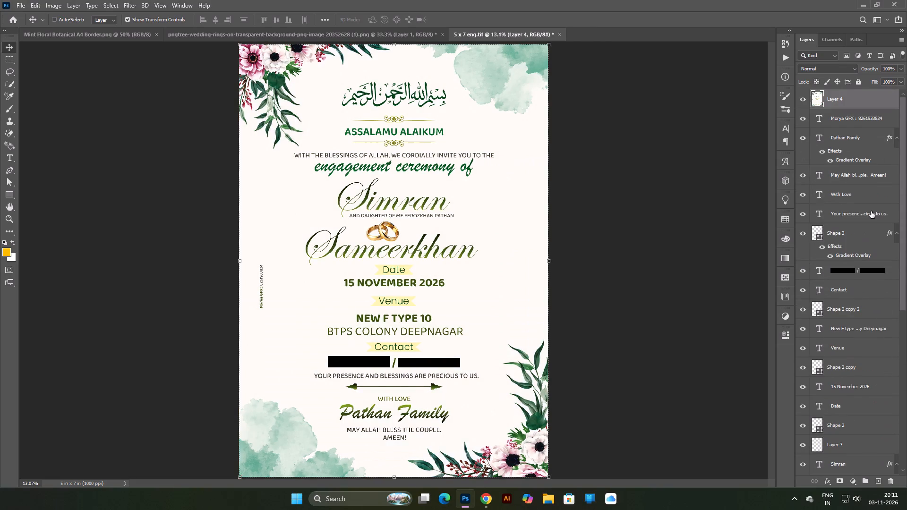
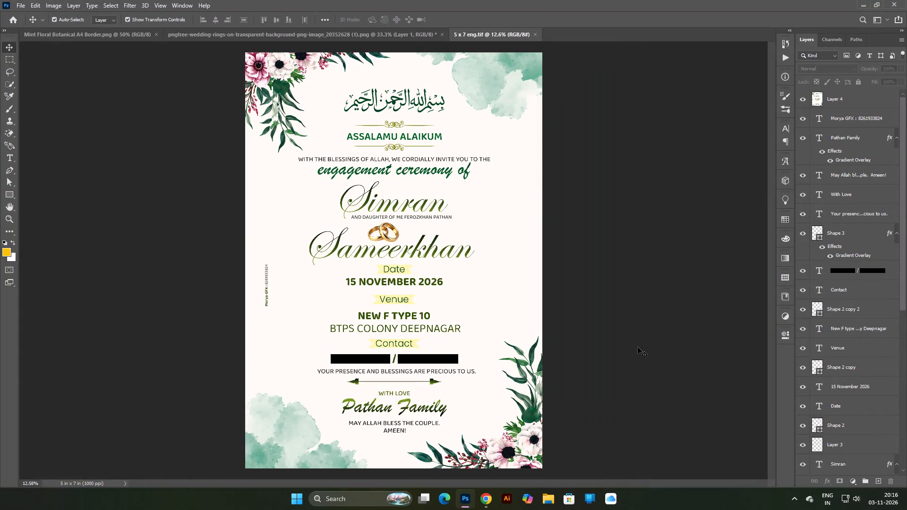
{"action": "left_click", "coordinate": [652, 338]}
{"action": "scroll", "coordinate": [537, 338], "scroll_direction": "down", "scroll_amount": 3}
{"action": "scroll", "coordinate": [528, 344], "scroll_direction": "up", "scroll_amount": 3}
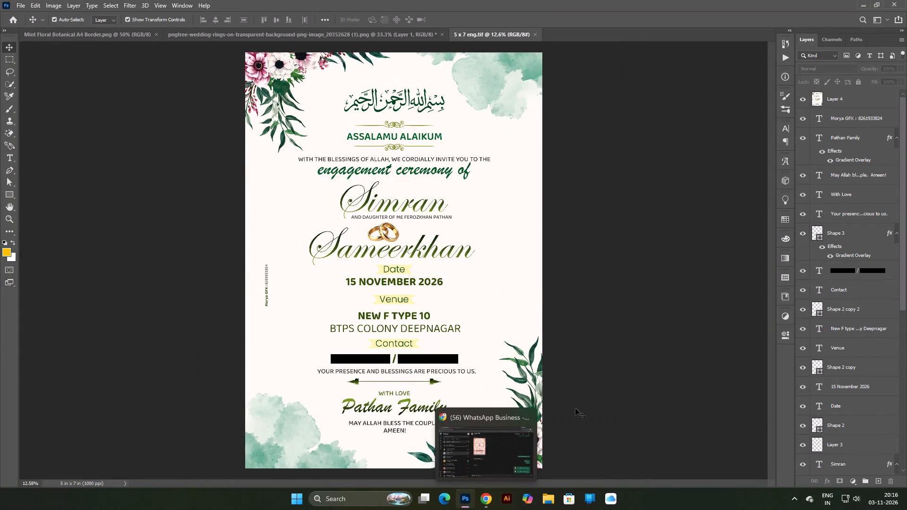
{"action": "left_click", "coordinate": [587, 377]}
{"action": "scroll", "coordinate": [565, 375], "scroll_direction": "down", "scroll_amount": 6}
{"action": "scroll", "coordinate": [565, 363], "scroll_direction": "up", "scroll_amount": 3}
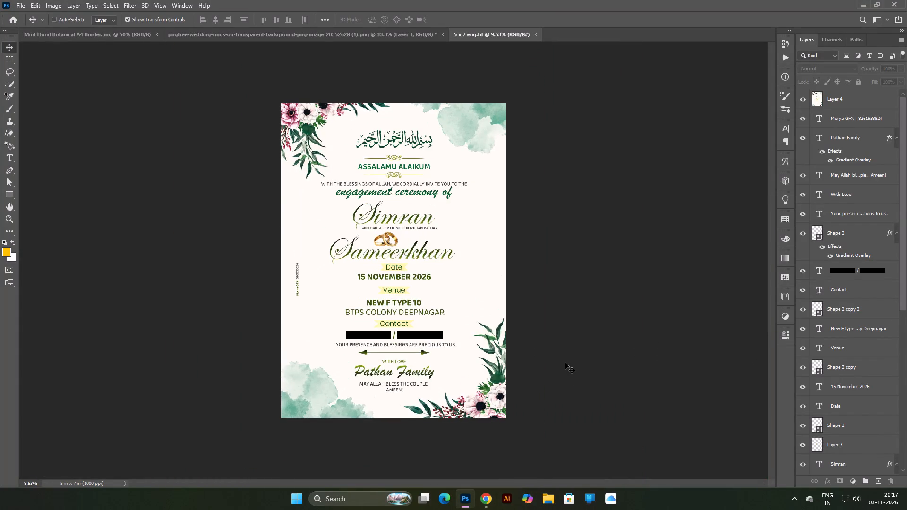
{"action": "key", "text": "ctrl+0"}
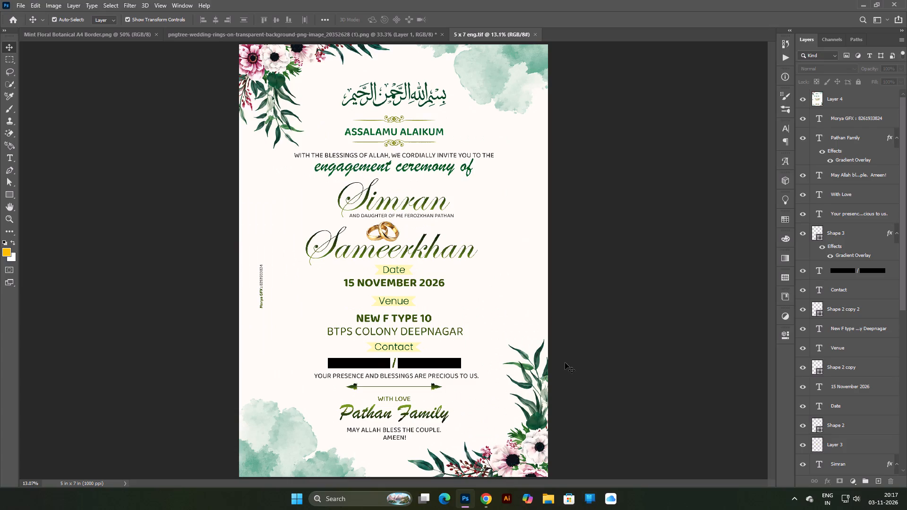